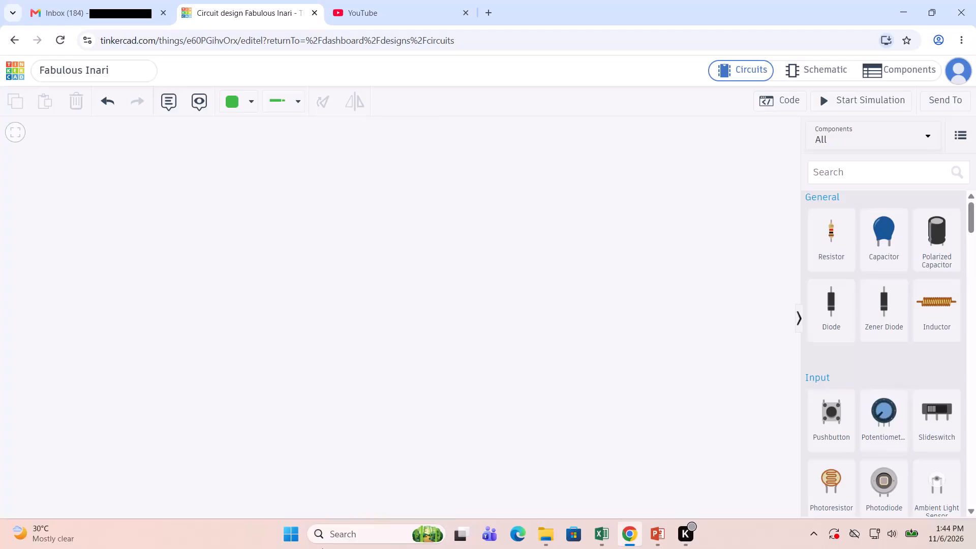
Switch to the PowerPoint presentation and start a new bullet after "meat shops." on the Marketing and Sales Strategy slide.
left_click(653, 539)
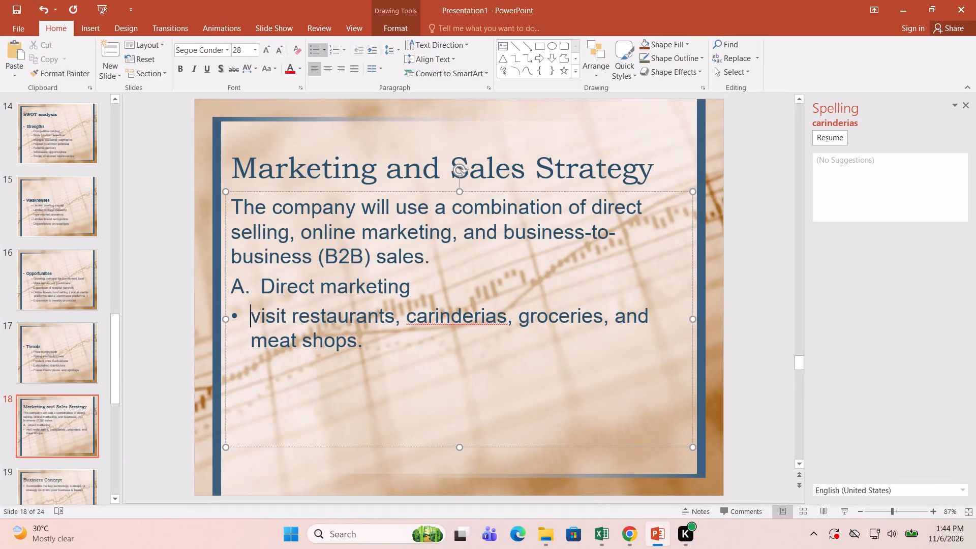
left_click(363, 346)
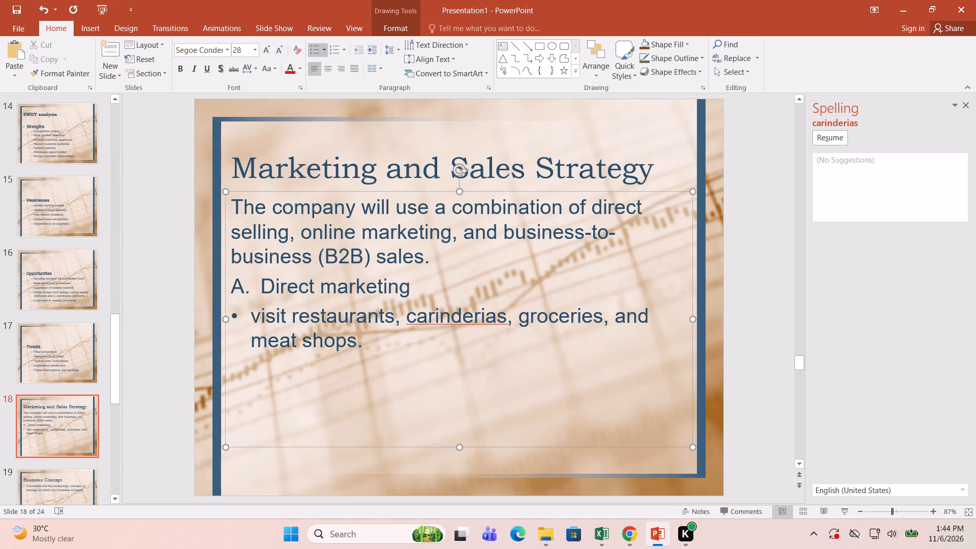
key("Return")
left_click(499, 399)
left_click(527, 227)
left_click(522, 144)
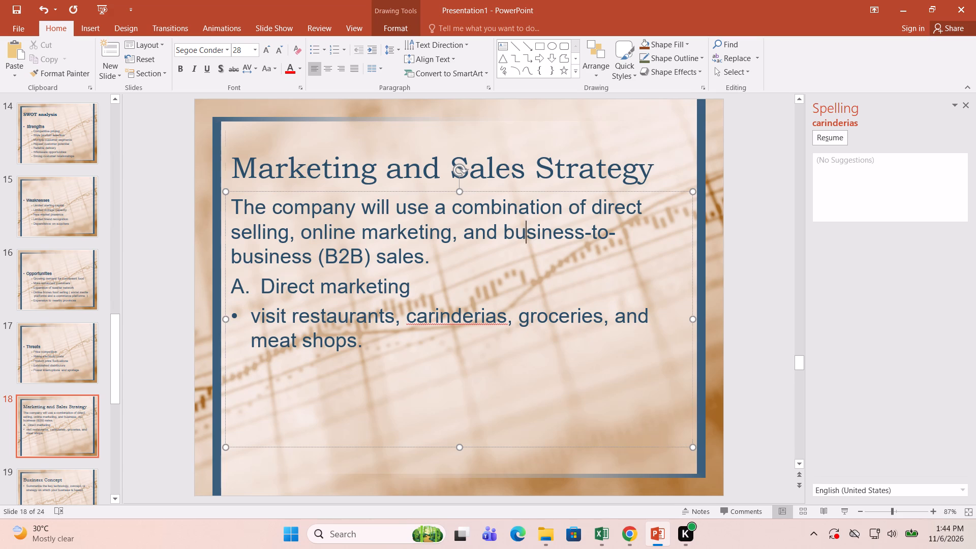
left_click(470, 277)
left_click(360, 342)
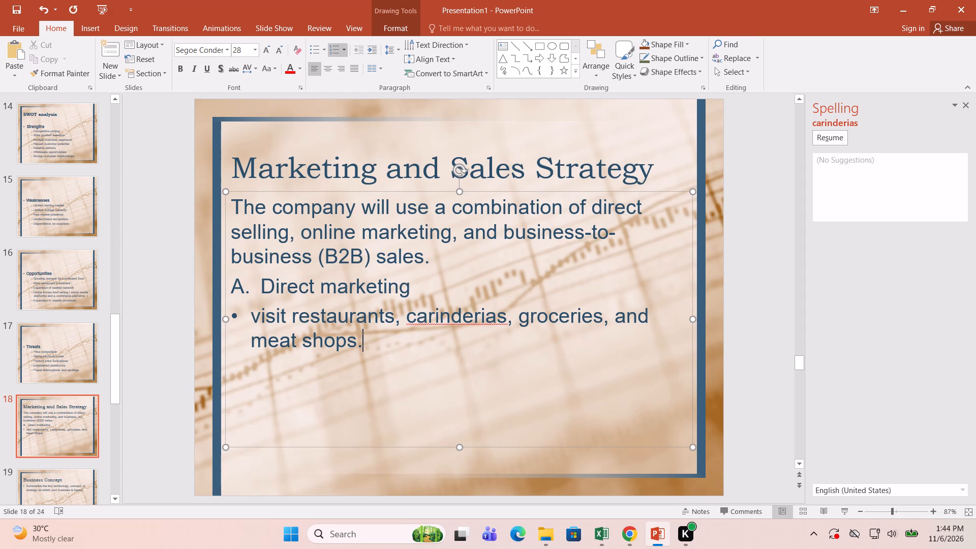
Fill the empty bullet under Direct marketing with "Provide product price lists to prospective customers." and start another bullet below it.
left_click(230, 384)
left_click(307, 422)
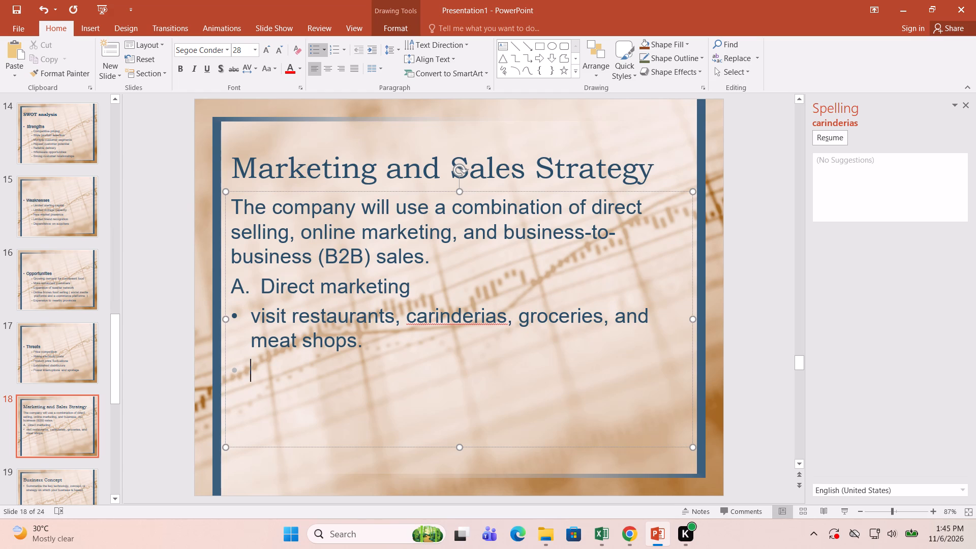
type("provide")
key("space")
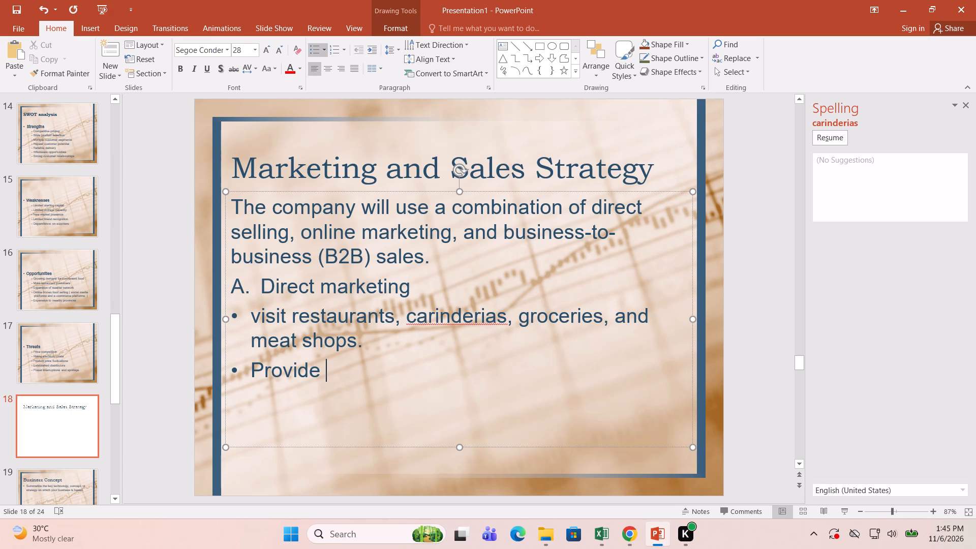
type("product")
key("space")
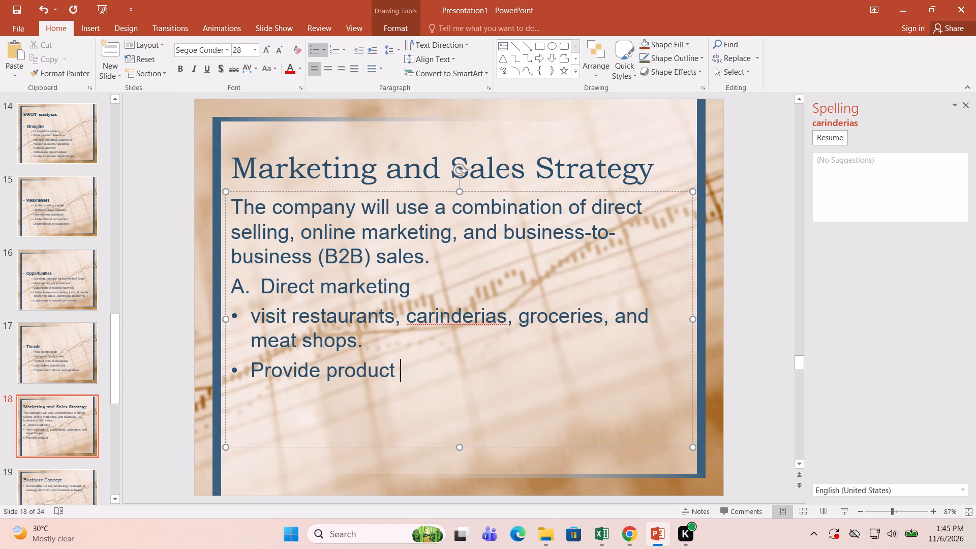
type("price")
key("space")
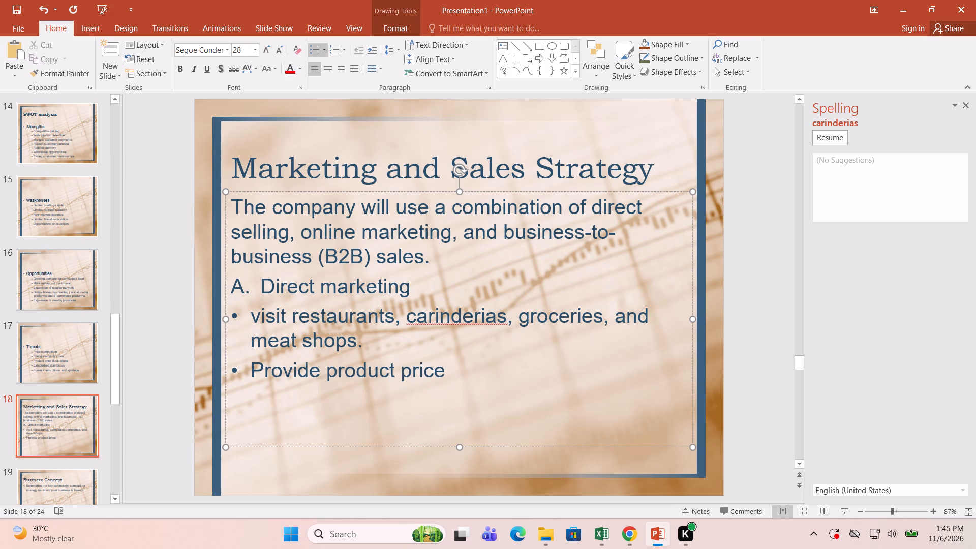
type("lists")
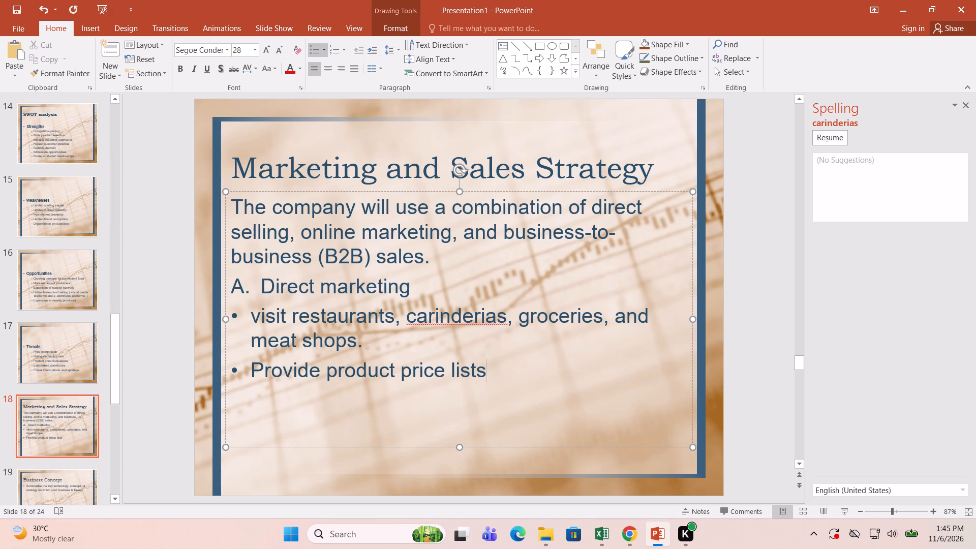
key("space")
type("to prospective")
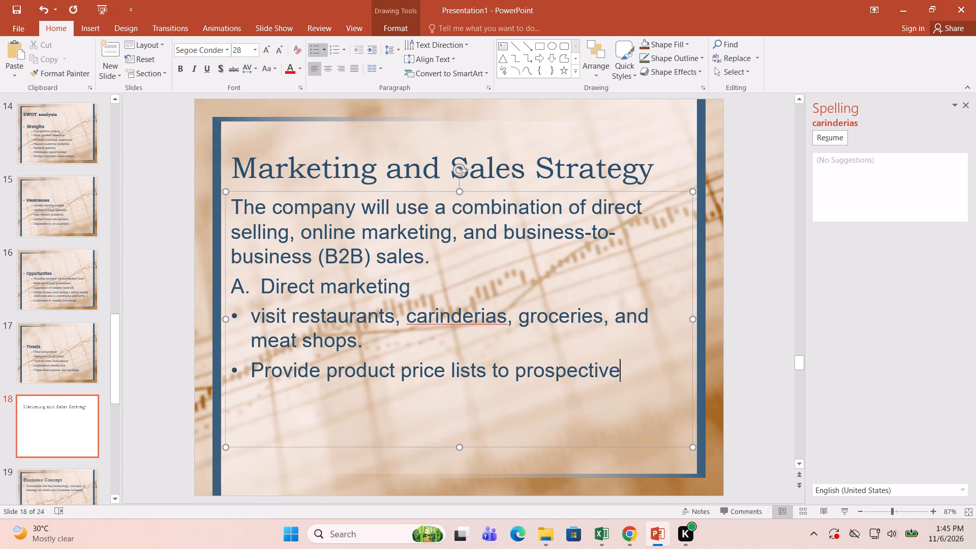
key("space")
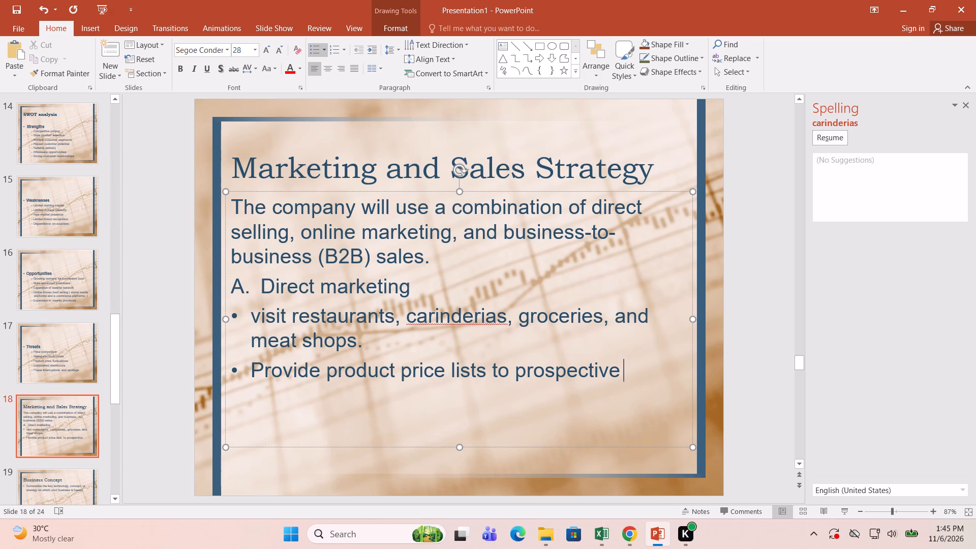
type("customers")
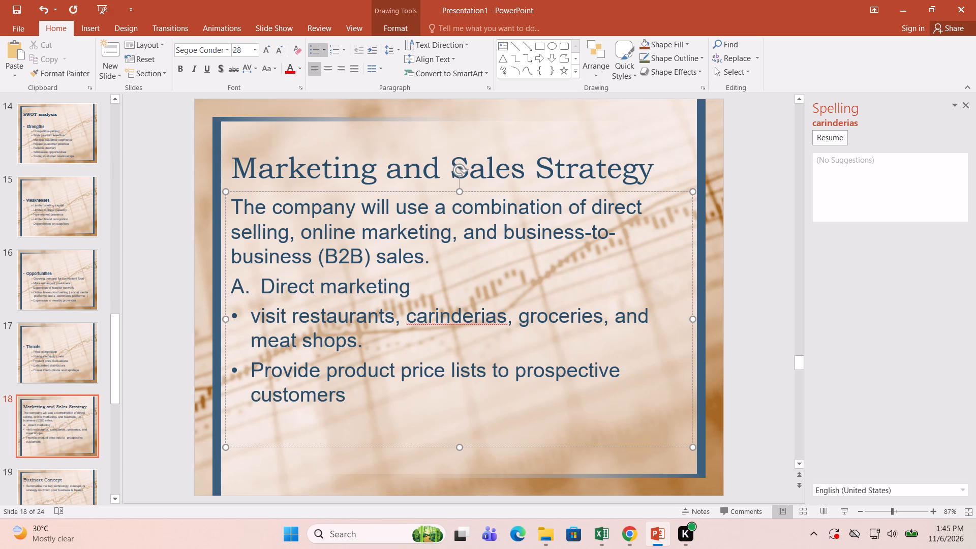
key("period")
key("Return")
Extend the bottom edge of the body text box down to the slide's lower frame line.
left_click_drag(459, 447, 460, 475)
Fill the new empty bullet with "Offer introductory discounts for first-time buyers." and start another bullet below it.
left_click(376, 397)
key("Down")
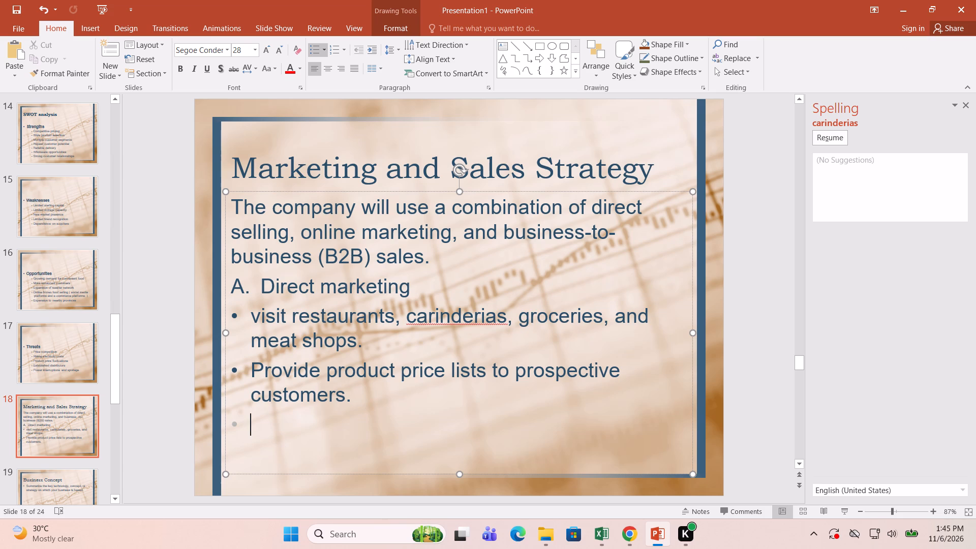
type("offer")
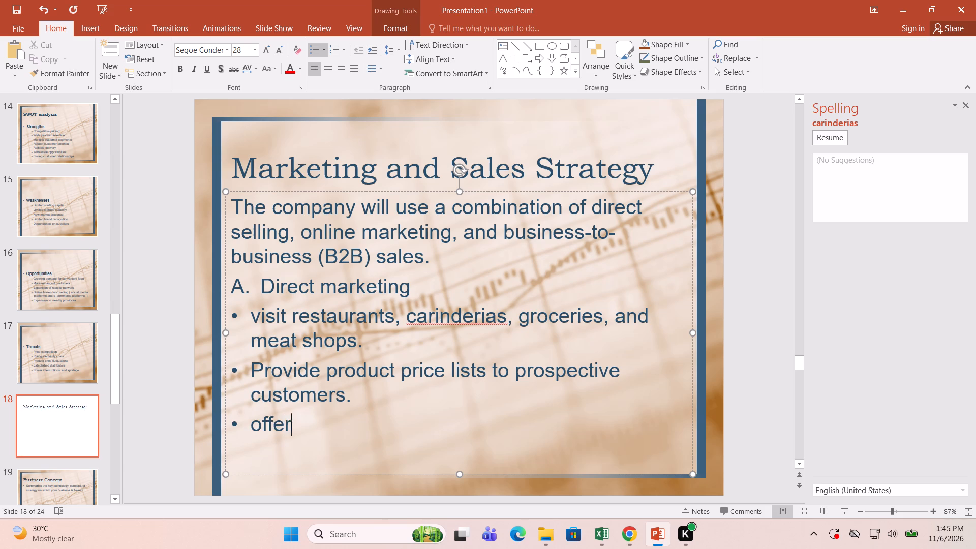
key("space")
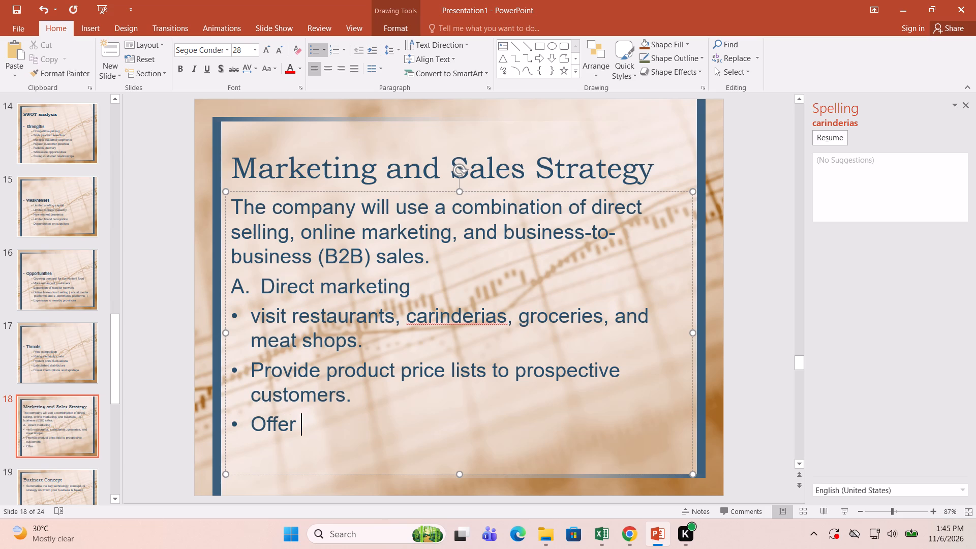
type("int")
key("o")
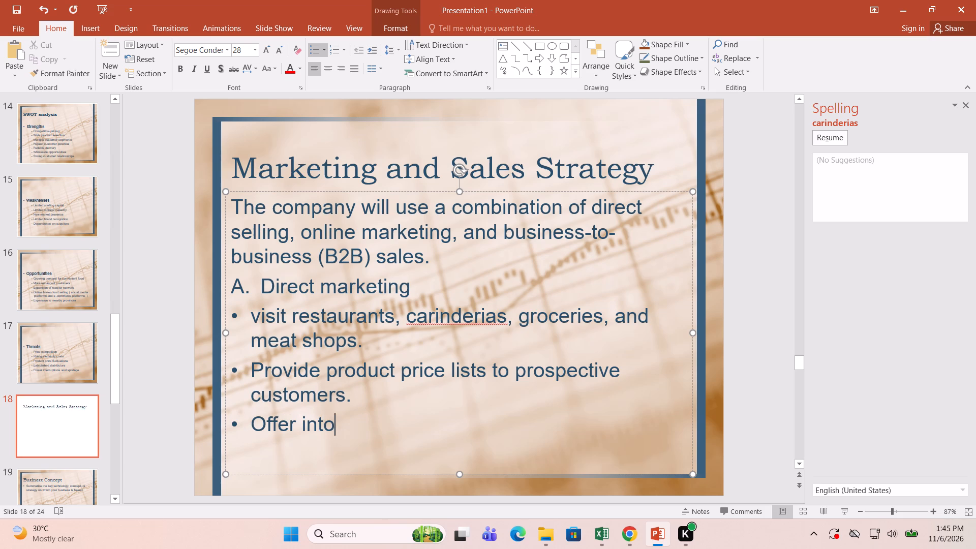
key("BackSpace")
type("ro")
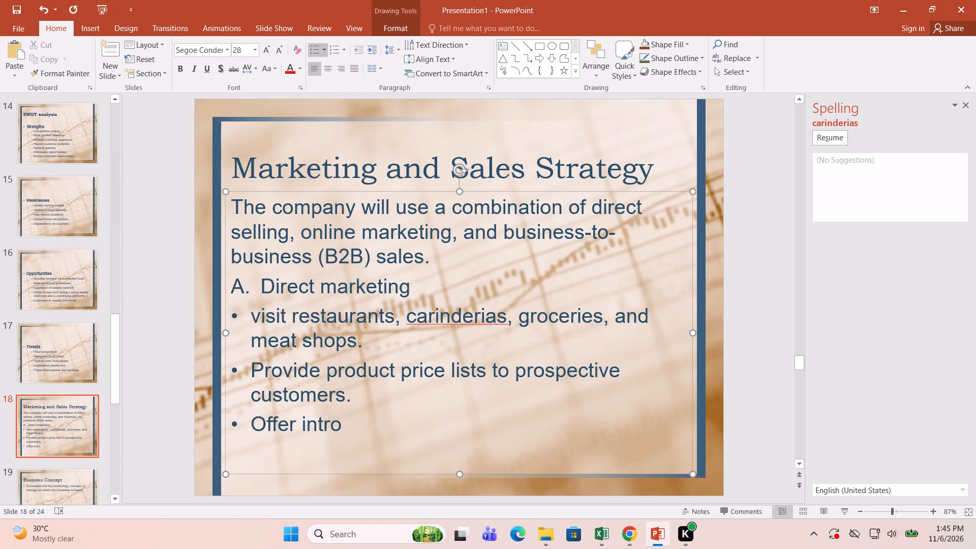
type("ductory")
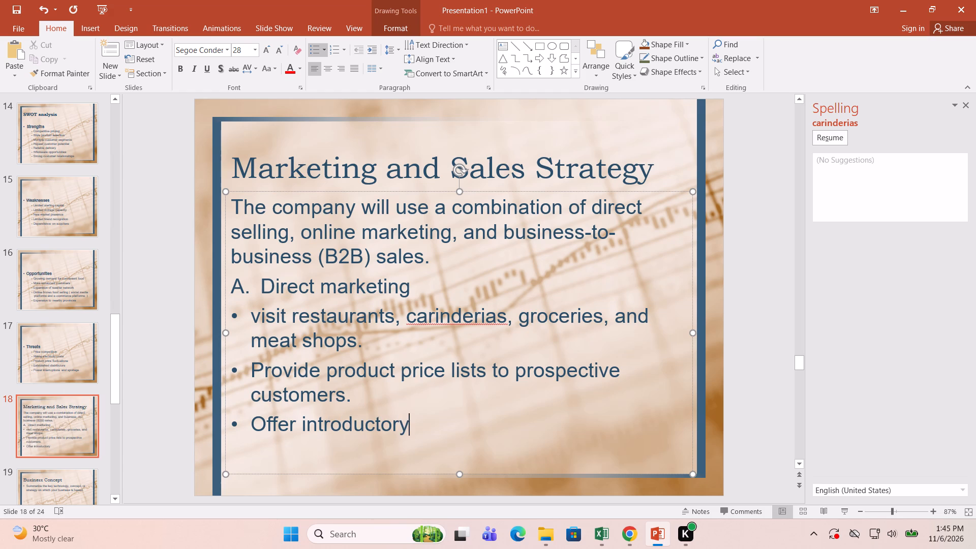
key("space")
type("dic")
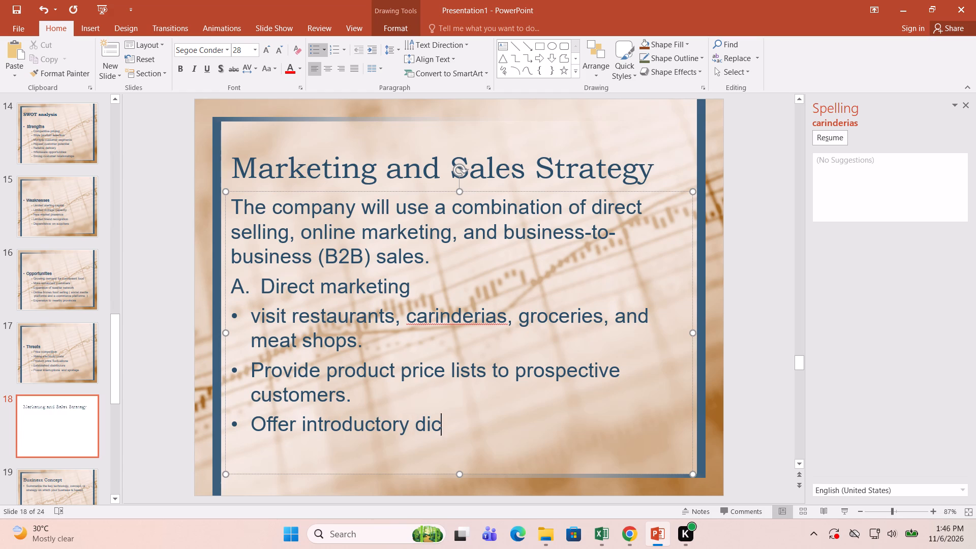
key("BackSpace")
type("scounts")
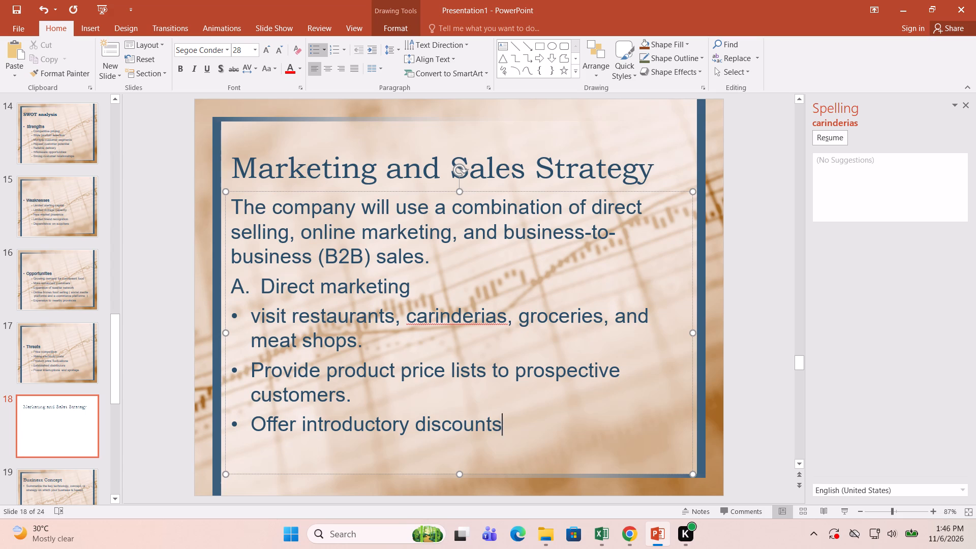
key("space")
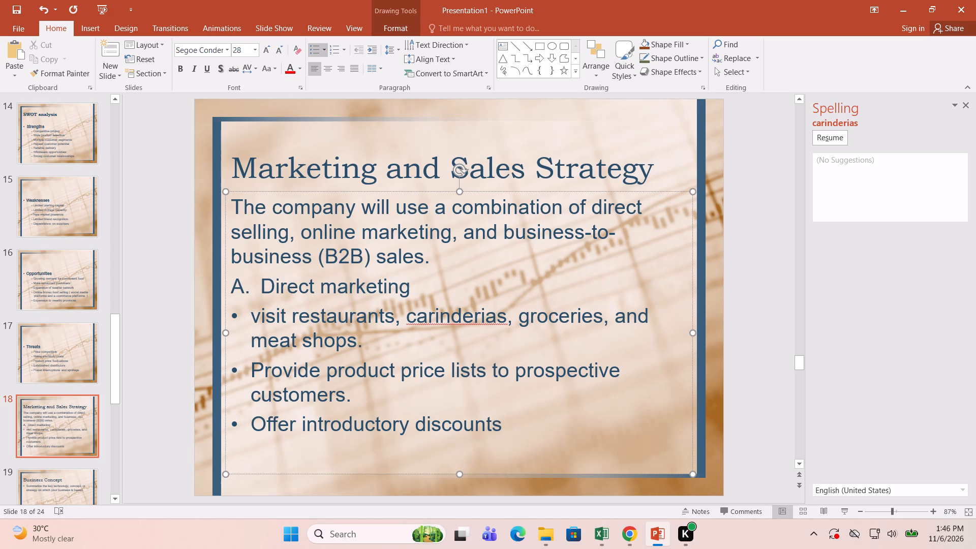
type("for")
key("space")
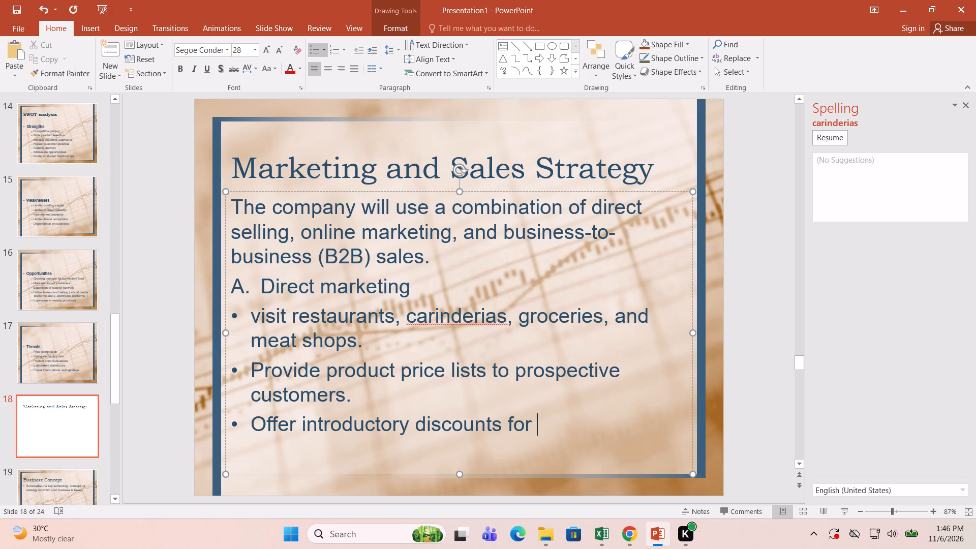
type("first")
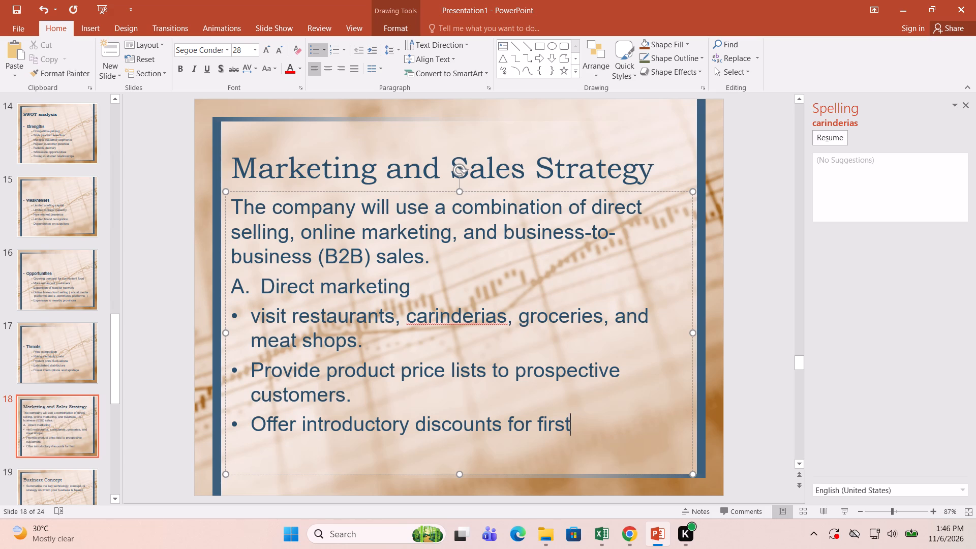
type("-time buyers")
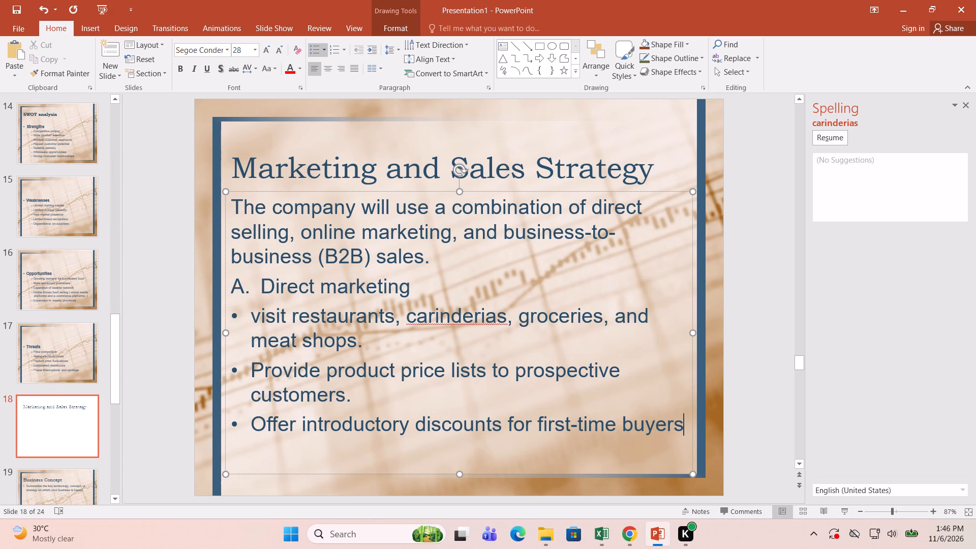
key("period")
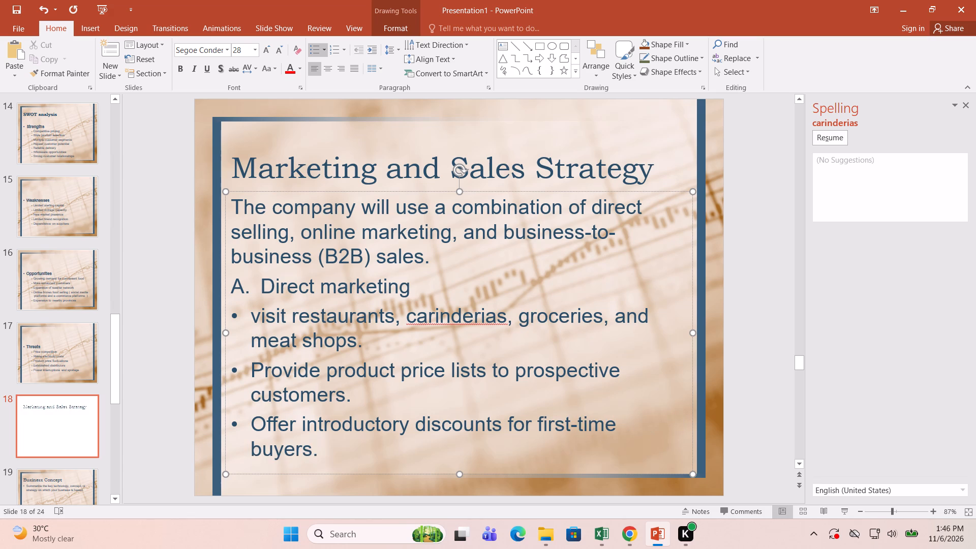
key("Return")
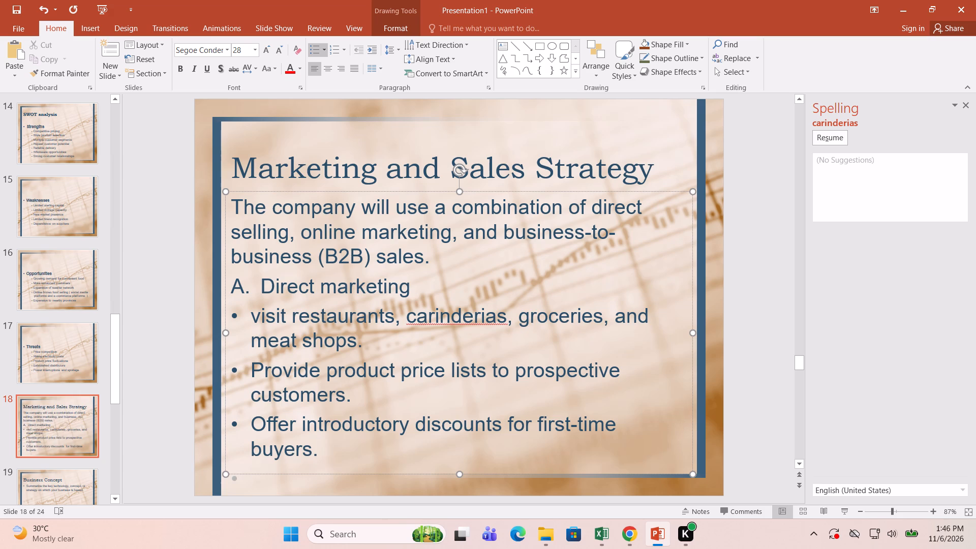
Shift the body text box's bottom edge and top edge slightly upward to fit the slide frame.
left_click(459, 472)
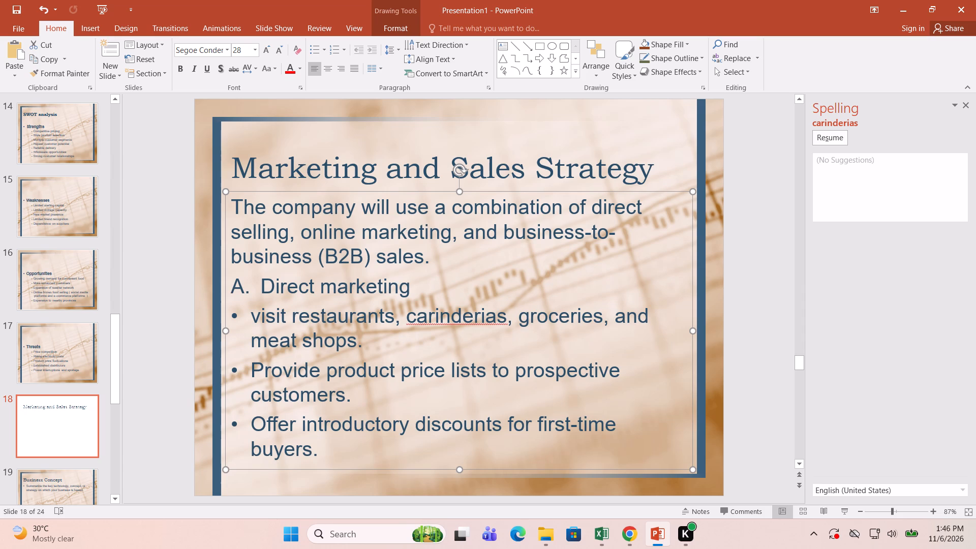
left_click(459, 192)
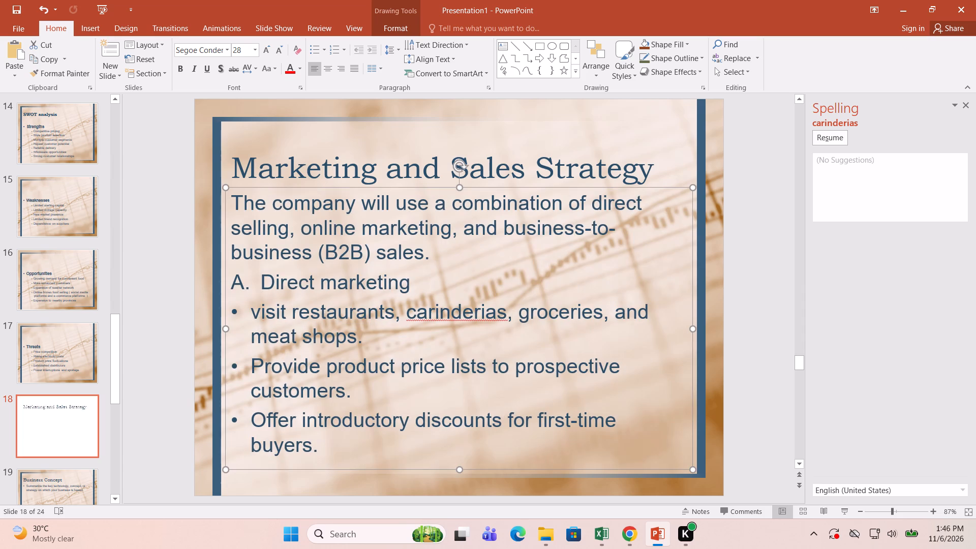
Fill the last empty bullet under Direct marketing with "Develop regular wholesale customers.".
left_click(326, 455)
key("Down")
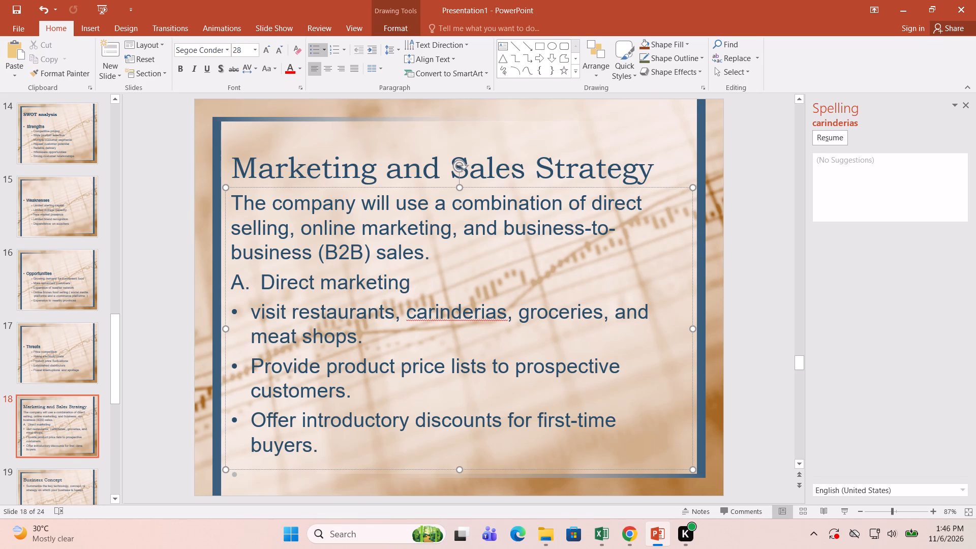
type("de")
type("velop")
key("space")
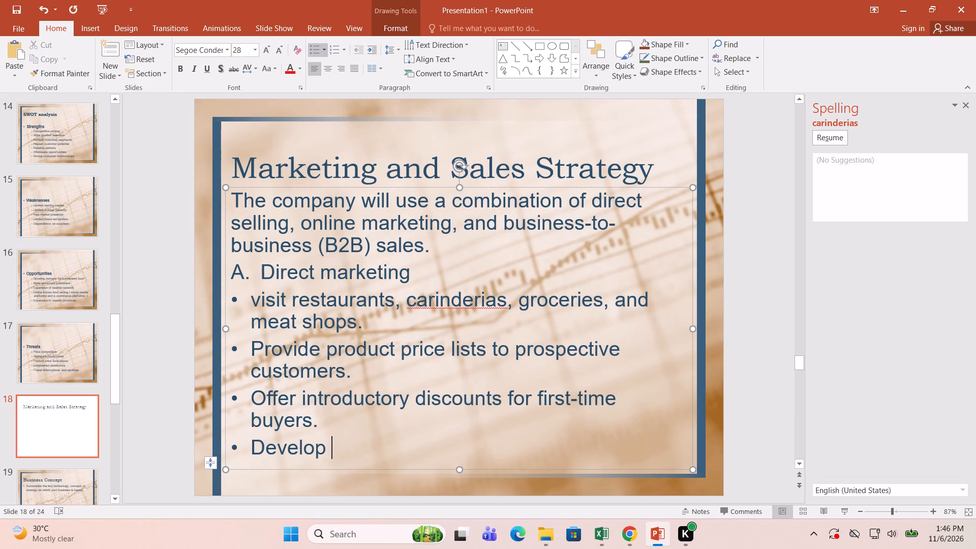
type("regular")
key("space")
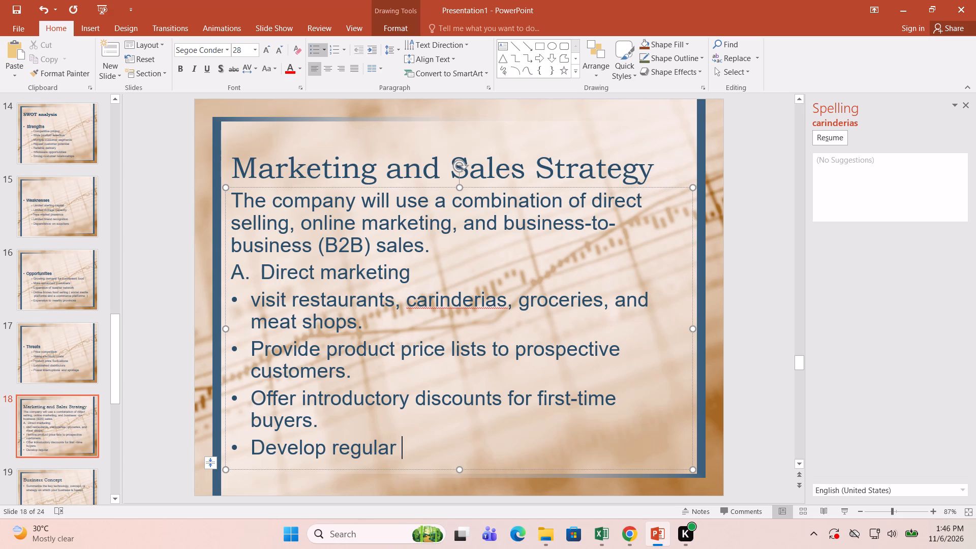
type("wholesale")
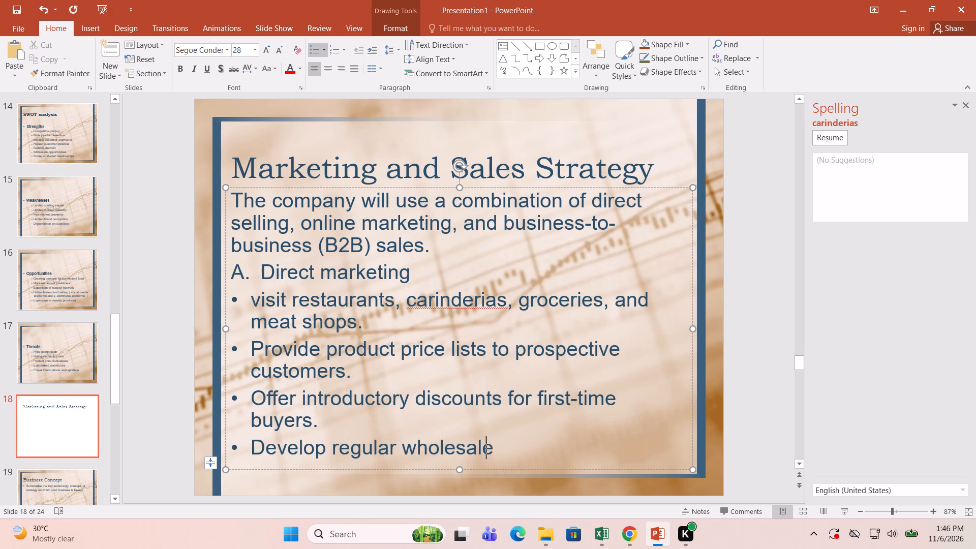
key("space")
type("cu")
type("stomers")
key("period")
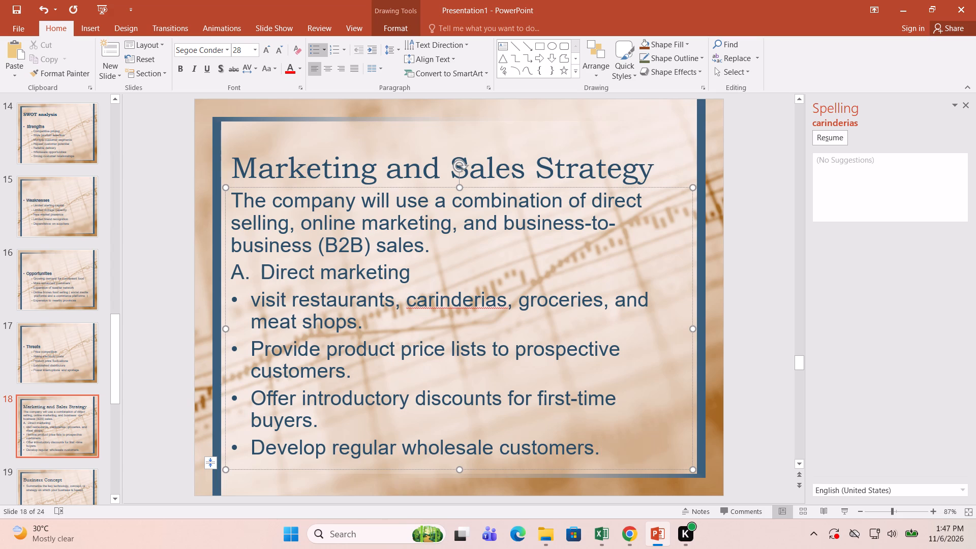
Copy slide 18, Marketing and Sales Strategy, and paste the copy directly after it.
left_click(456, 268)
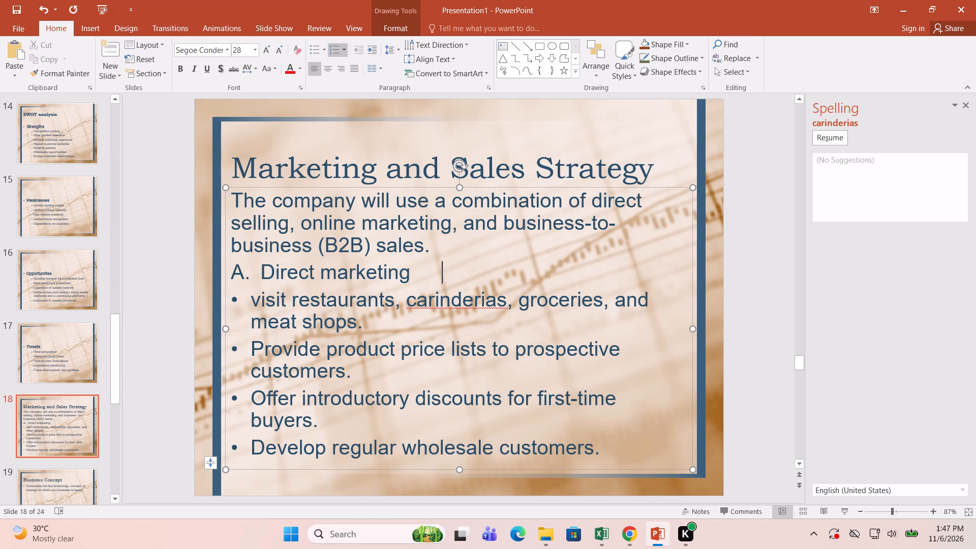
right_click(57, 415)
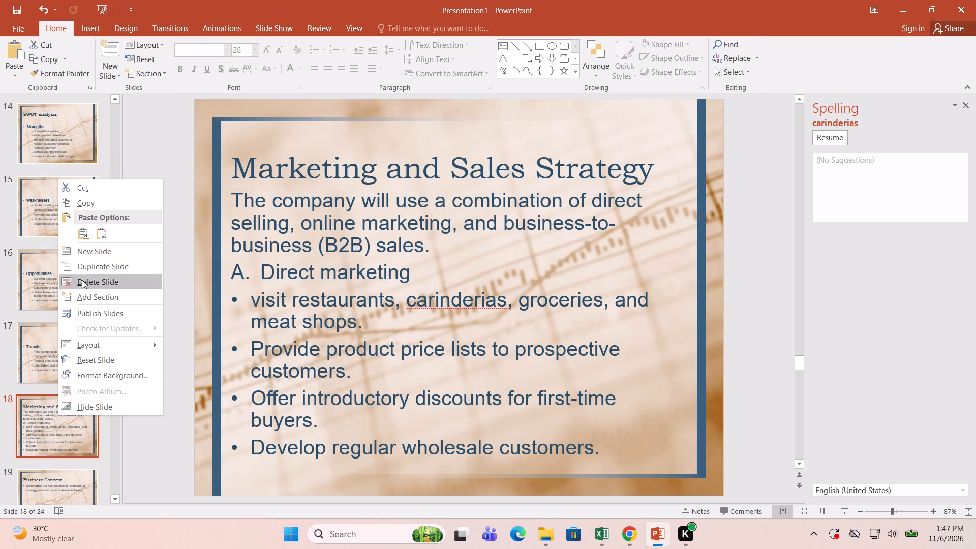
left_click(95, 203)
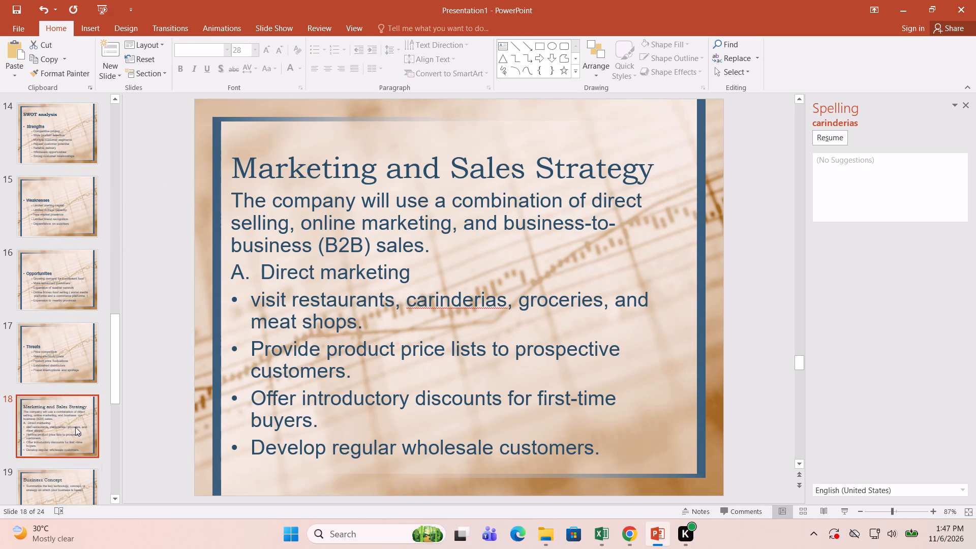
right_click(75, 427)
left_click(103, 249)
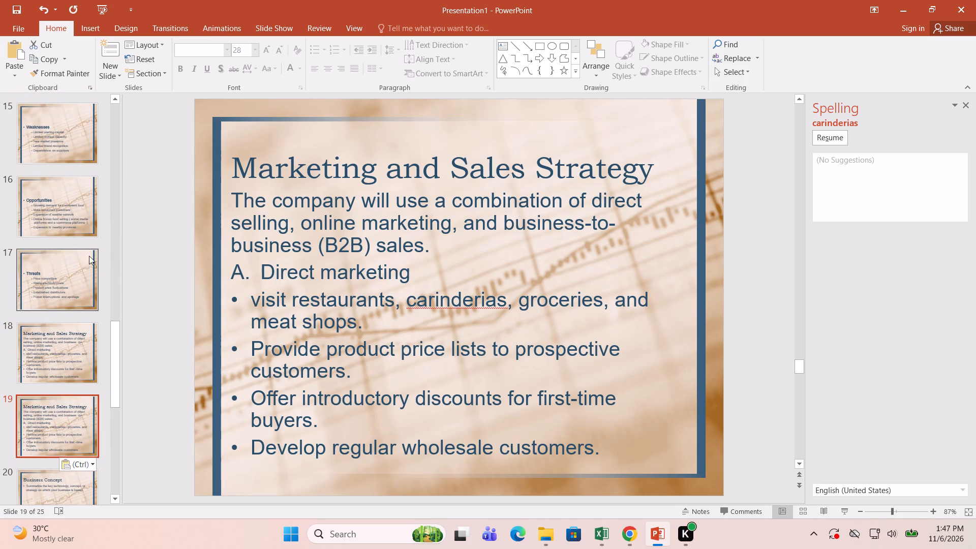
On slide 18, delete the Direct marketing heading and all its bullets, keeping only the introductory paragraph.
left_click(71, 348)
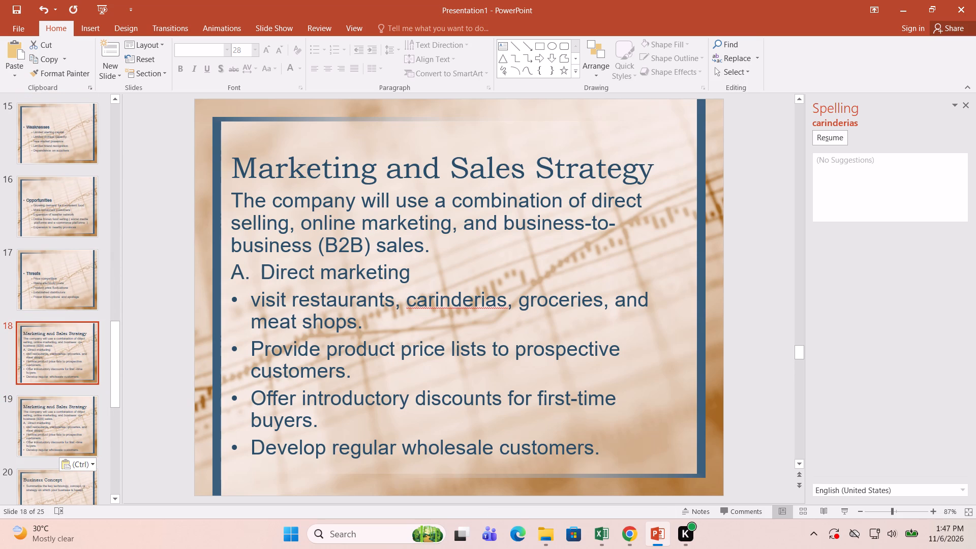
left_click_drag(608, 451, 222, 269)
key("BackSpace")
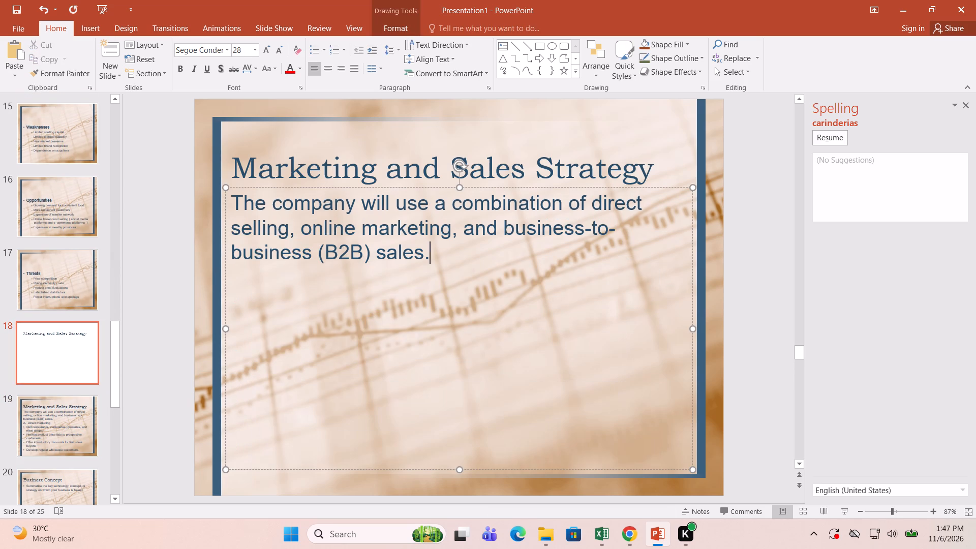
Shorten the body text box on slide 18 from its bottom edge and move it down toward the slide's middle.
left_click(475, 331)
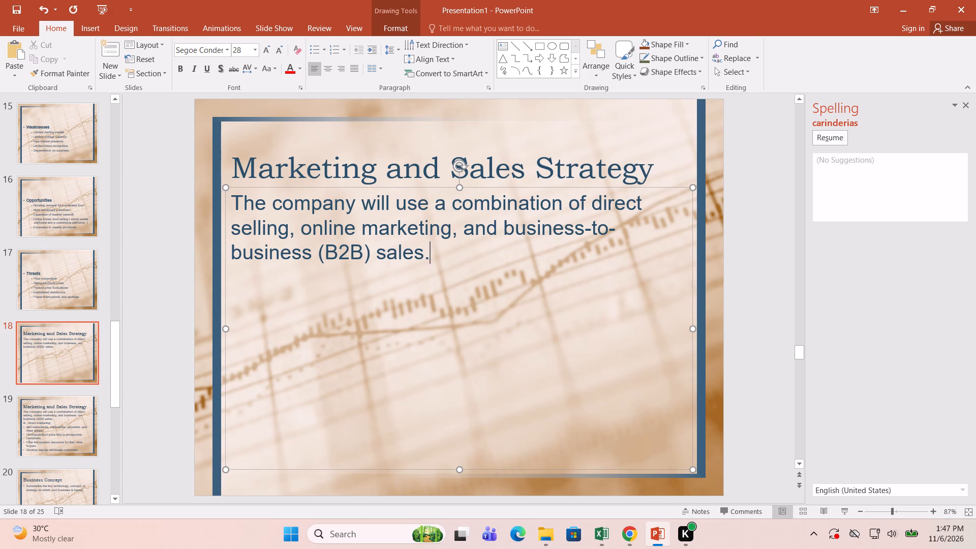
left_click_drag(461, 471, 455, 348)
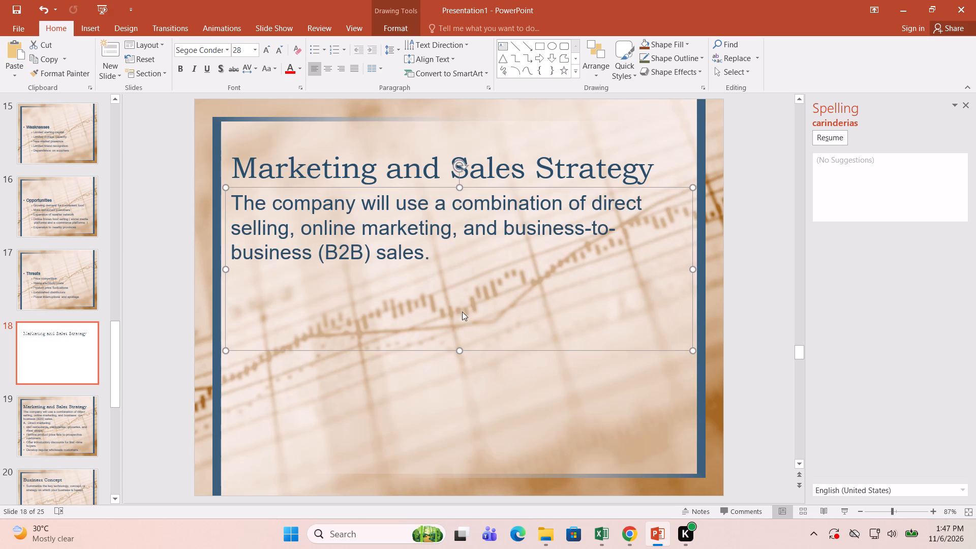
left_click(466, 253)
left_click_drag(426, 187, 428, 231)
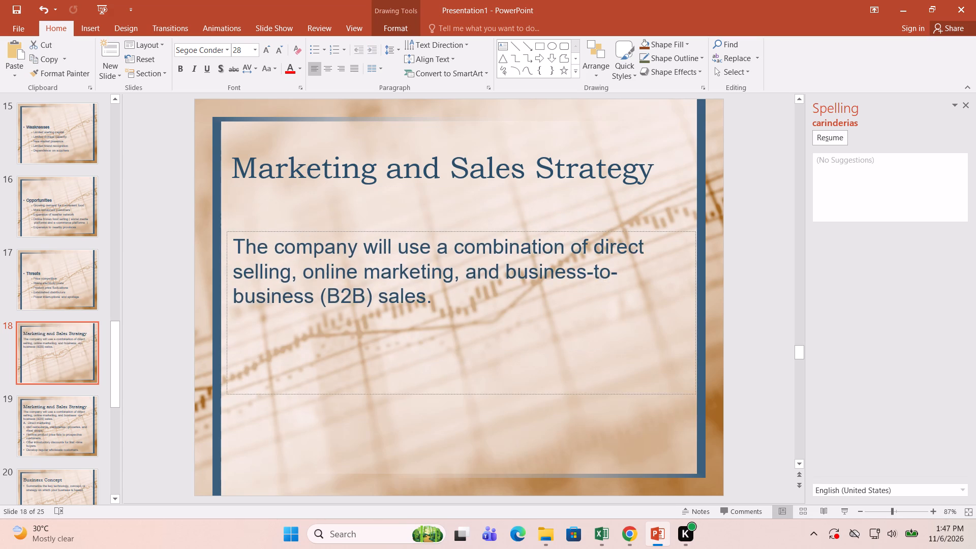
left_click_drag(428, 231, 426, 250)
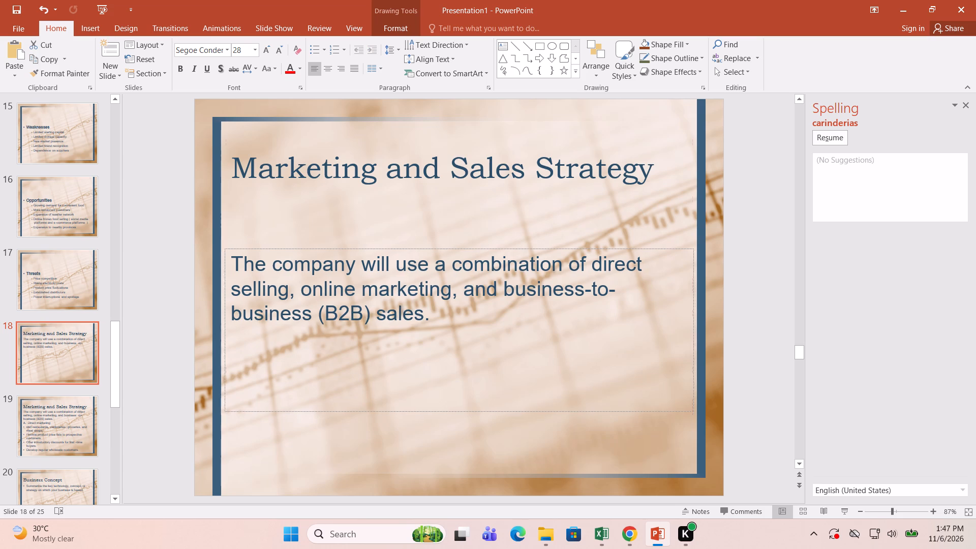
left_click_drag(426, 250, 425, 253)
Move the title box on slide 18 down, closer to the introductory paragraph.
left_click(414, 191)
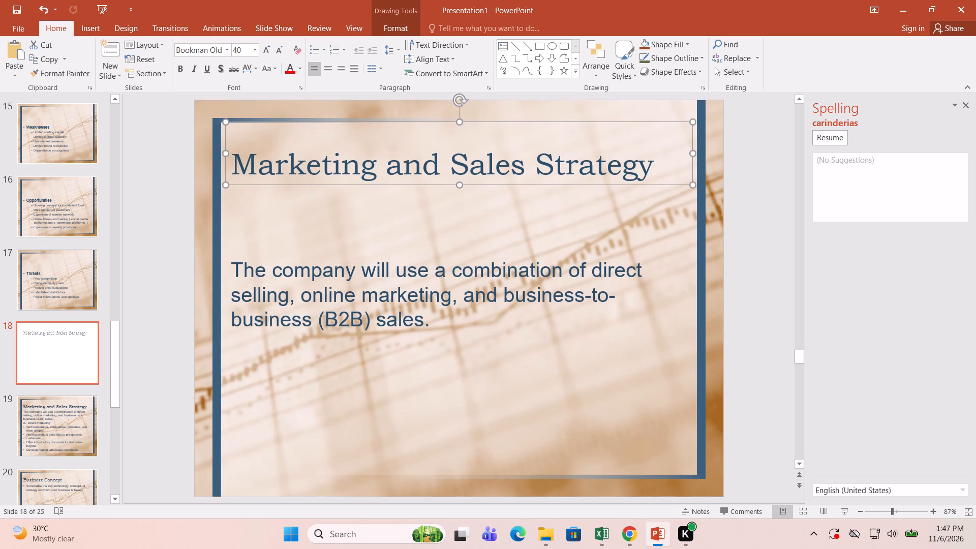
left_click_drag(422, 186, 419, 210)
left_click(421, 198)
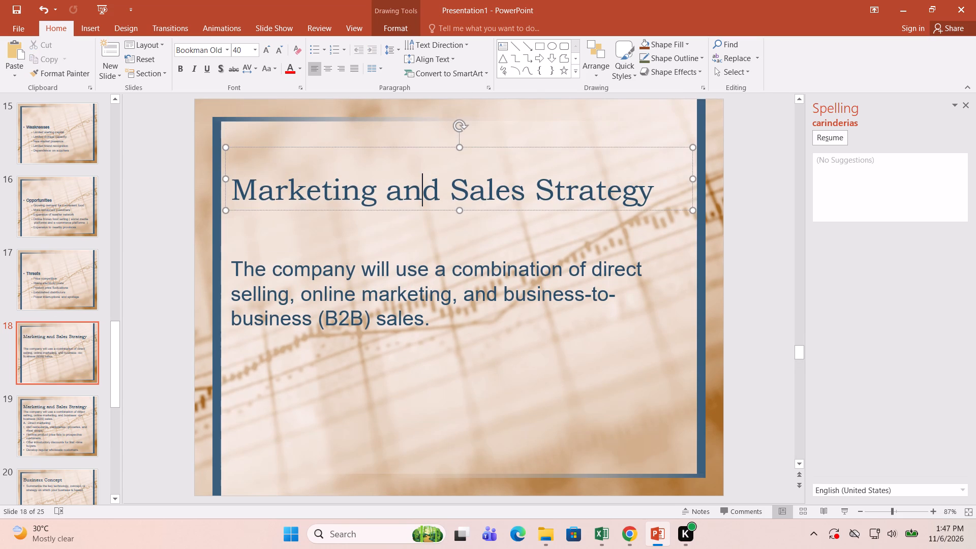
Make the whole "Marketing and Sales Strategy" title on slide 18 bold.
double_click(510, 197)
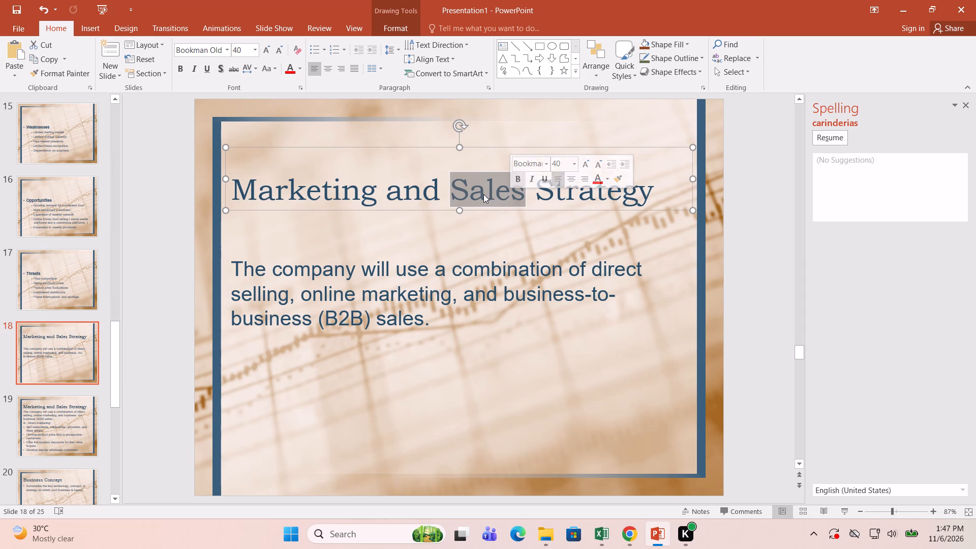
key("ctrl+a")
key("ctrl+b")
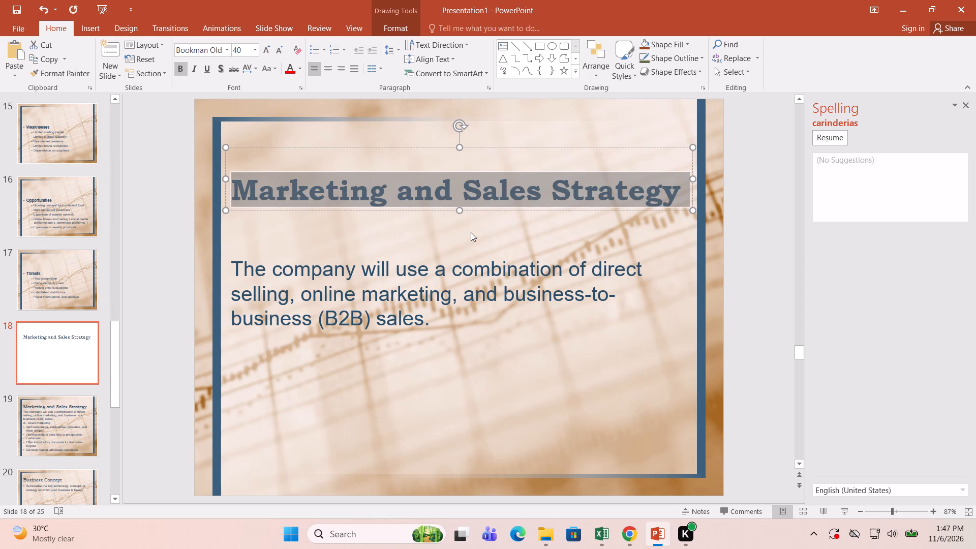
left_click(471, 232)
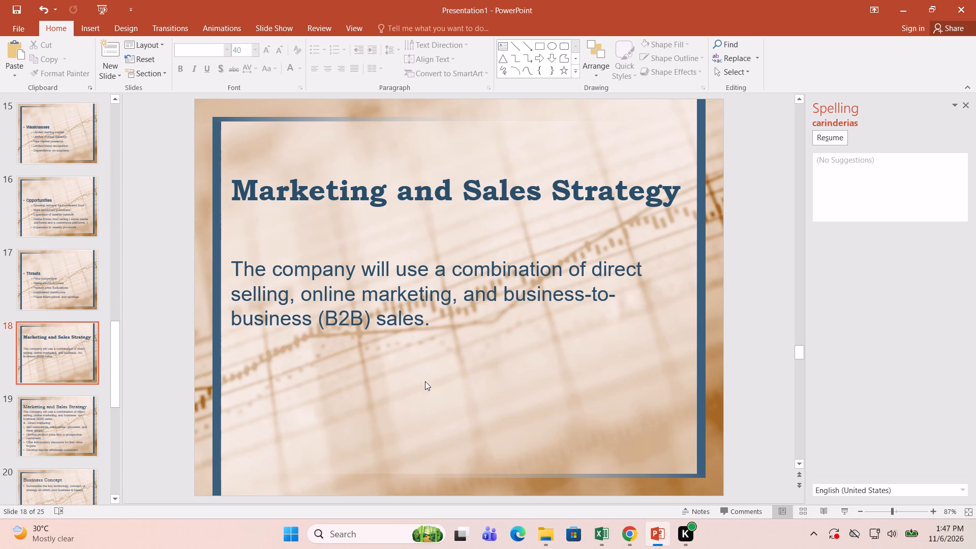
On slide 19, delete the introductory paragraph above the Direct marketing heading.
scroll(434, 370, "down", 2)
scroll(434, 370, "up", 1)
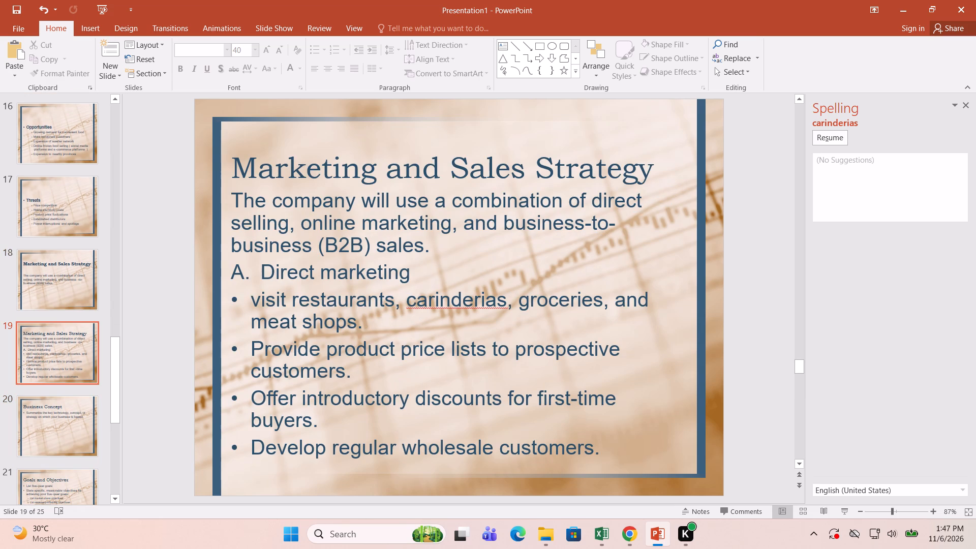
left_click(462, 197)
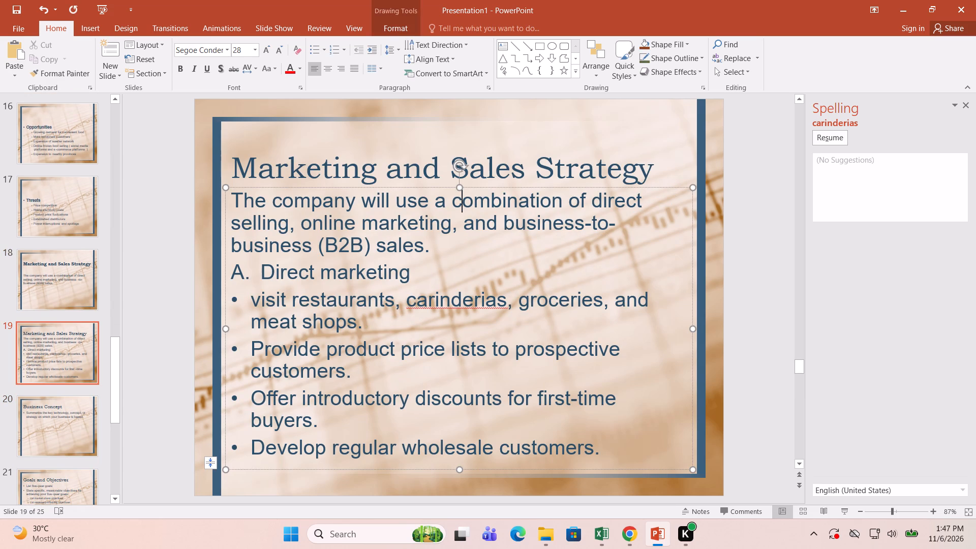
left_click_drag(452, 249, 248, 204)
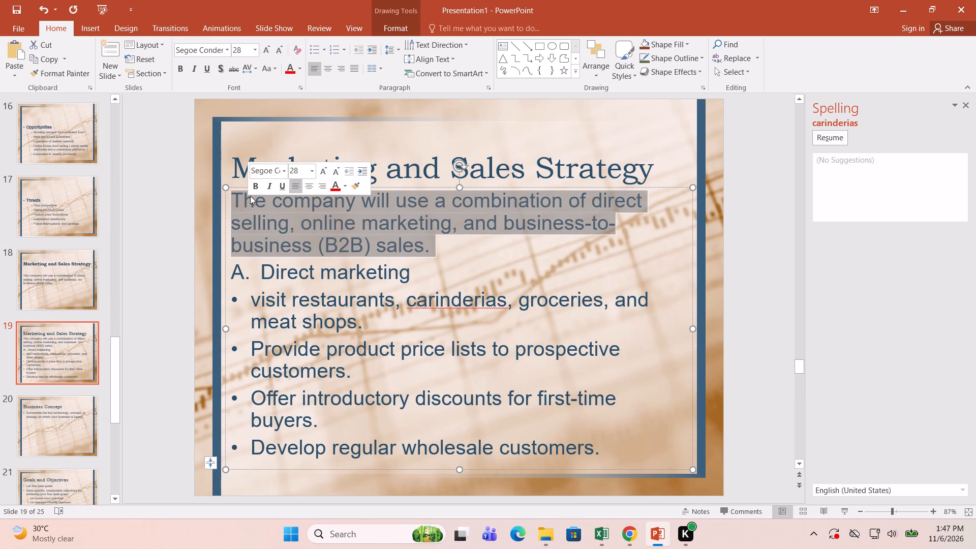
key("BackSpace")
Remove the "Marketing and Sales Strategy" title from slide 19.
left_click(492, 164)
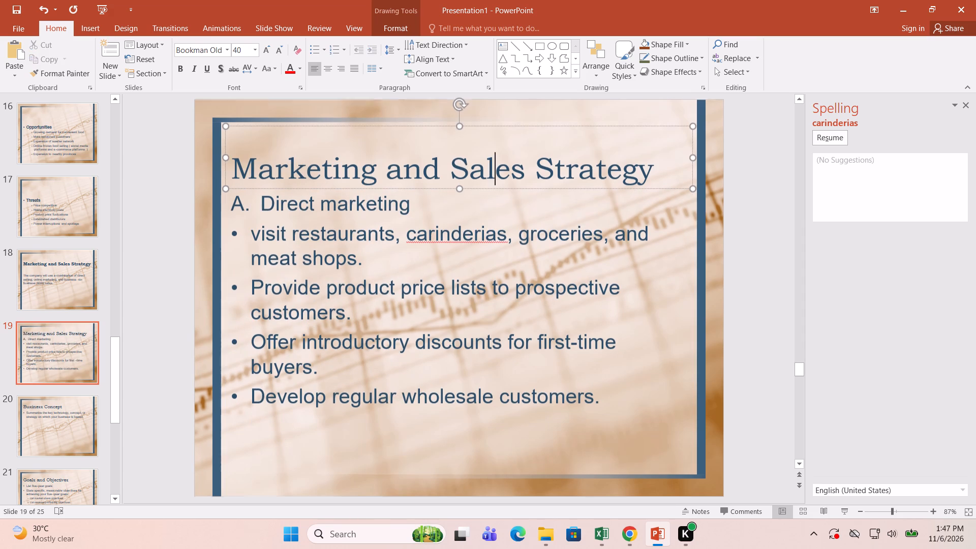
left_click(651, 128)
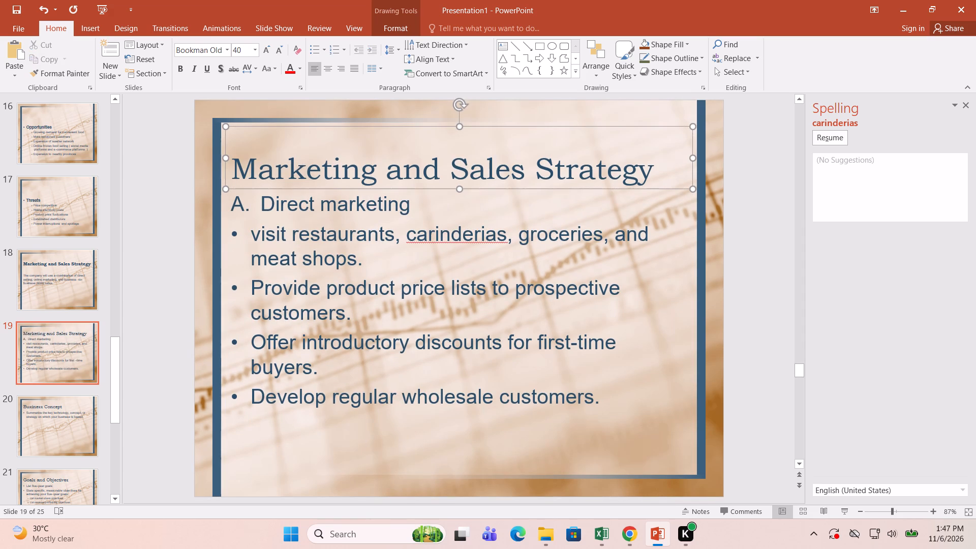
left_click(651, 125)
key("BackSpace")
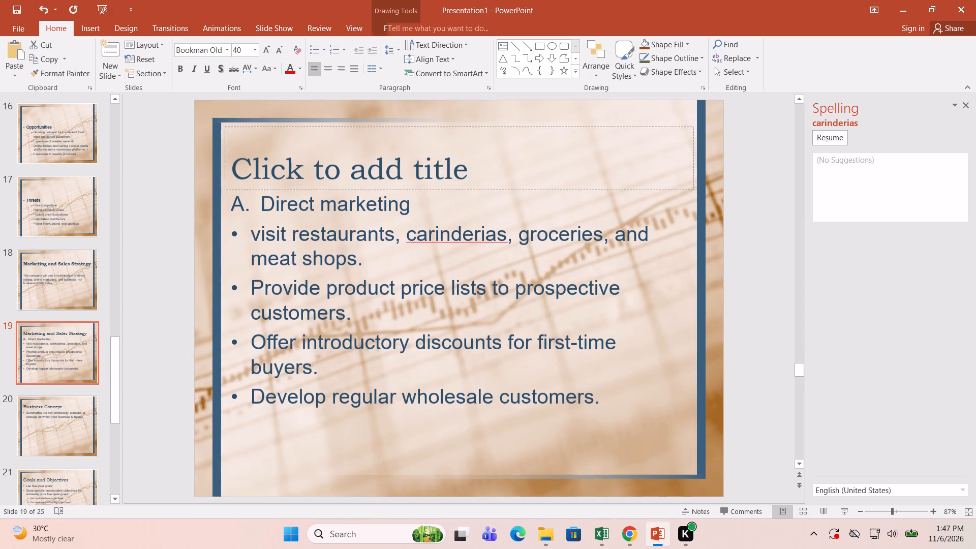
Make the "Direct marketing" heading on slide 19 bold.
left_click(602, 353)
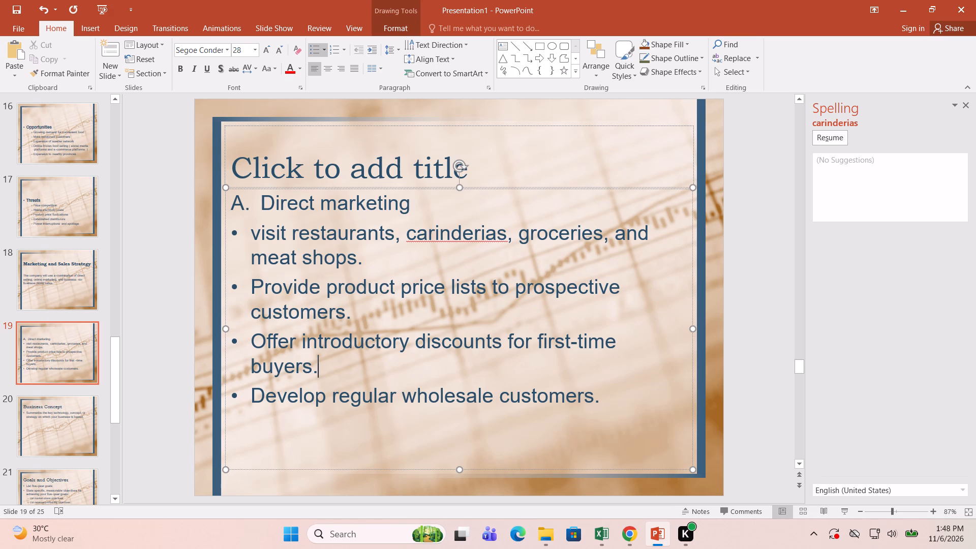
left_click(622, 399)
left_click_drag(415, 203, 202, 221)
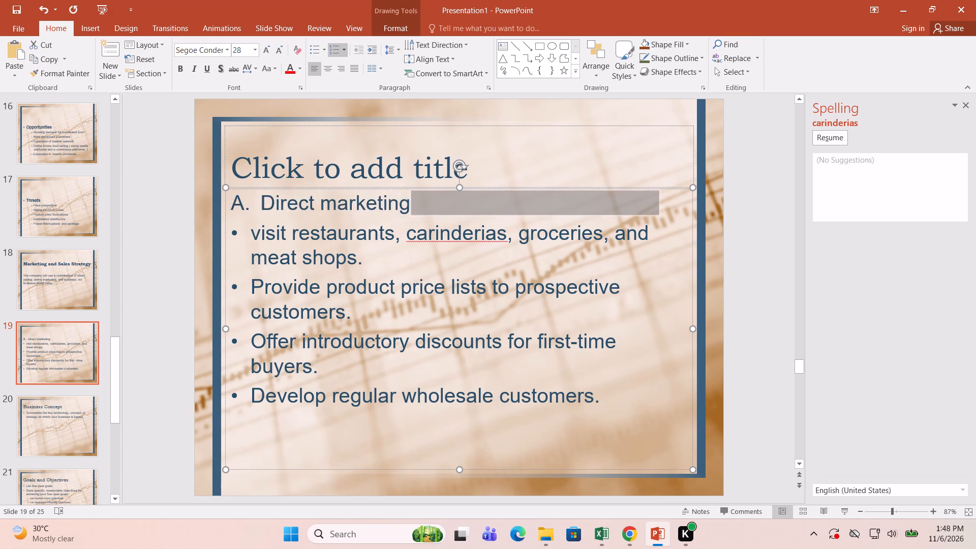
left_click_drag(202, 221, 233, 199)
key("ctrl+b")
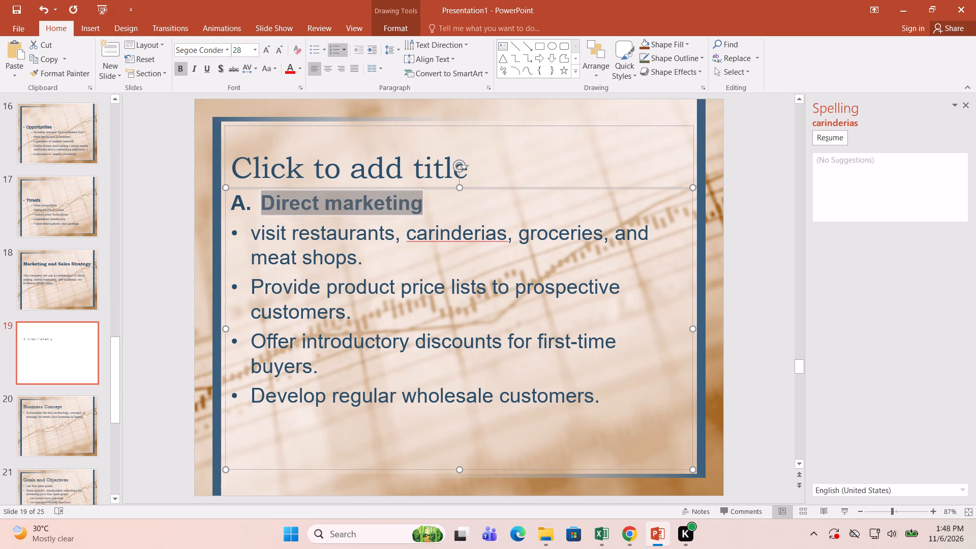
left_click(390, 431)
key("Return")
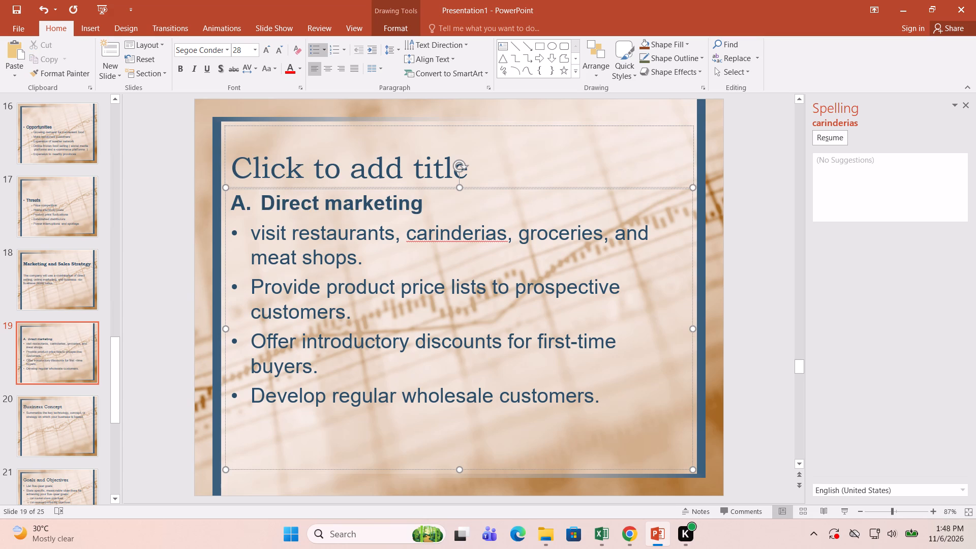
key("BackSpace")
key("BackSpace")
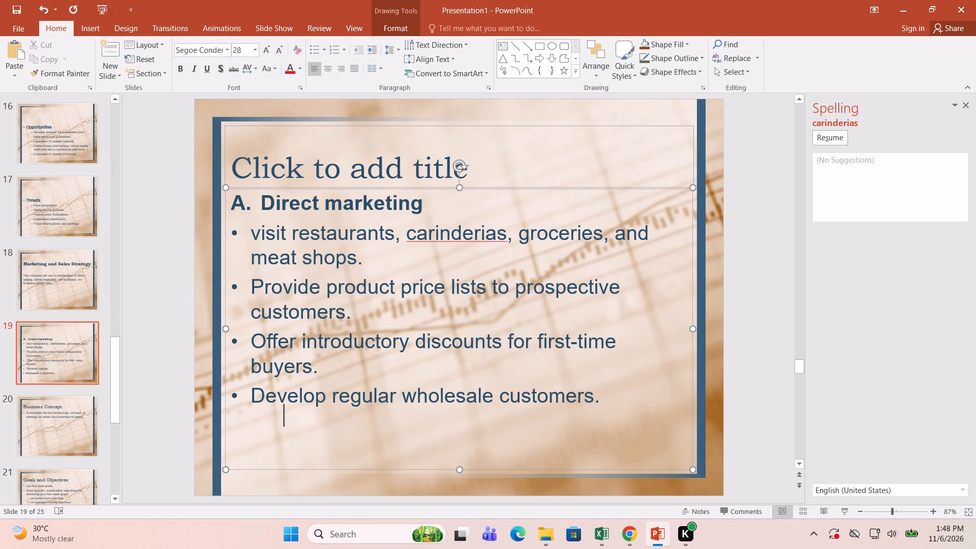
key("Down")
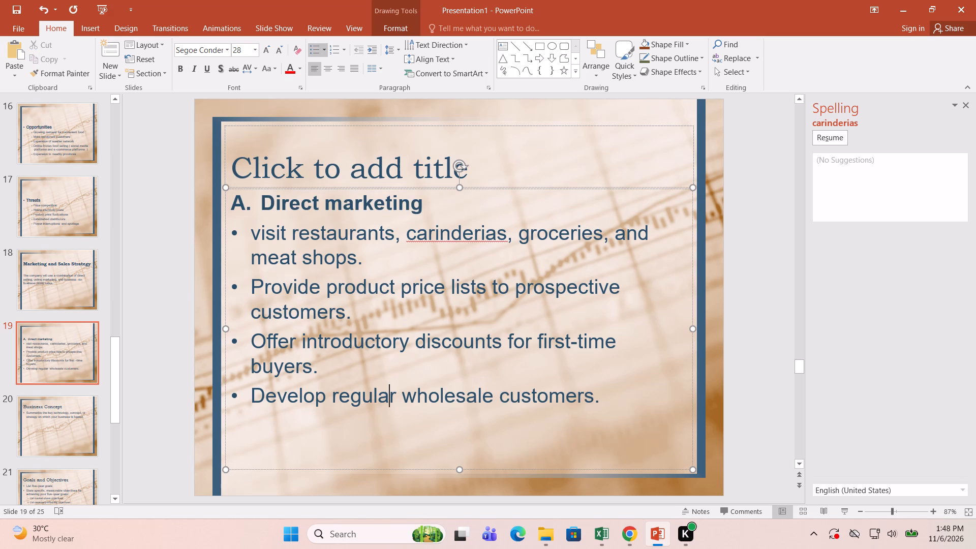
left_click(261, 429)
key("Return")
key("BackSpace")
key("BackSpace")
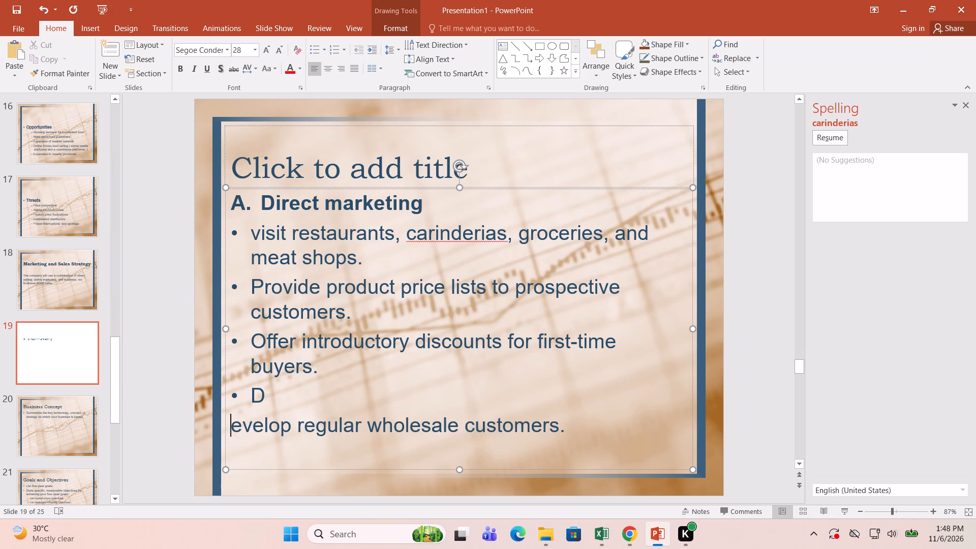
Add an unbulleted blank line below the "Develop regular wholesale customers." bullet on slide 19.
left_click(658, 402)
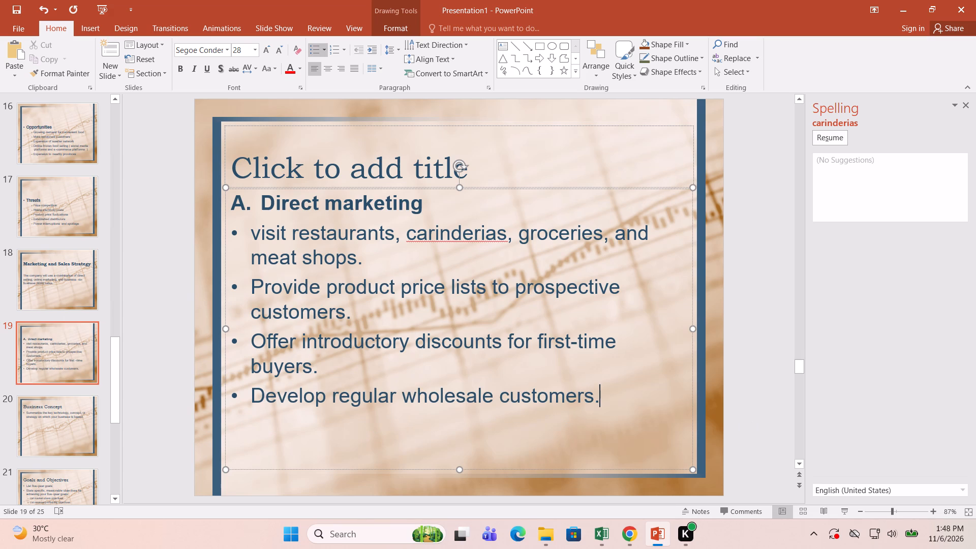
key("Return")
key("BackSpace")
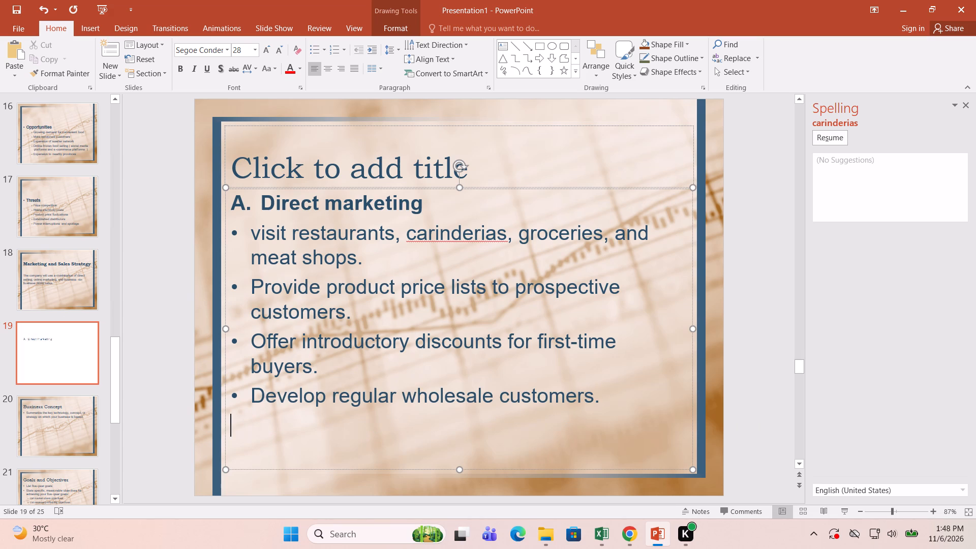
key("Return")
key("Return")
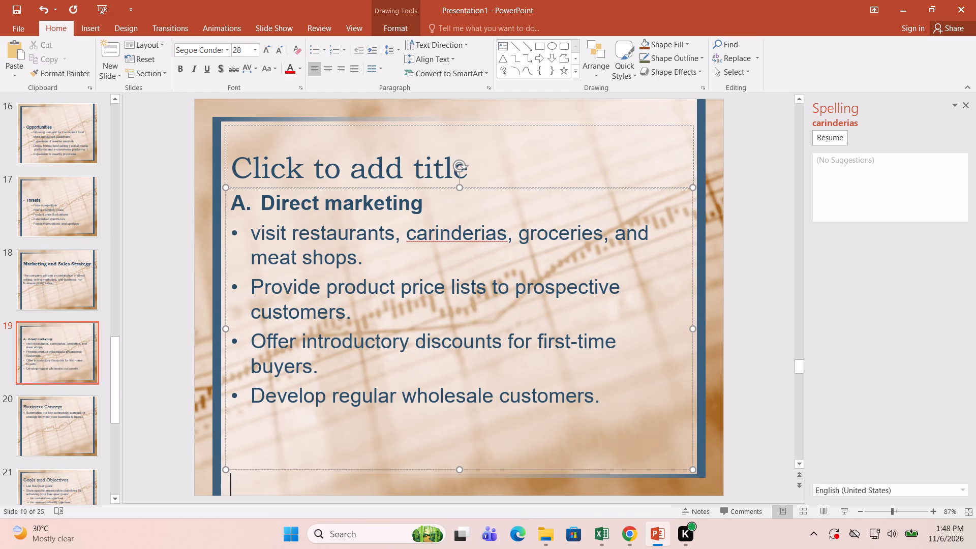
key("BackSpace")
key("BackSpace")
Delete the empty title placeholder from slide 19.
left_click(532, 125)
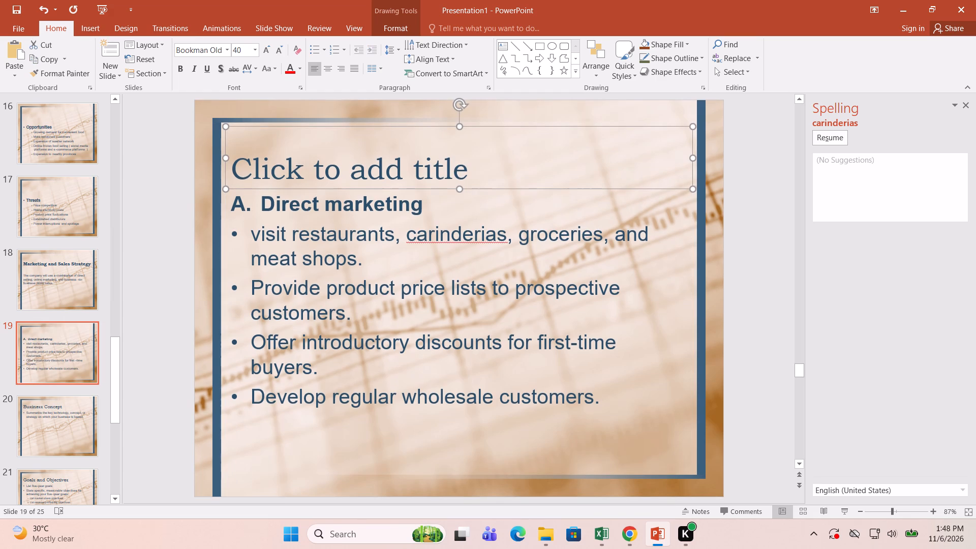
key("BackSpace")
left_click(468, 163)
left_click(470, 346)
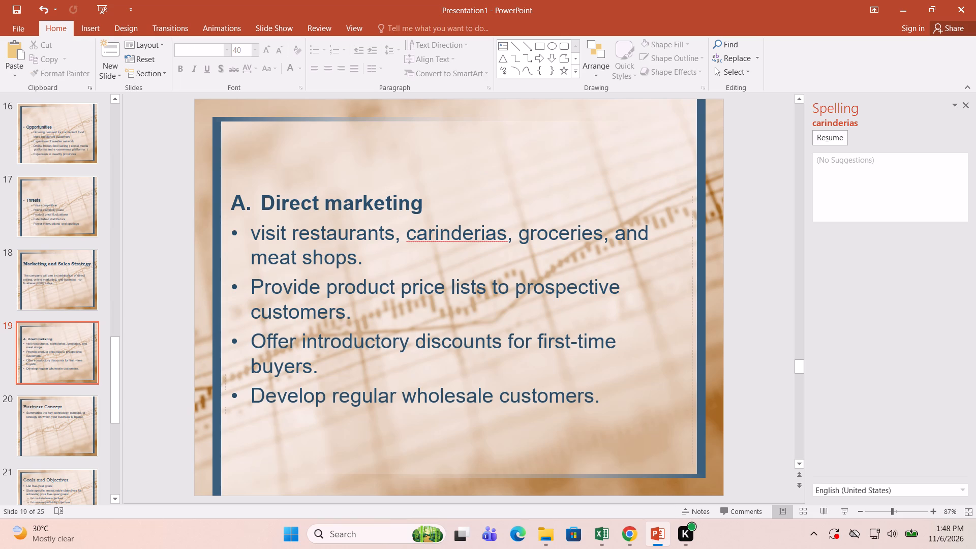
left_click(405, 420)
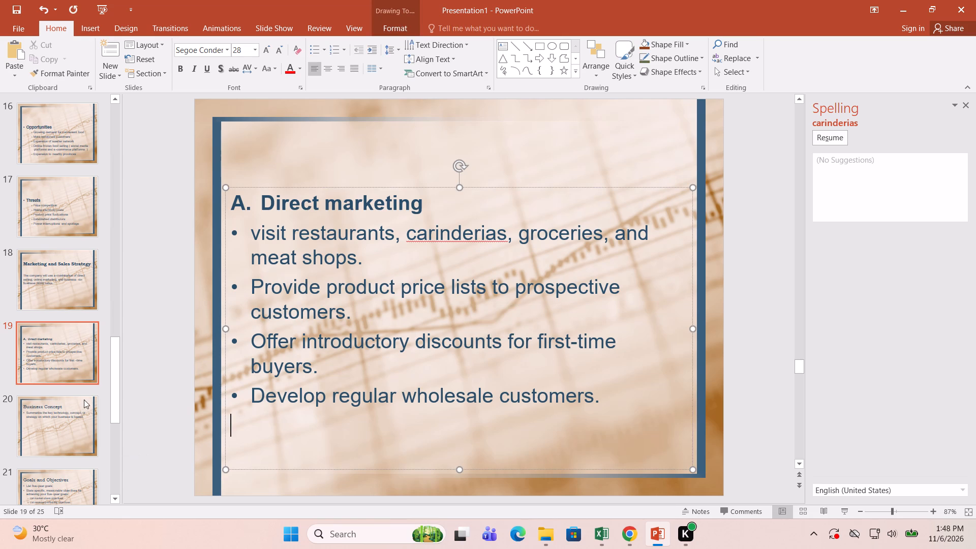
Copy the Direct marketing slide 19 and paste the copy directly after it using the destination theme.
right_click(53, 349)
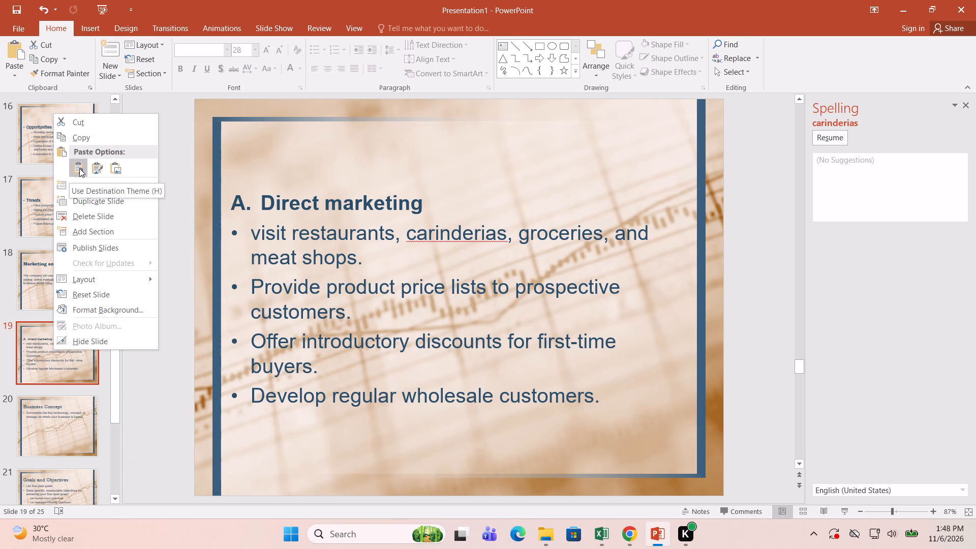
left_click(82, 133)
right_click(52, 350)
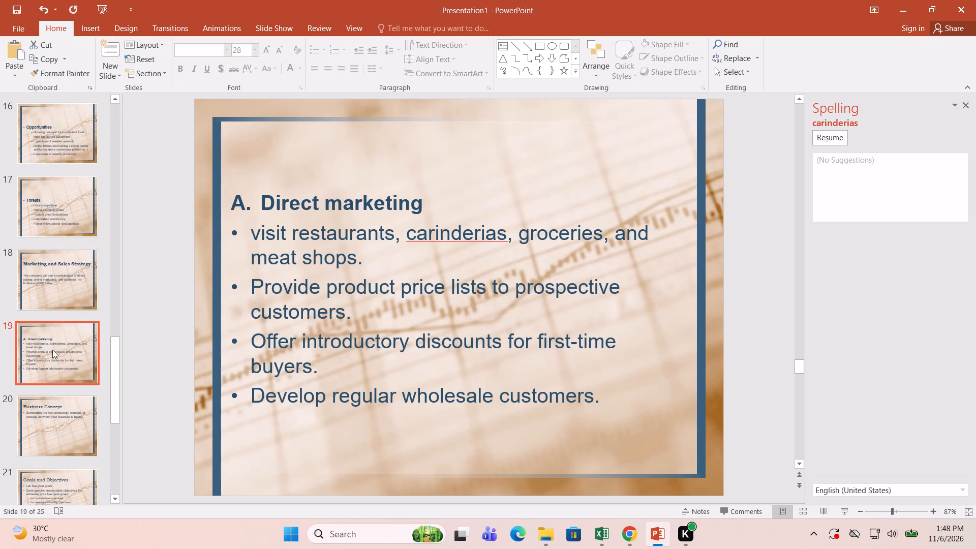
left_click(78, 163)
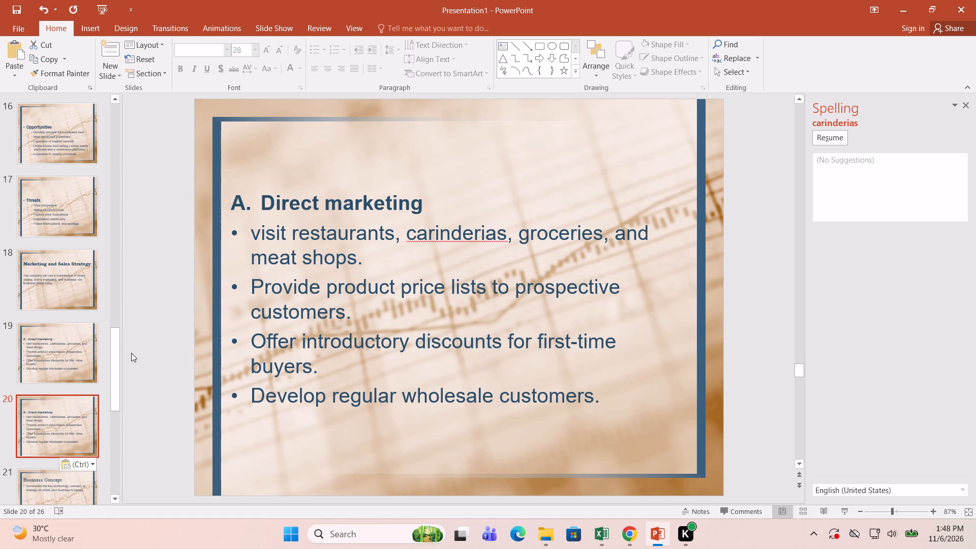
left_click(55, 422)
left_click(72, 357)
left_click(73, 416)
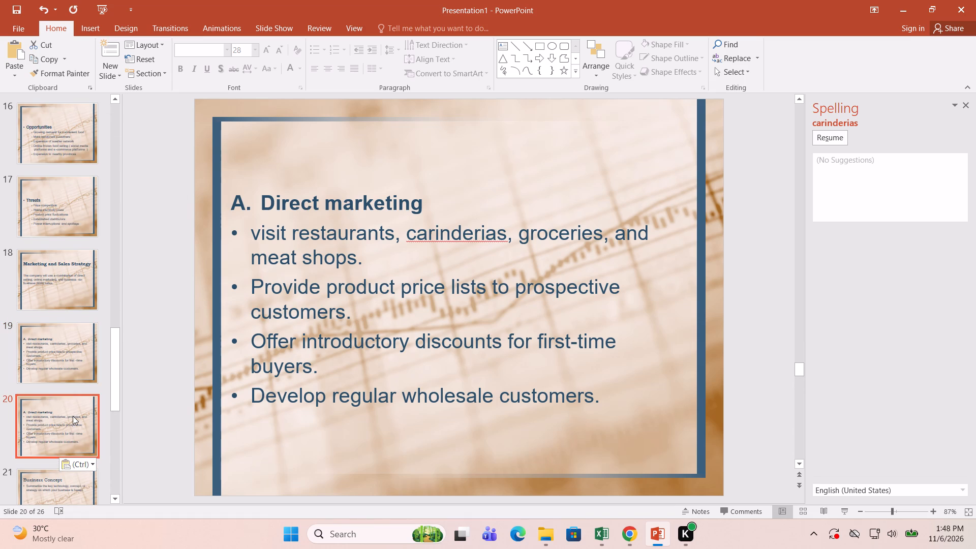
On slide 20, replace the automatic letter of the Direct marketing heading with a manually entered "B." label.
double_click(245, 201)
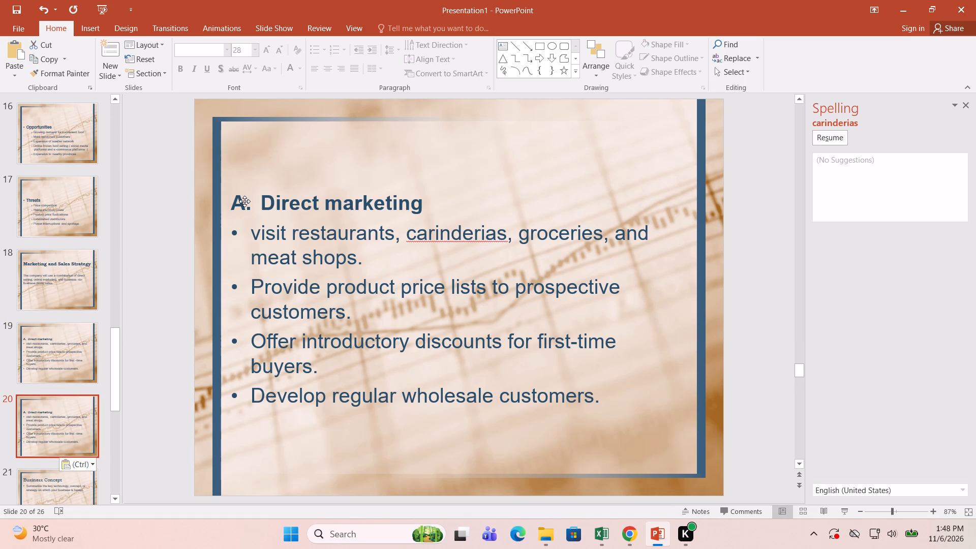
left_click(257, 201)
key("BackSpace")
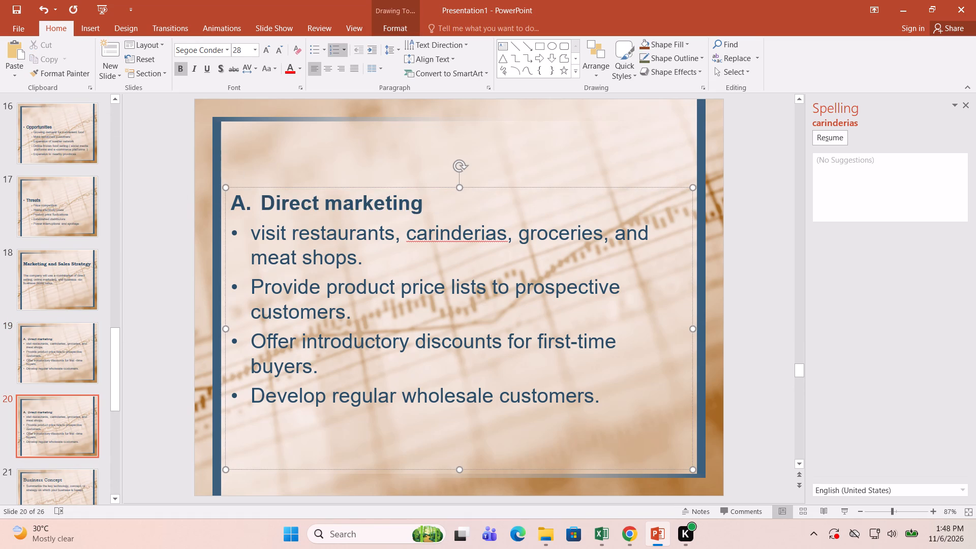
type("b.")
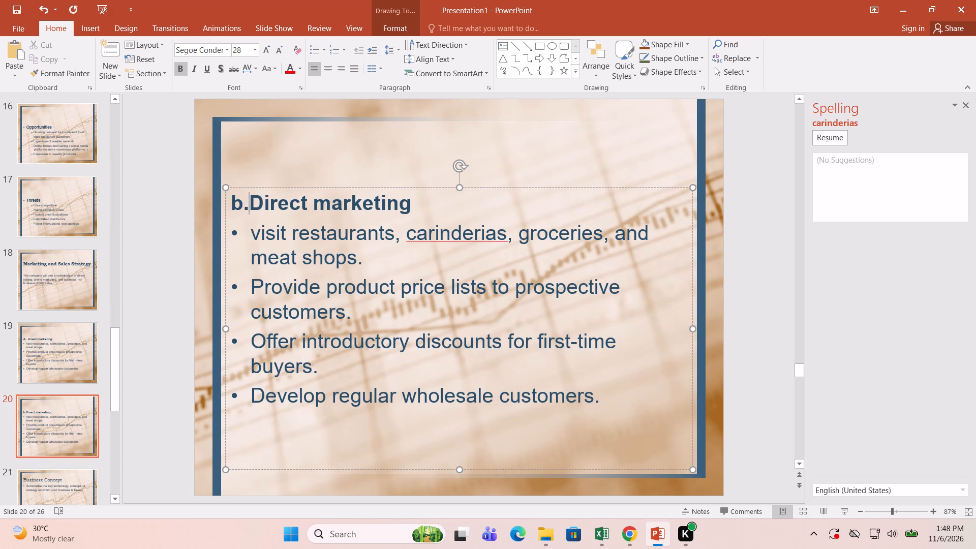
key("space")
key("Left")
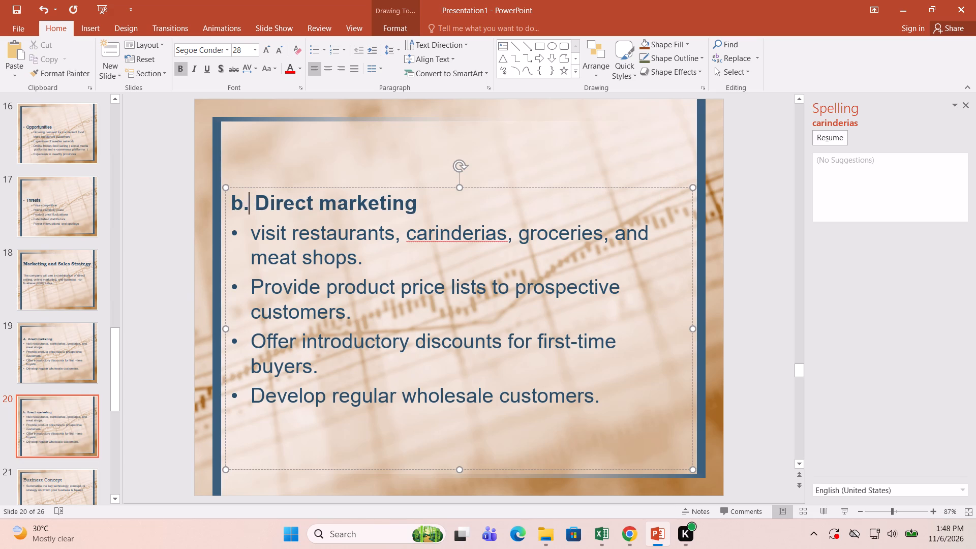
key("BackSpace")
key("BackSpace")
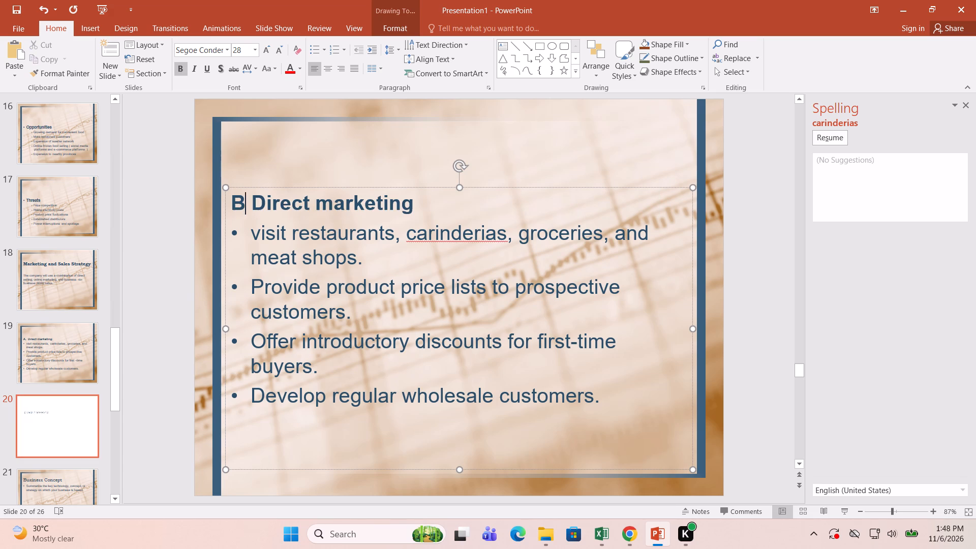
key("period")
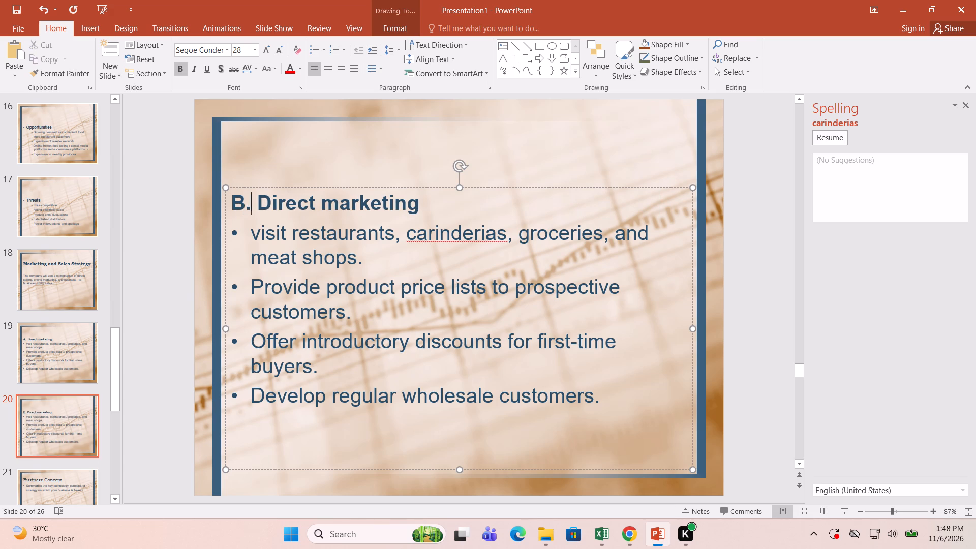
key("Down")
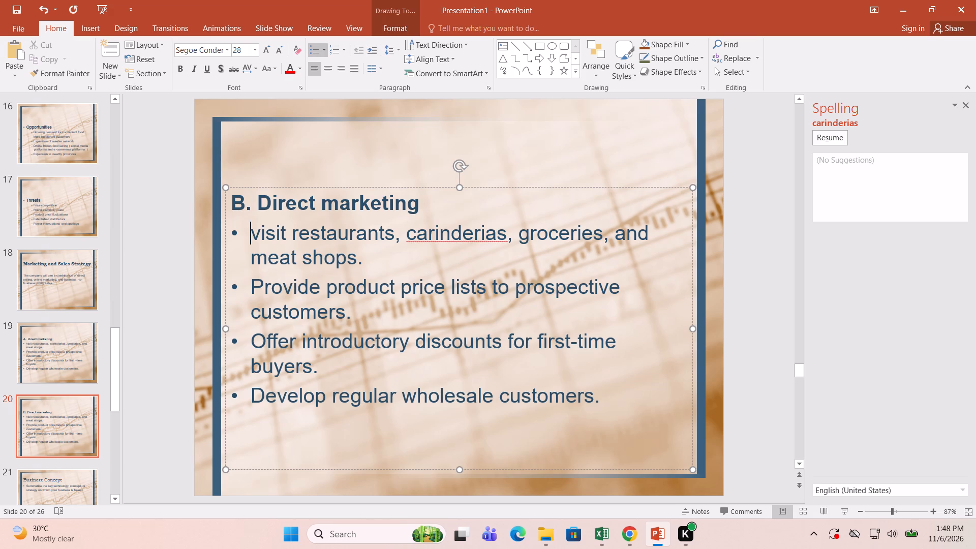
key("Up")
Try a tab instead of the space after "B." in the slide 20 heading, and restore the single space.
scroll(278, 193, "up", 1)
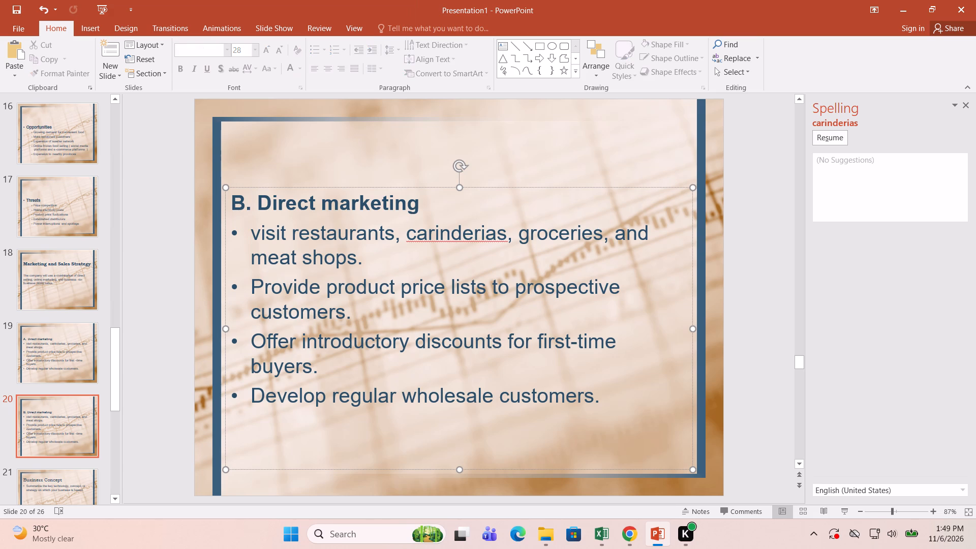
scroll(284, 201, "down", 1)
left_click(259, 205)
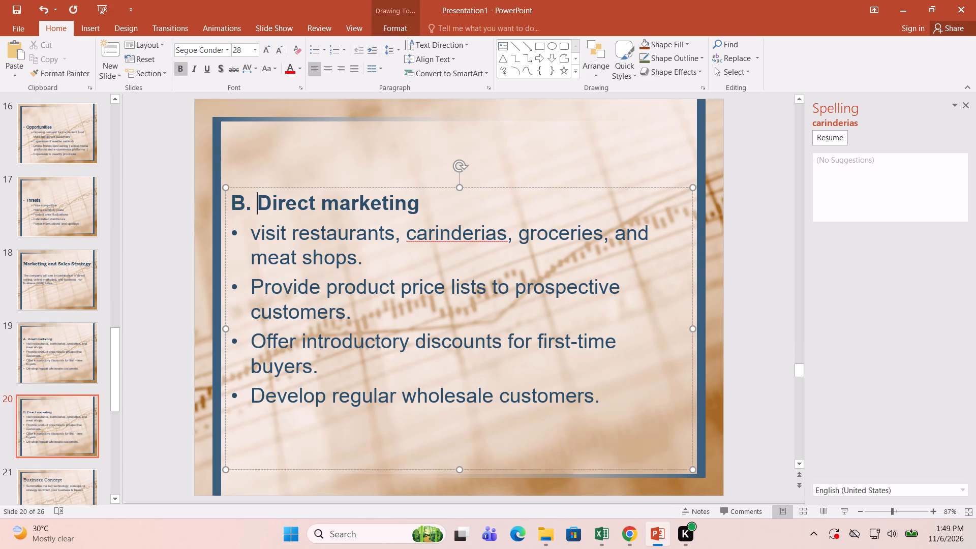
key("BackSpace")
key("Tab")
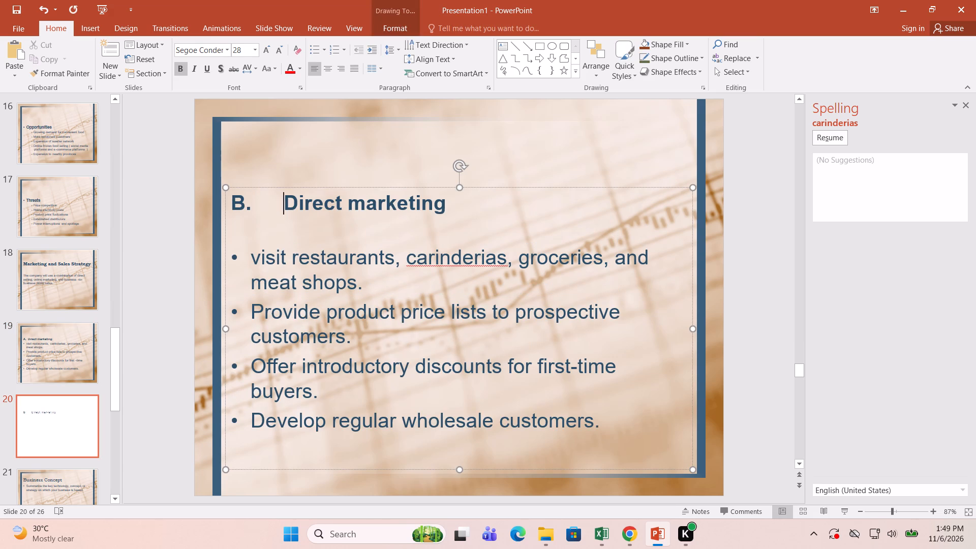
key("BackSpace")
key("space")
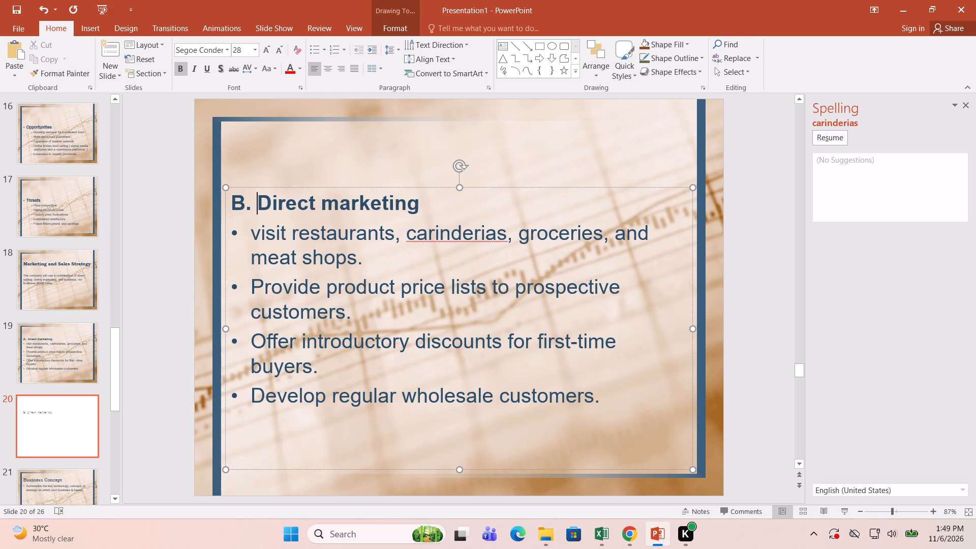
Examine how the "A." label is set before the Direct marketing heading on slide 19, and return to slide 20.
scroll(288, 218, "up", 1)
left_click(254, 201)
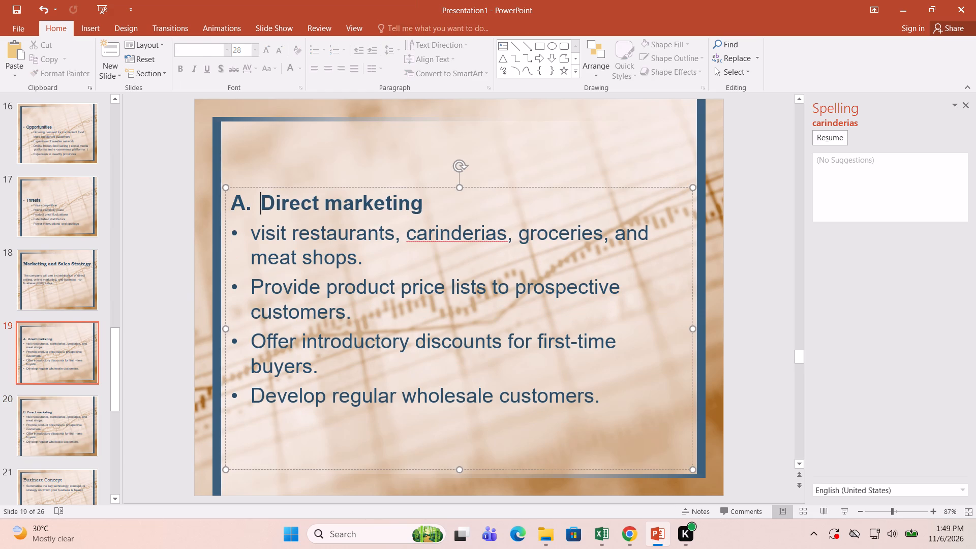
key("Left")
key("Left")
key("Left")
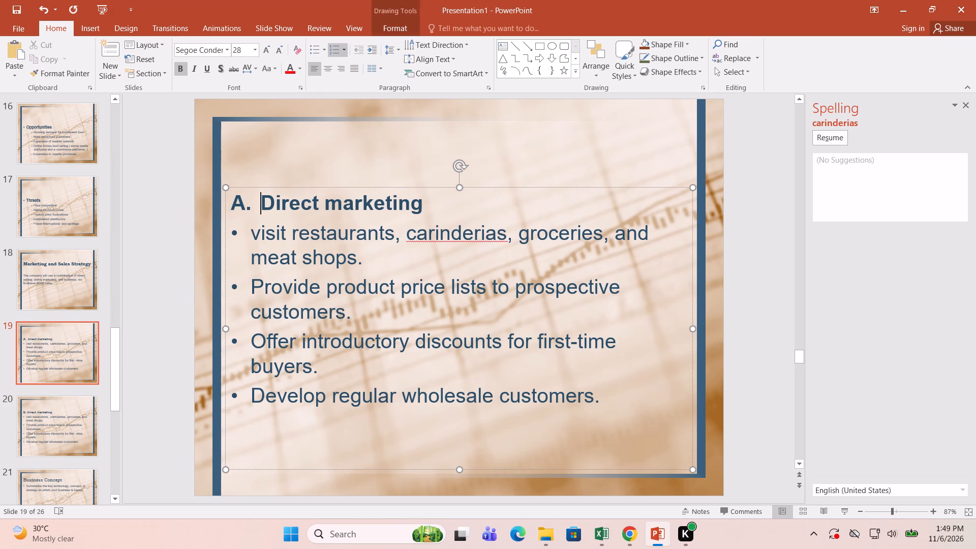
key("Right")
key("Left")
key("Left")
key("Down")
scroll(290, 218, "down", 1)
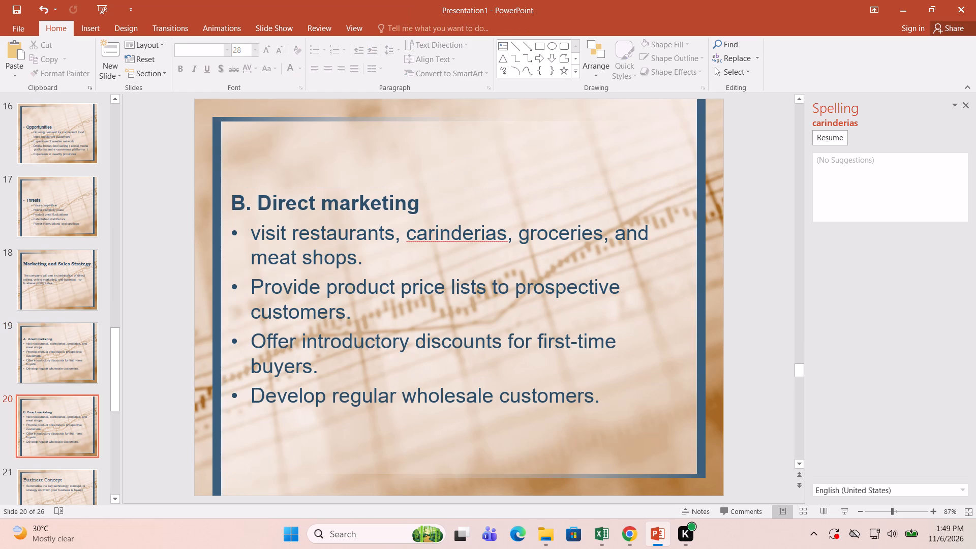
Delete the whole "B. Direct marketing" heading text from slide 20, leaving its line empty and unbulleted.
left_click_drag(420, 205, 252, 206)
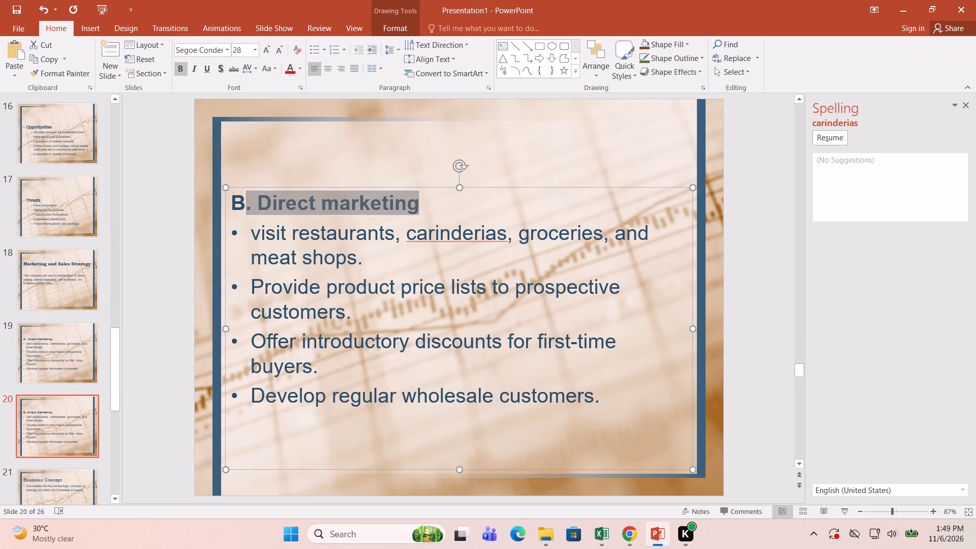
left_click(421, 207)
left_click_drag(421, 202, 223, 199)
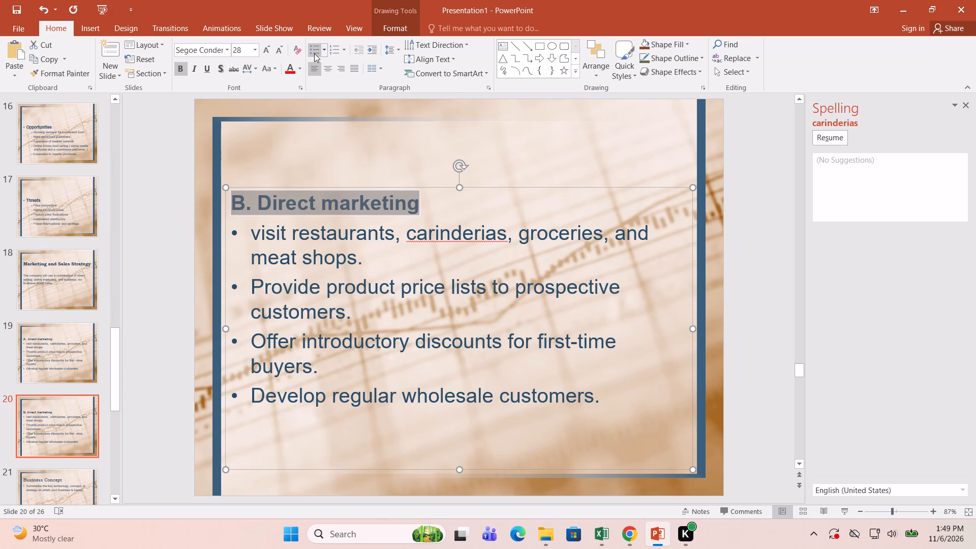
left_click(314, 53)
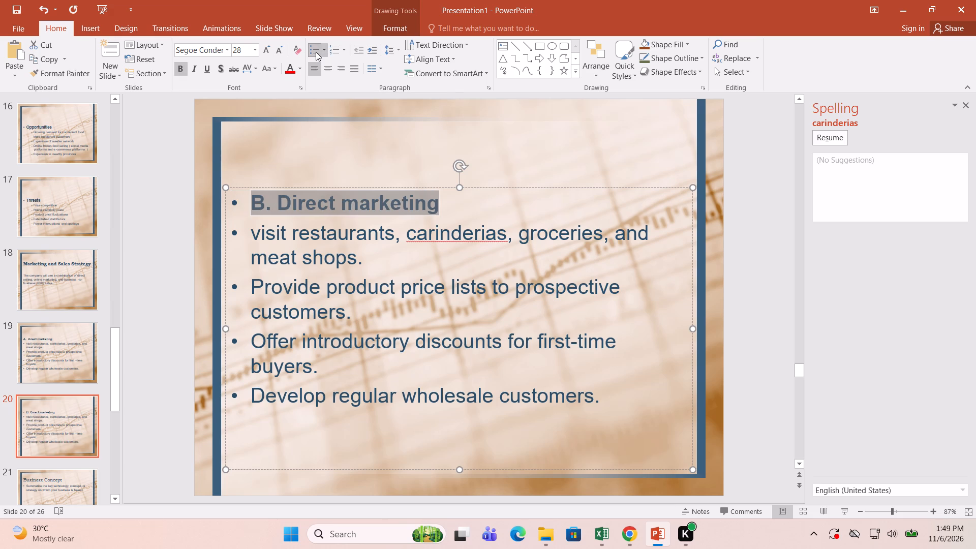
key("BackSpace")
key("BackSpace")
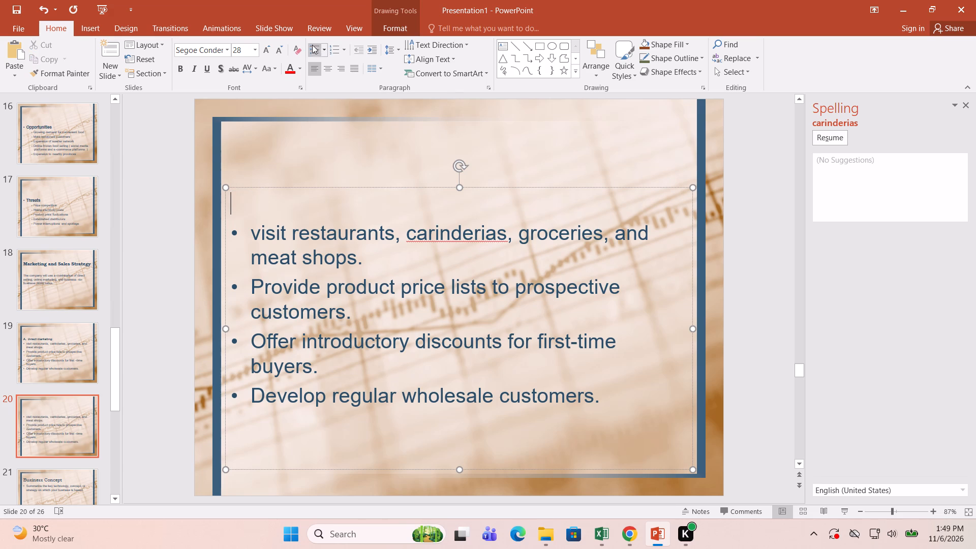
Enter "B. Online marketing" as the heading on the empty first line of slide 20.
type("B.")
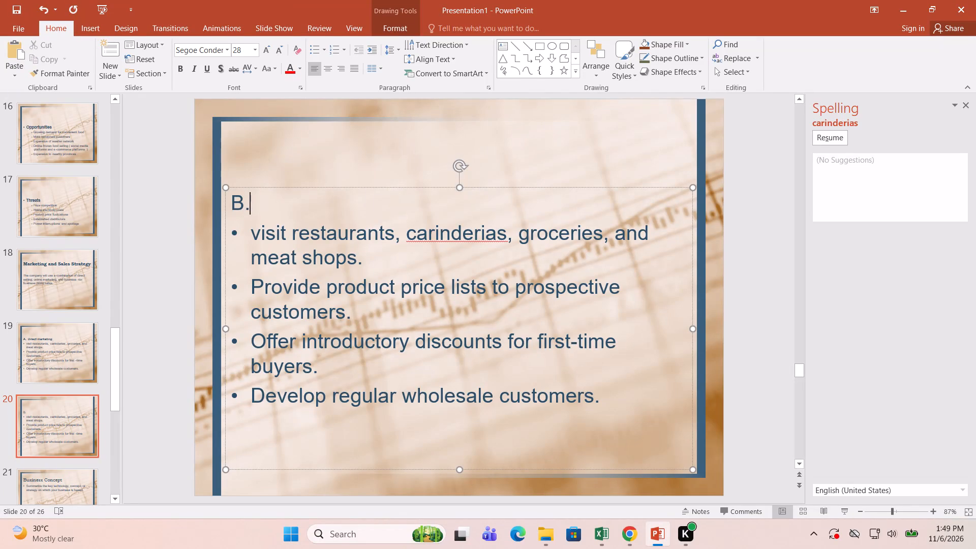
key("space")
type("ON")
key("BackSpace")
type("nline")
key("space")
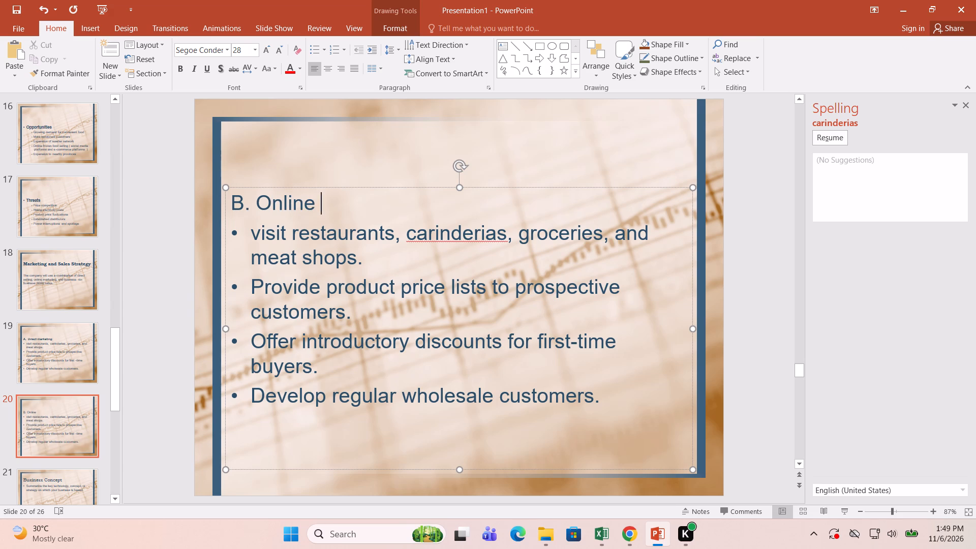
type("marketing")
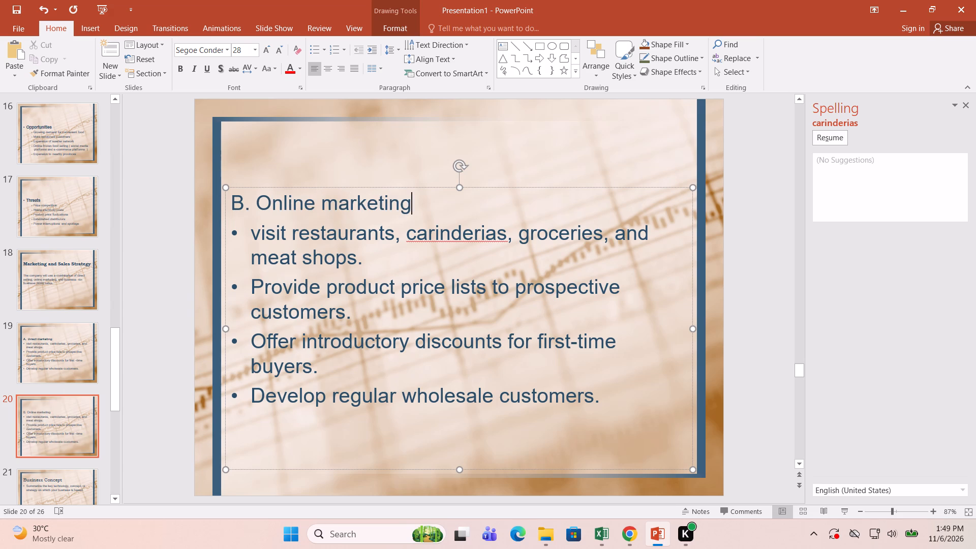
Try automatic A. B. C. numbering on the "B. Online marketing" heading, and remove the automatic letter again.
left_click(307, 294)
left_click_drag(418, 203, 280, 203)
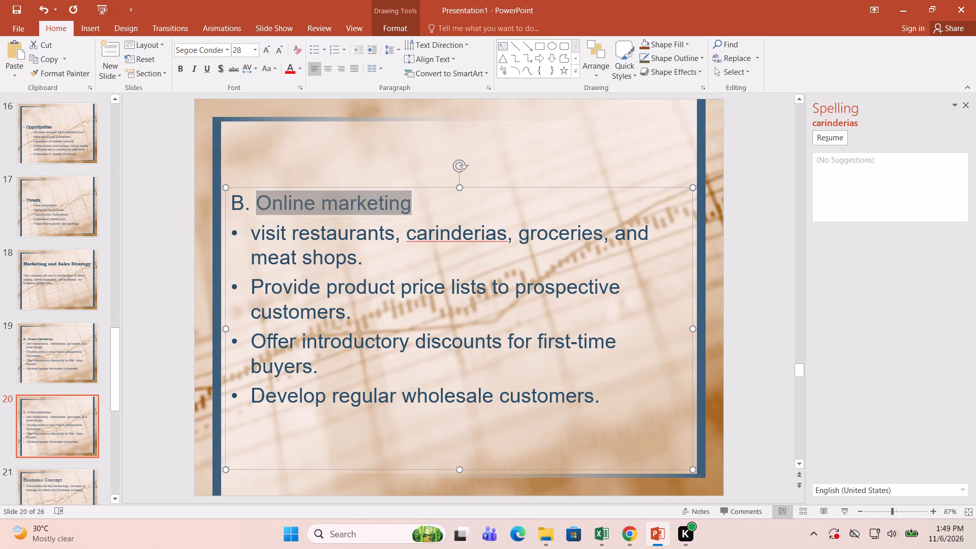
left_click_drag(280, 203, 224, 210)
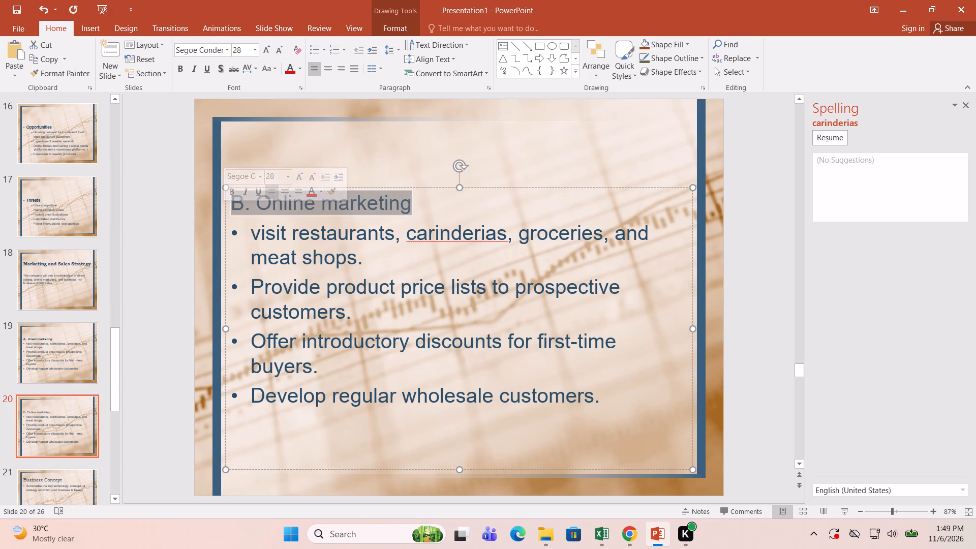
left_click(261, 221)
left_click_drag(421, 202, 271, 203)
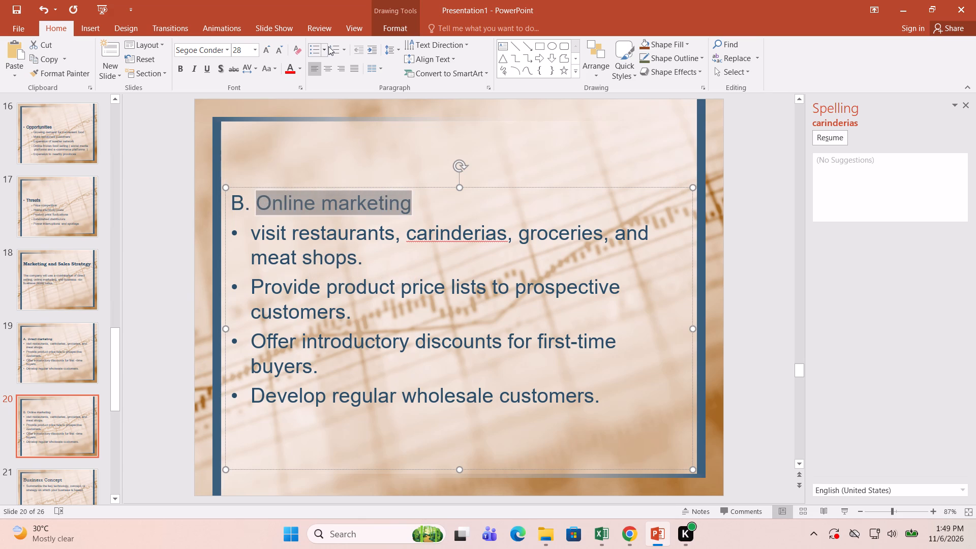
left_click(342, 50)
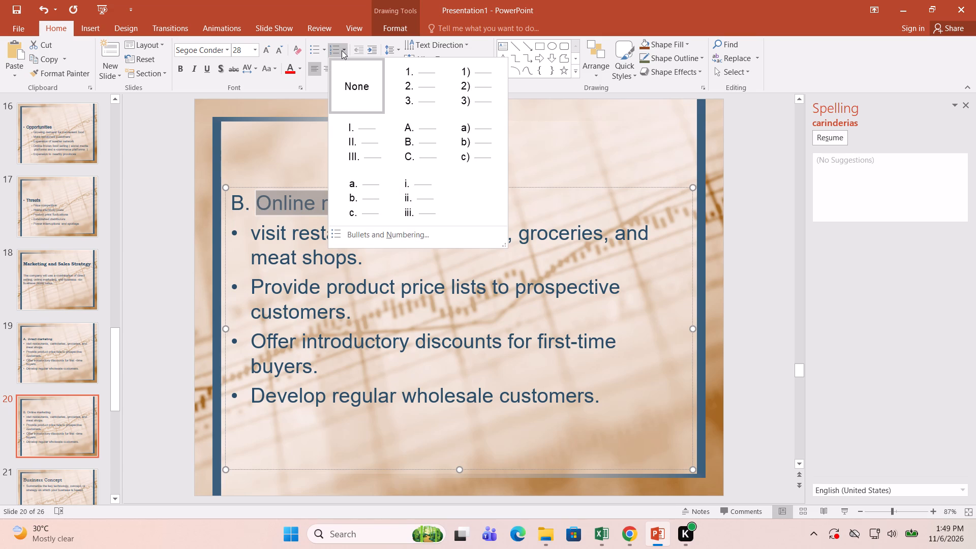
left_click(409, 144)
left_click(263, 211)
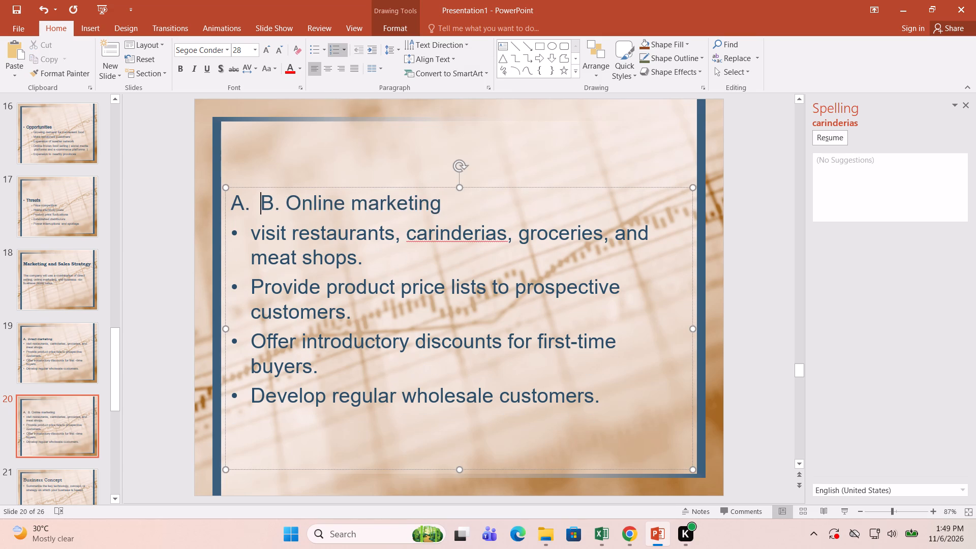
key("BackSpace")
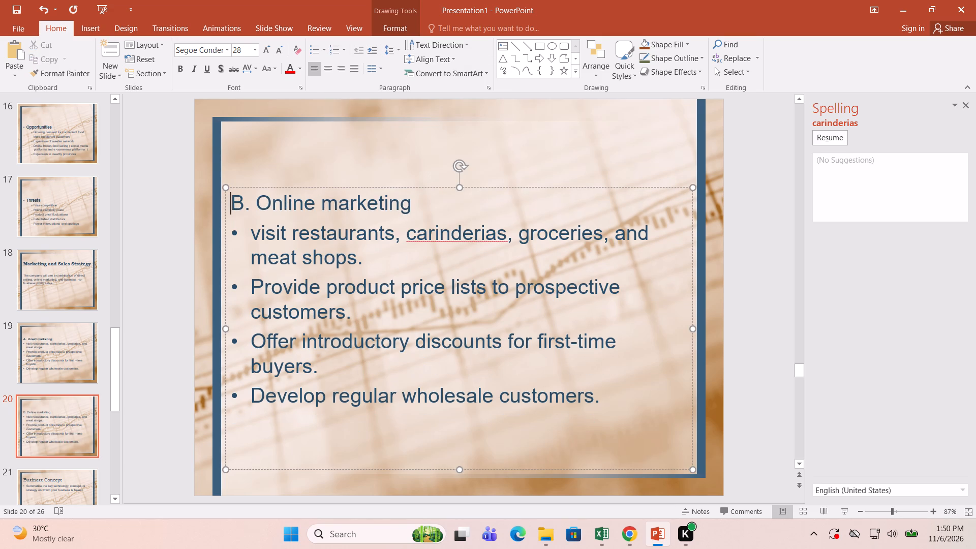
Make the whole "B. Online marketing" heading bold.
left_click_drag(426, 202, 218, 211)
key("ctrl+b")
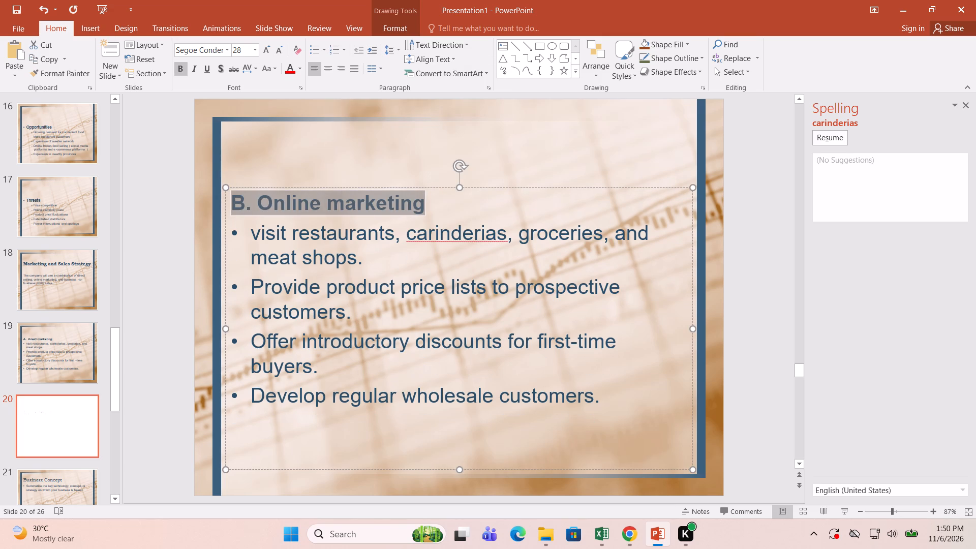
left_click(299, 307)
Compare the lettering and spacing of the Direct marketing heading on slide 19 with the Online marketing heading on slide 20.
scroll(303, 301, "up", 1)
scroll(306, 302, "down", 1)
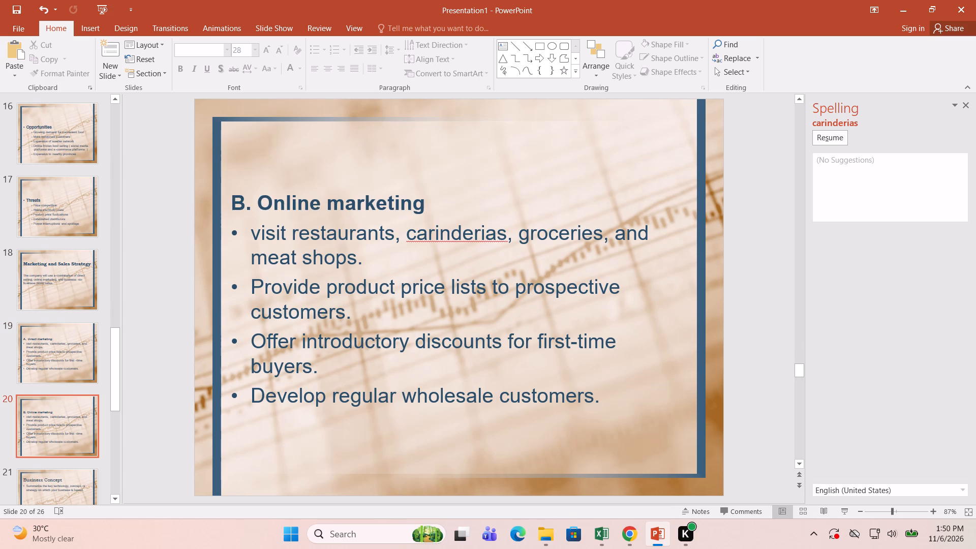
scroll(306, 302, "up", 1)
left_click_drag(433, 204, 271, 192)
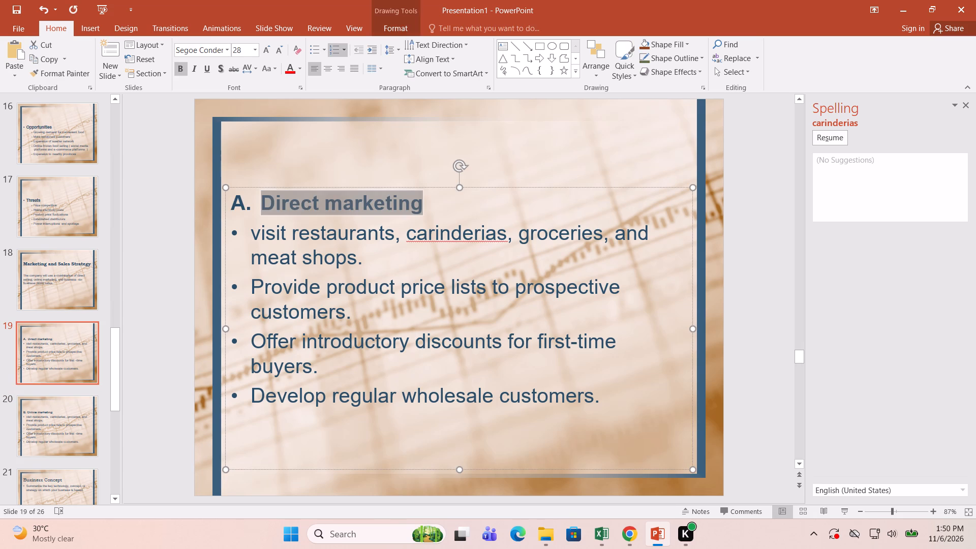
left_click_drag(271, 192, 232, 205)
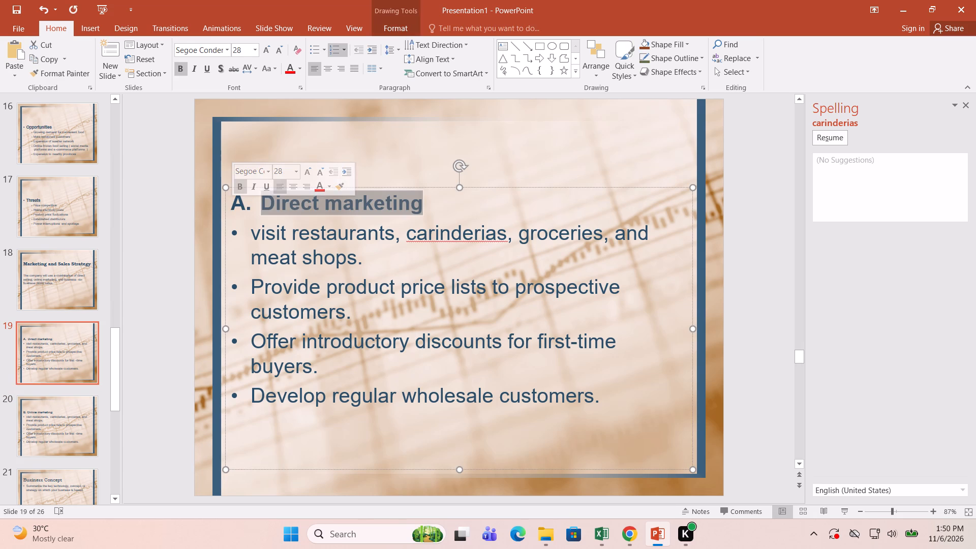
scroll(314, 224, "down", 2)
scroll(312, 197, "up", 2)
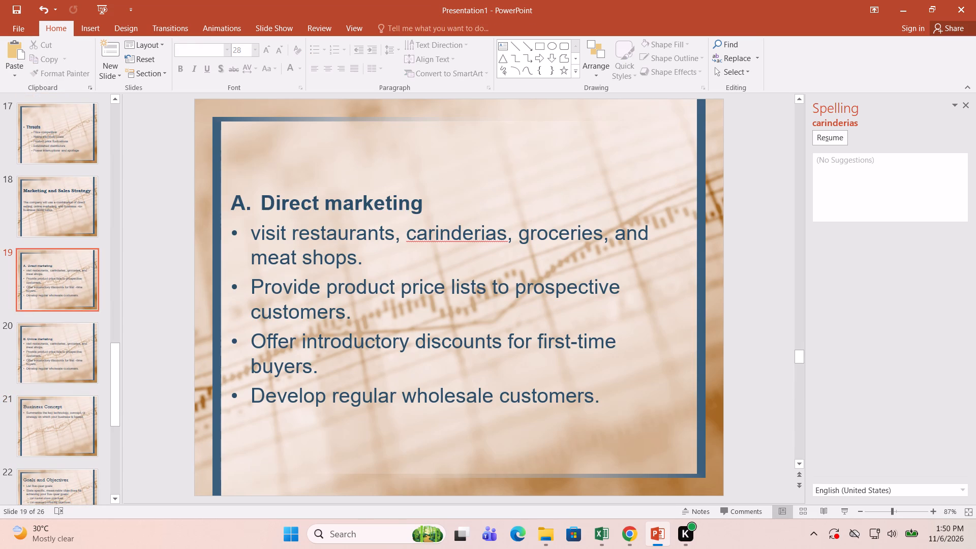
scroll(382, 206, "down", 1)
left_click_drag(428, 203, 274, 201)
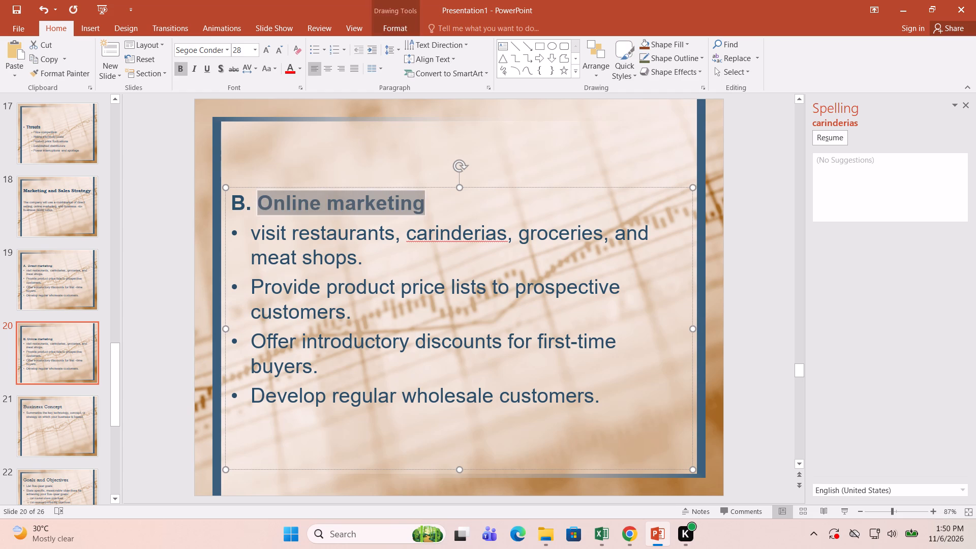
left_click_drag(274, 201, 267, 201)
left_click(306, 309)
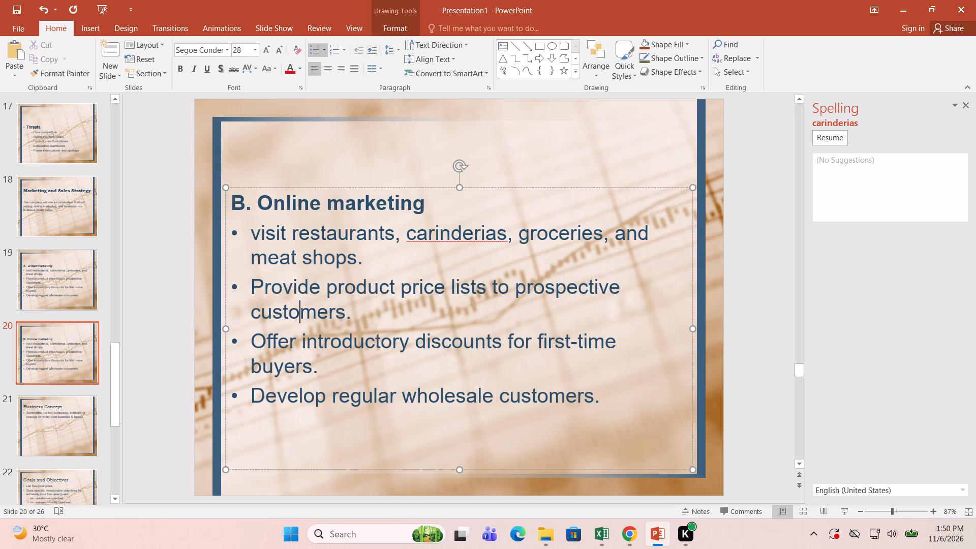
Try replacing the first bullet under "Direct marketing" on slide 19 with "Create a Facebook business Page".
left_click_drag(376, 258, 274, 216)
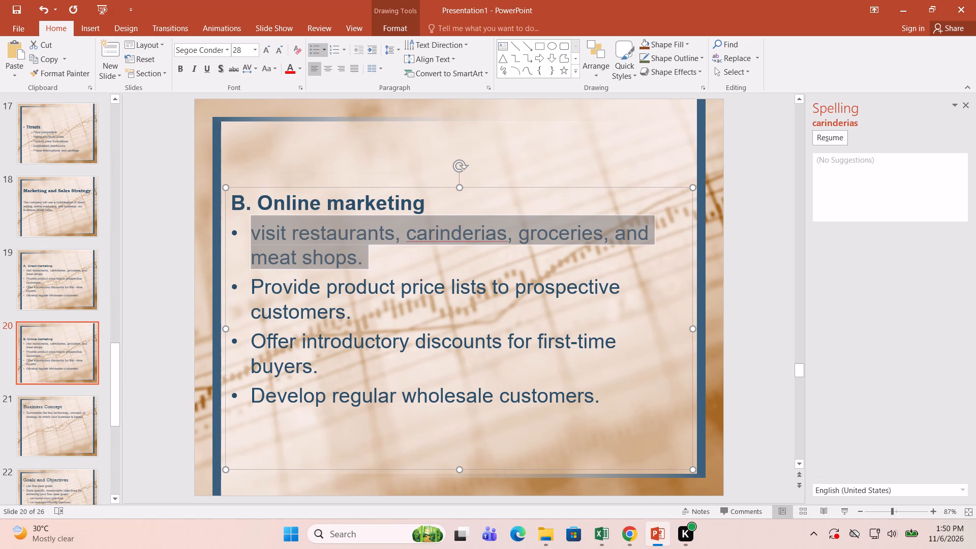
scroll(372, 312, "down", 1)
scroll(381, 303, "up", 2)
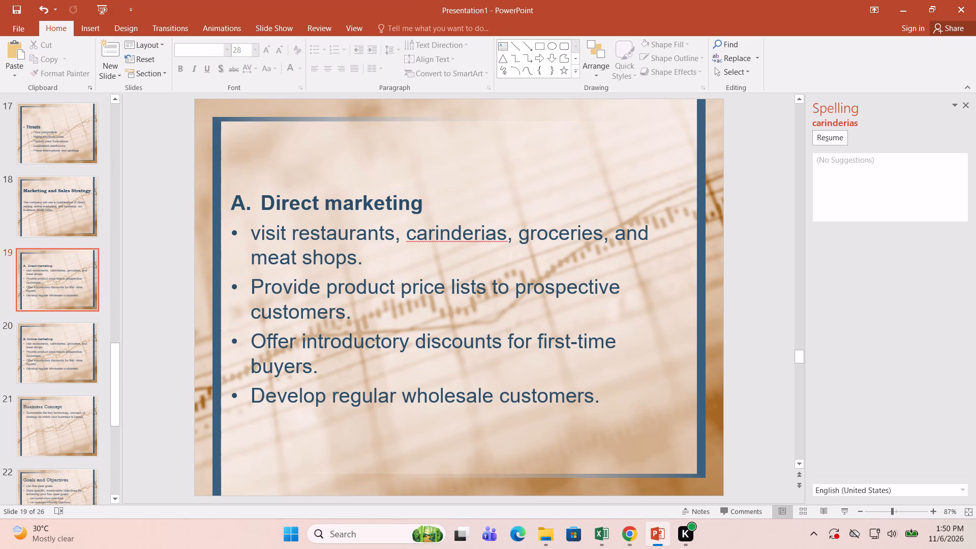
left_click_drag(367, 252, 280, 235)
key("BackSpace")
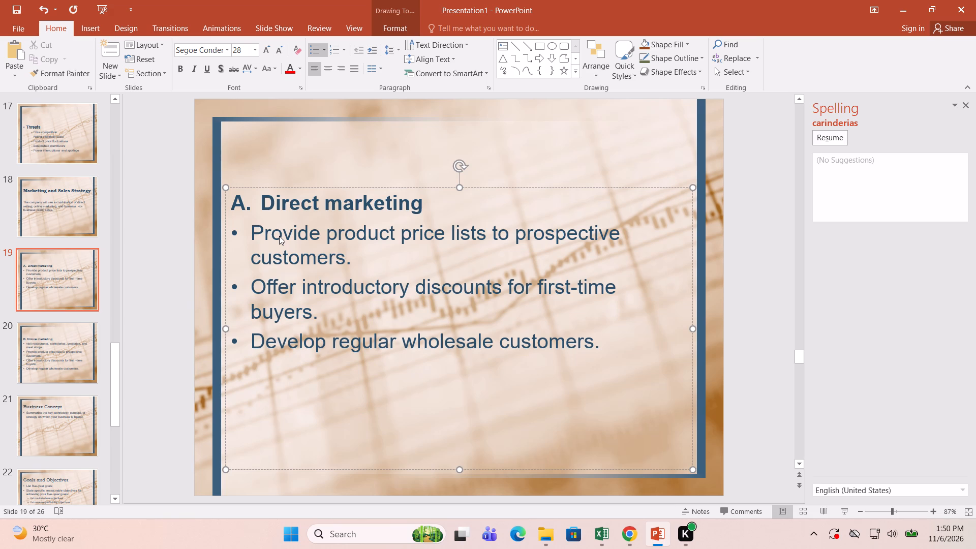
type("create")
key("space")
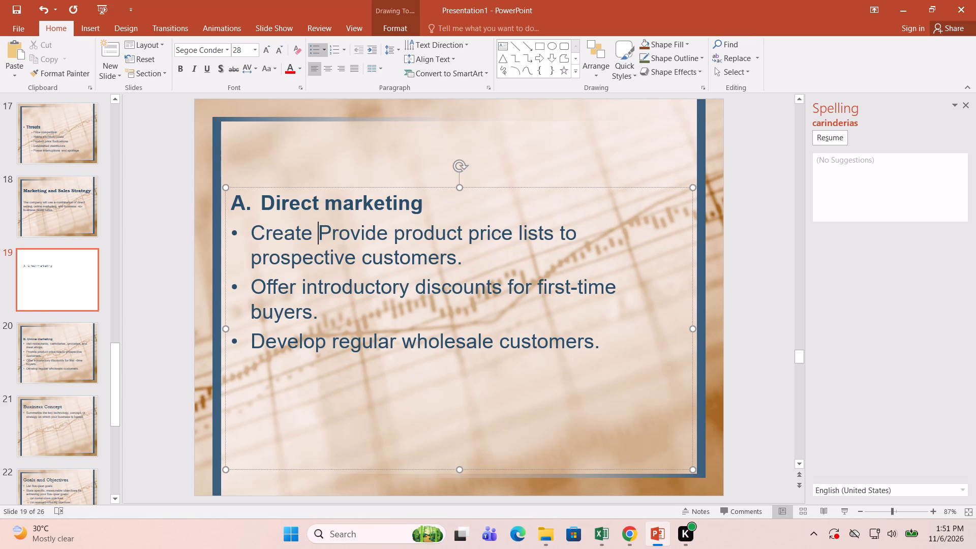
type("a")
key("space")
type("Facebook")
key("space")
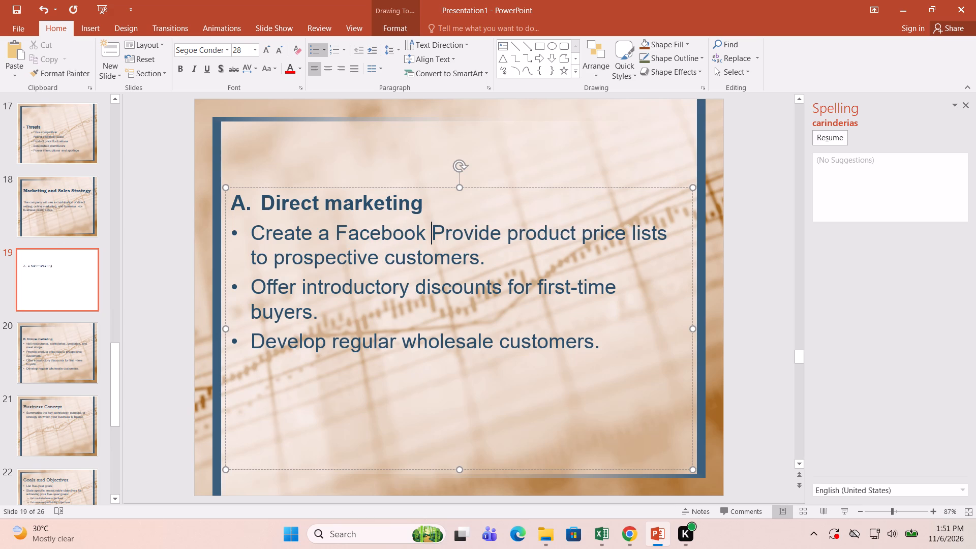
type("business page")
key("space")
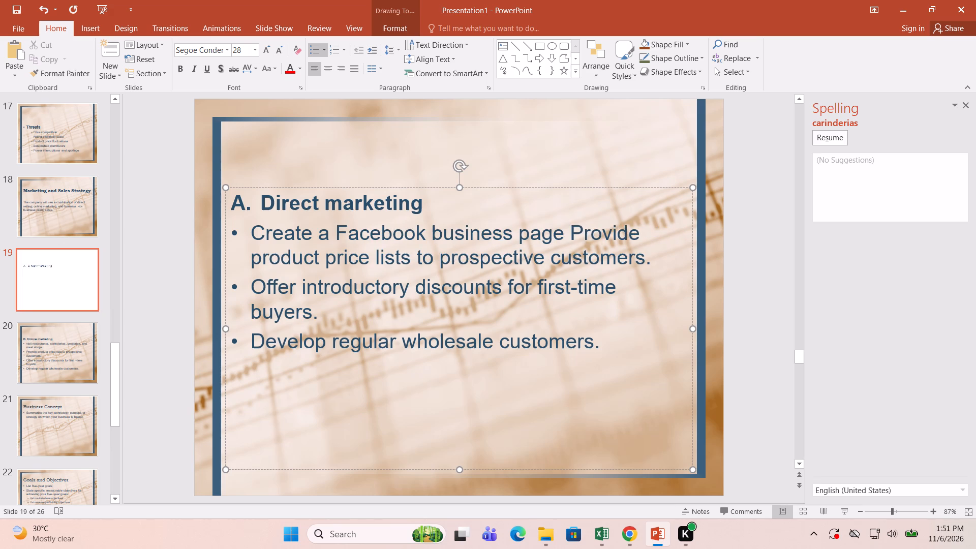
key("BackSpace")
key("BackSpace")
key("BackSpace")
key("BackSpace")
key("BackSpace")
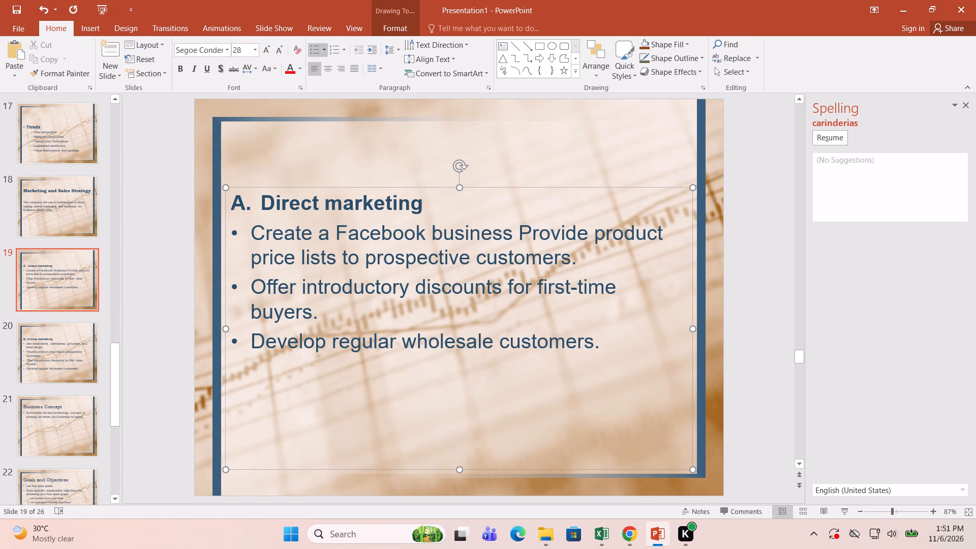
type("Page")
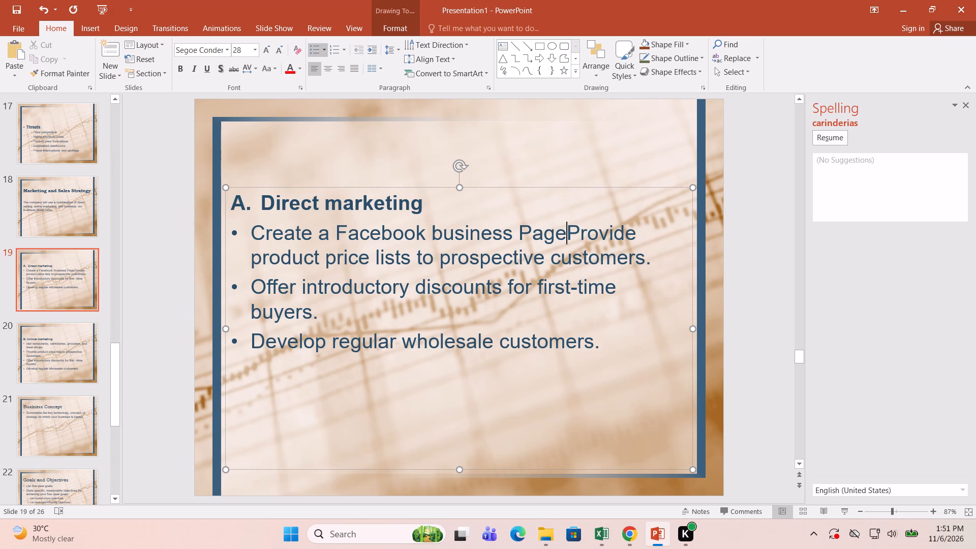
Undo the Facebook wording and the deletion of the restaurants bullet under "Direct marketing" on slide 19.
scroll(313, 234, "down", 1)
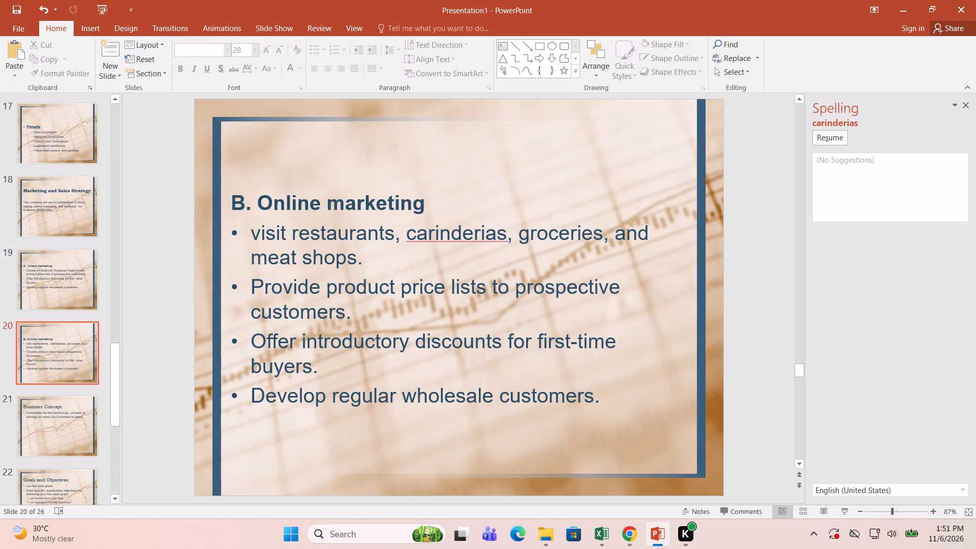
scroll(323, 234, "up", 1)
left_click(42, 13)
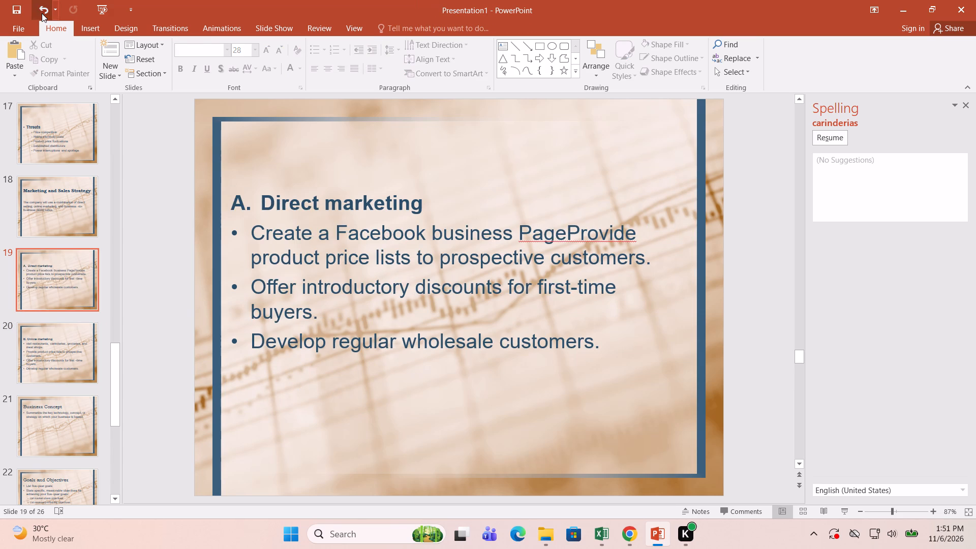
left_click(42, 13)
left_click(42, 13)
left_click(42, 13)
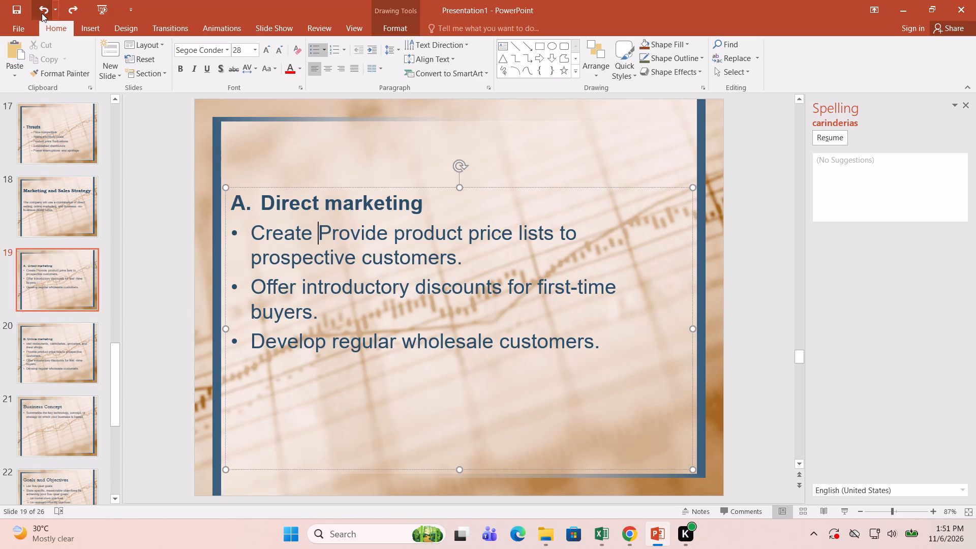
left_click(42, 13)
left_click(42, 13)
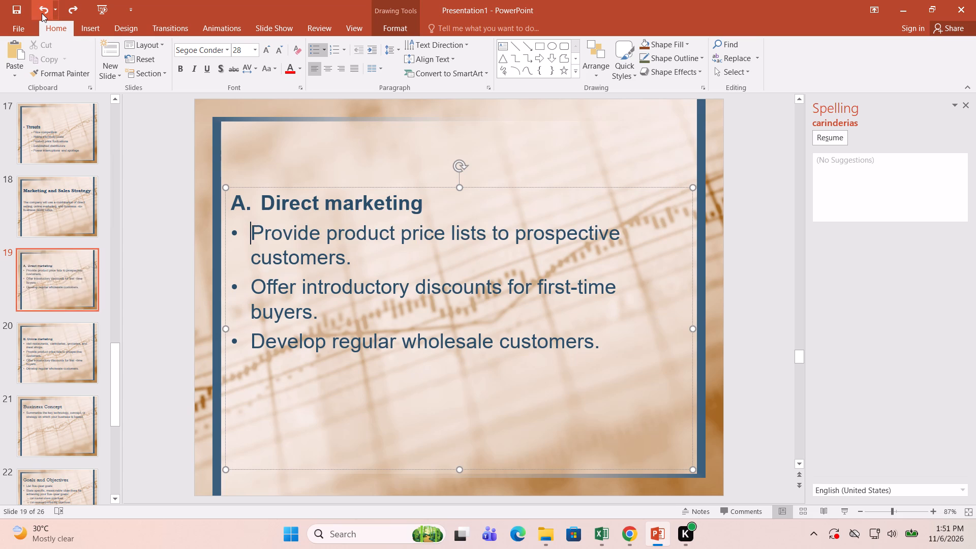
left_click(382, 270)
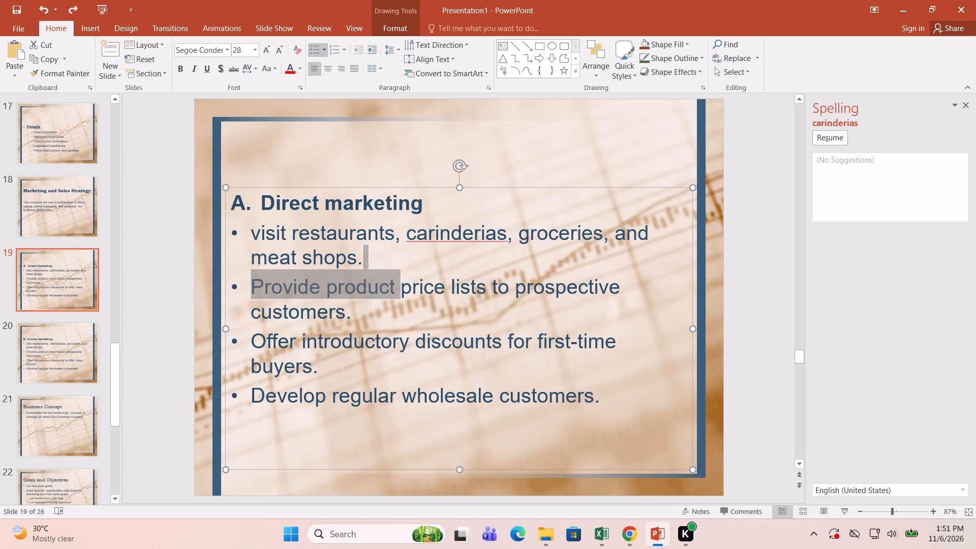
Capitalise the first word of the restaurants bullet on slide 19 so that it reads "Visit".
left_click(261, 229)
key("BackSpace")
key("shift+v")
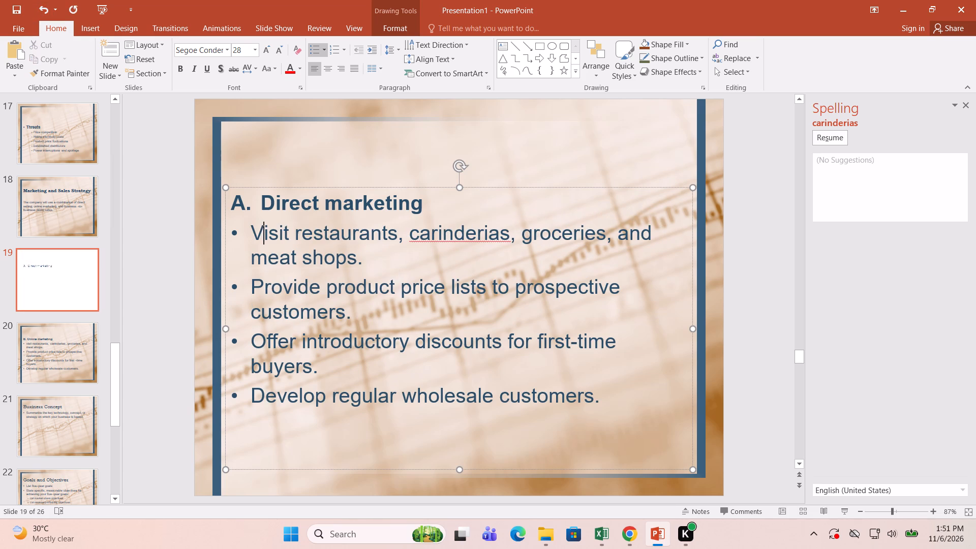
Replace the first bullet under "B. Online marketing" on slide 20 with "Create a Facebook business page.".
scroll(402, 252, "down", 1)
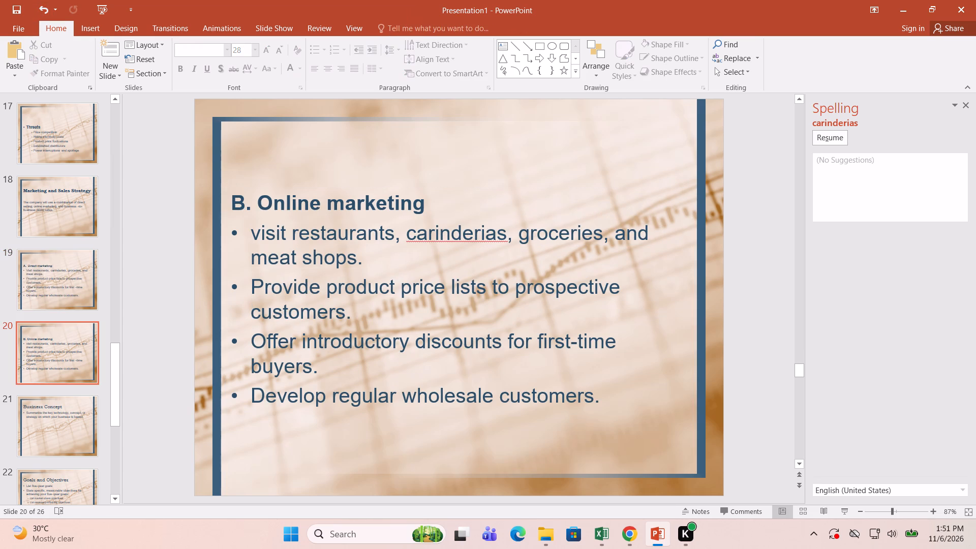
left_click_drag(361, 257, 278, 226)
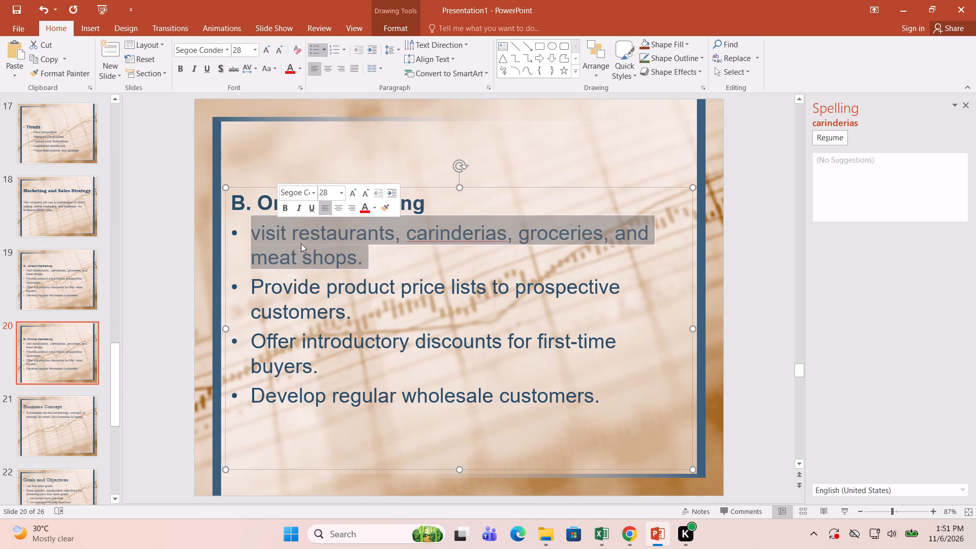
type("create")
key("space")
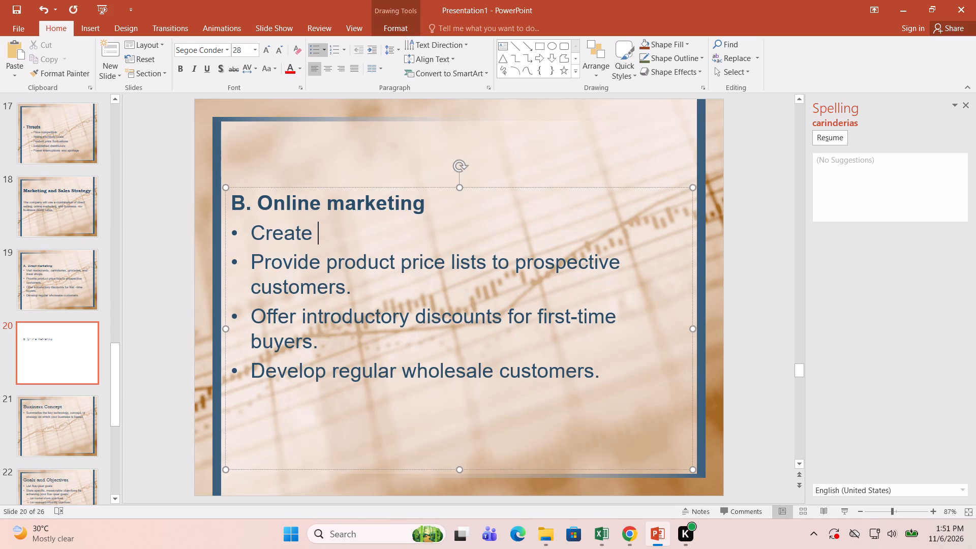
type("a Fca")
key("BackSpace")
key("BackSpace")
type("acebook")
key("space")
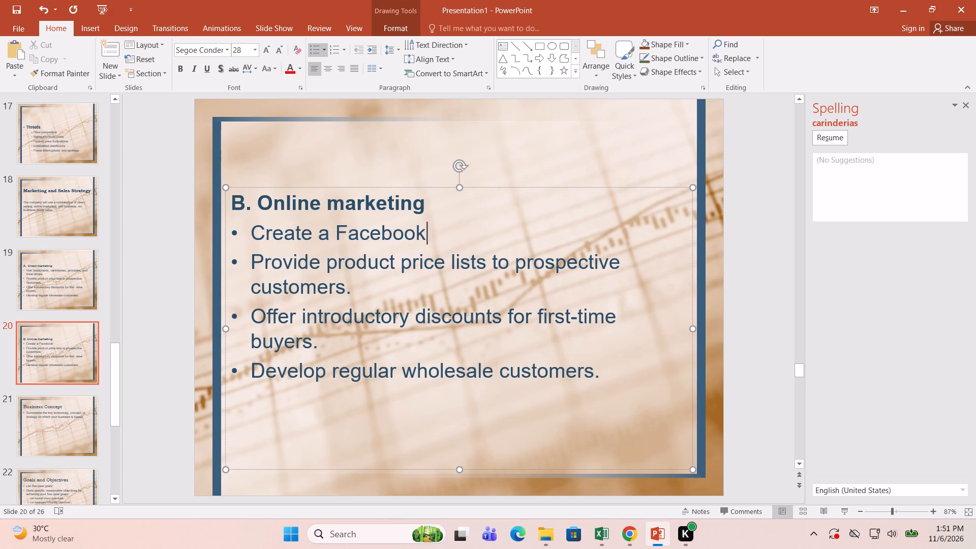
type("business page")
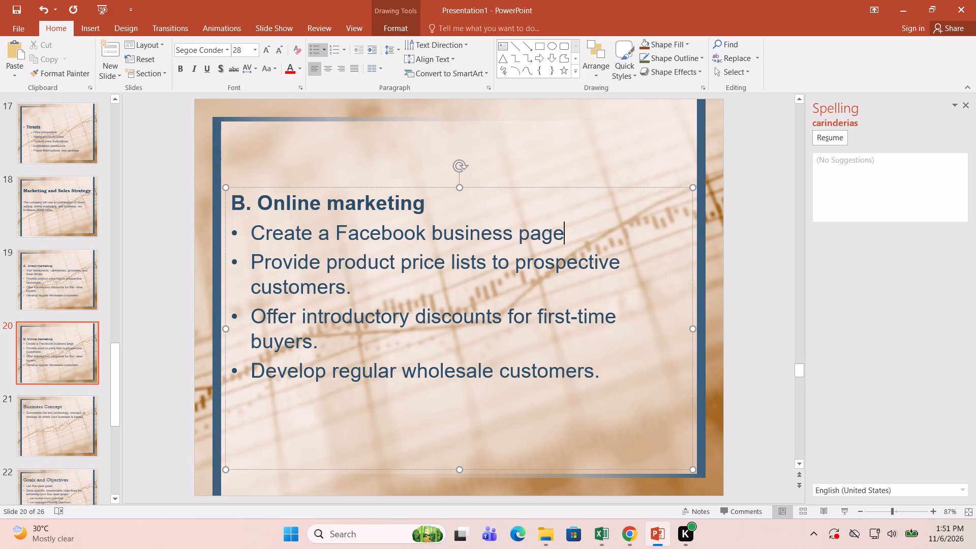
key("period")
Replace the second bullet under "B. Online marketing" on slide 20 with "Post daily or weekly frozen product price lists.".
left_click_drag(354, 289, 284, 272)
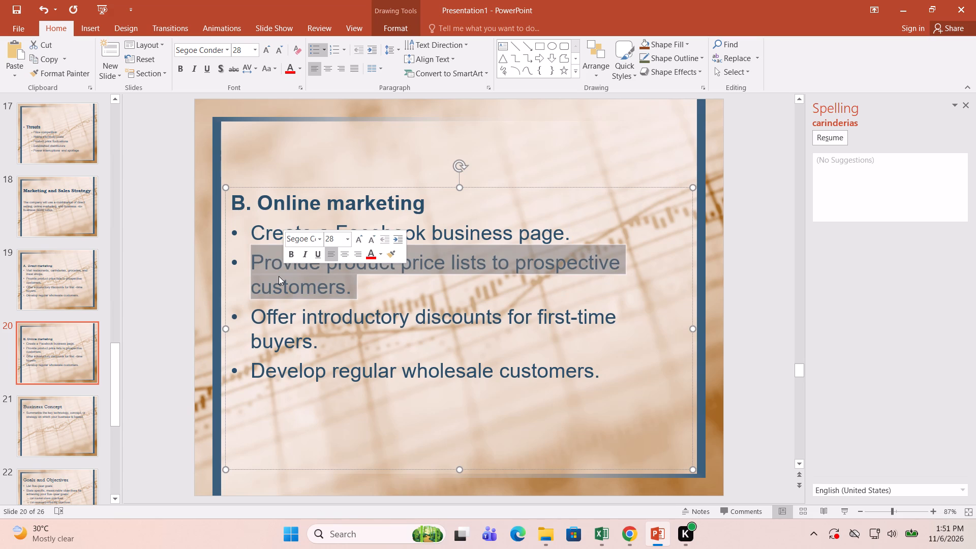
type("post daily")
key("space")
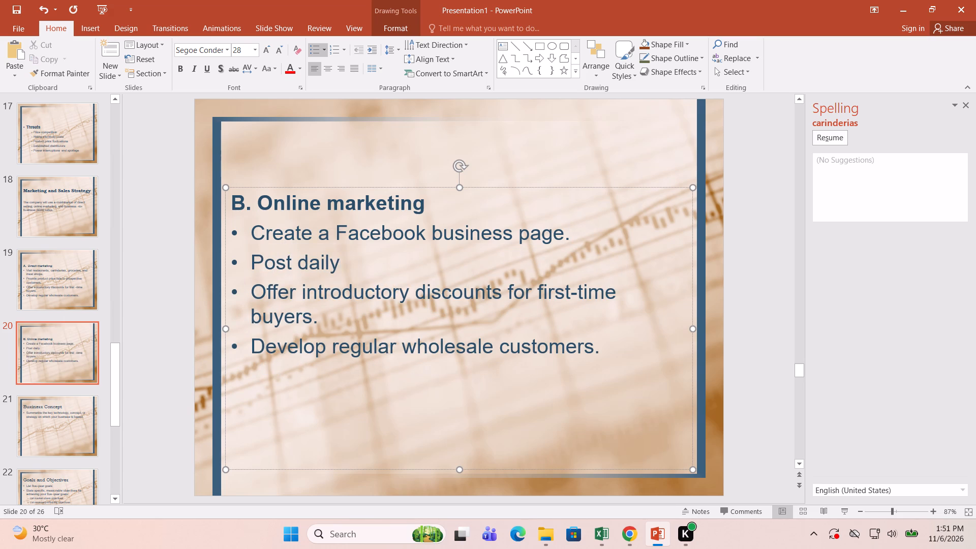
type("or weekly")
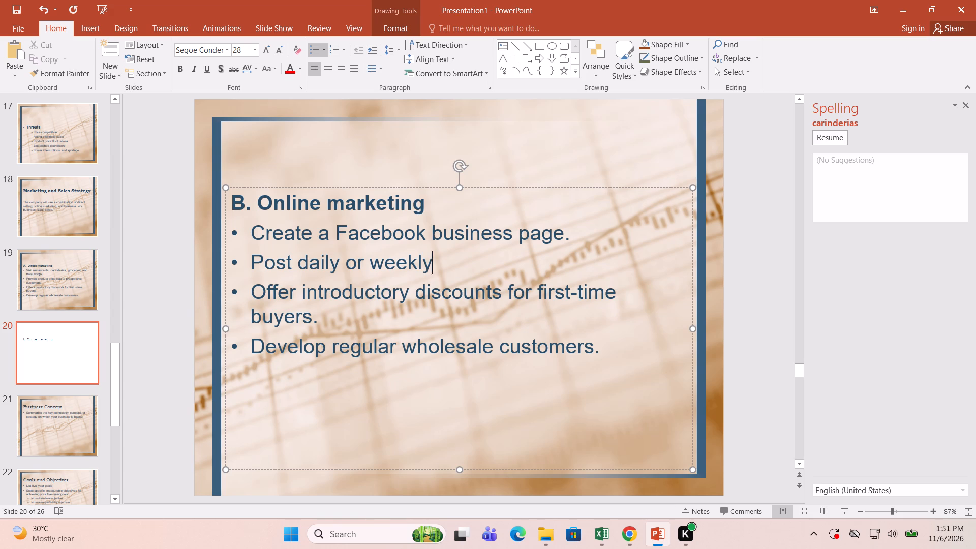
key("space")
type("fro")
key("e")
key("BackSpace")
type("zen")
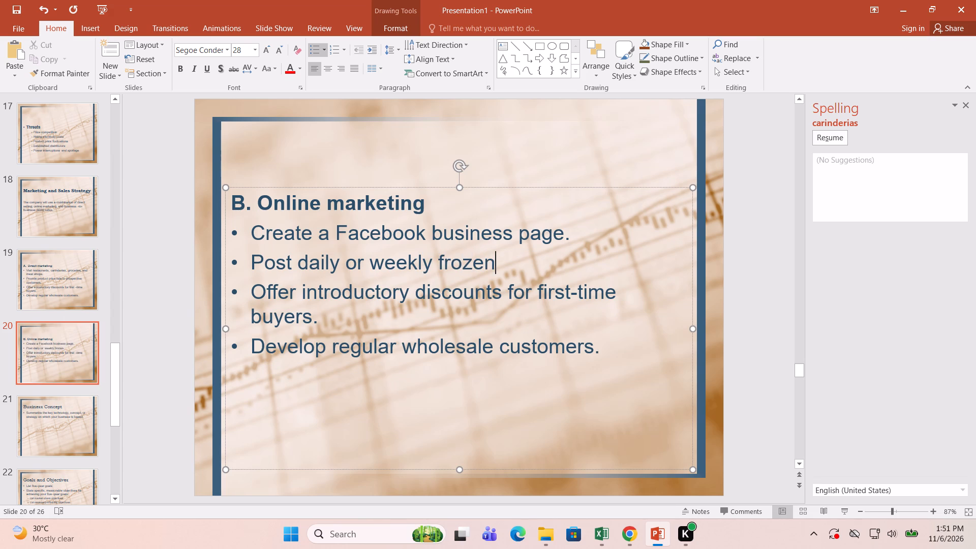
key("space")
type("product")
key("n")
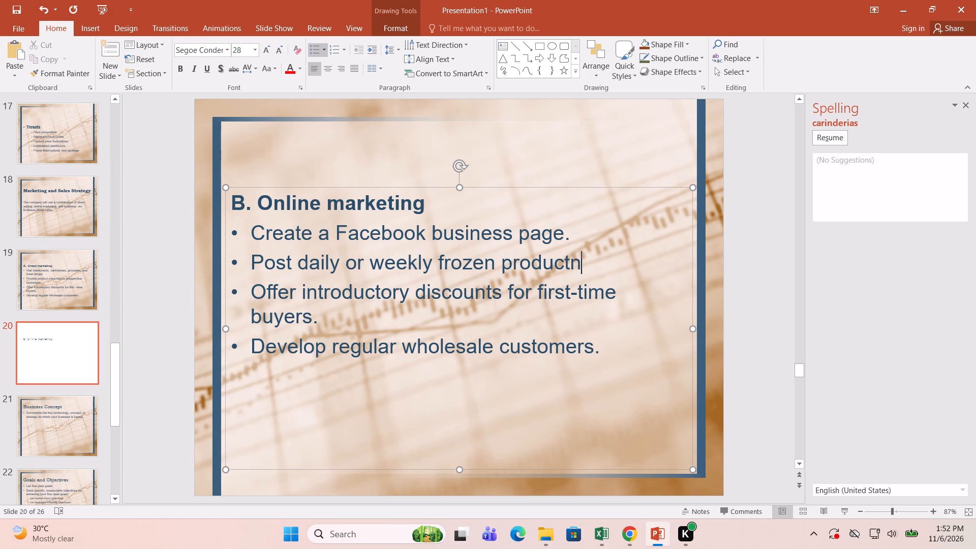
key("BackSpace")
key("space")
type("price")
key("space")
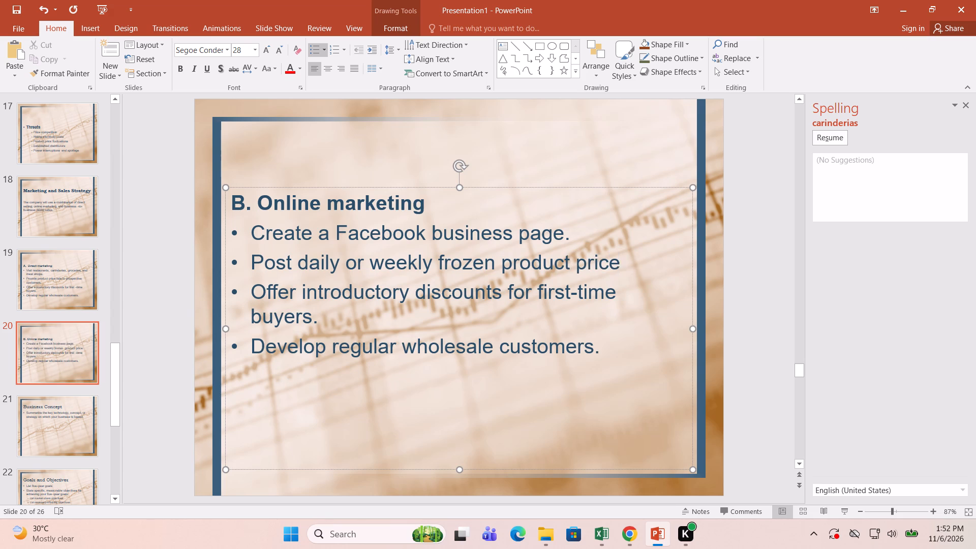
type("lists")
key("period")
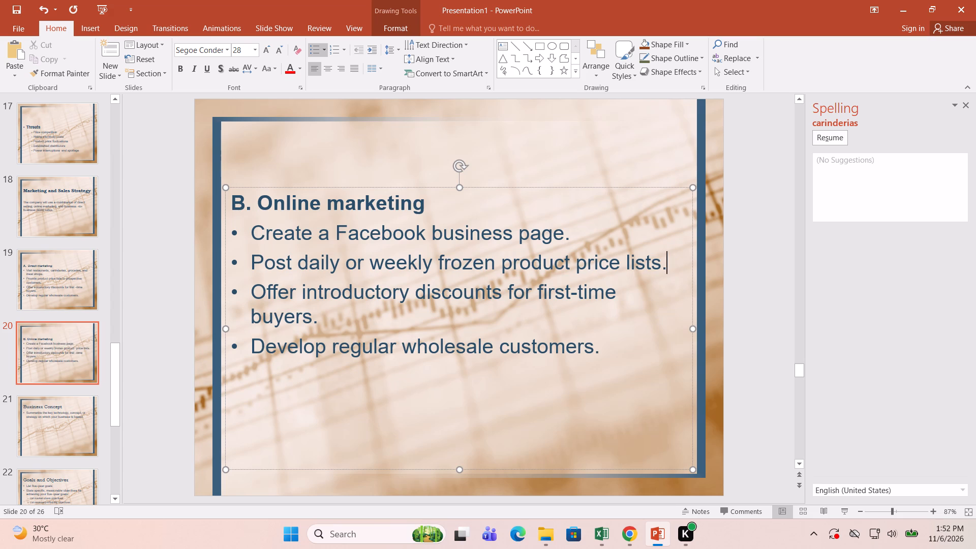
Replace the next two bullets on slide 20 with "Accept orders through Facebook Messenger." and "Use Facebook Marketplace where permitted.".
key("Down")
left_click_drag(319, 315, 297, 294)
type("acce")
type("pt")
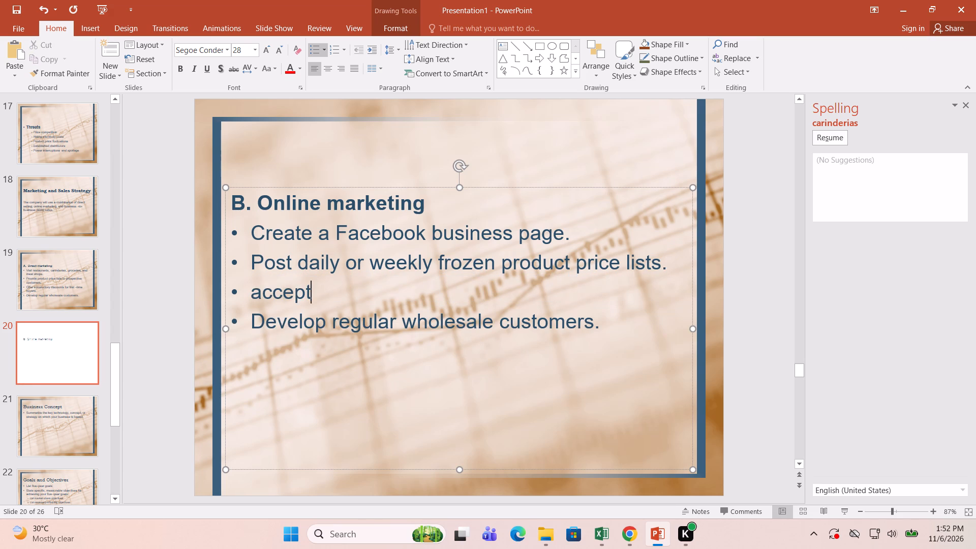
Complete the third Online marketing bullet on slide 20 so it reads "Accept orders through Facebook Messenger.".
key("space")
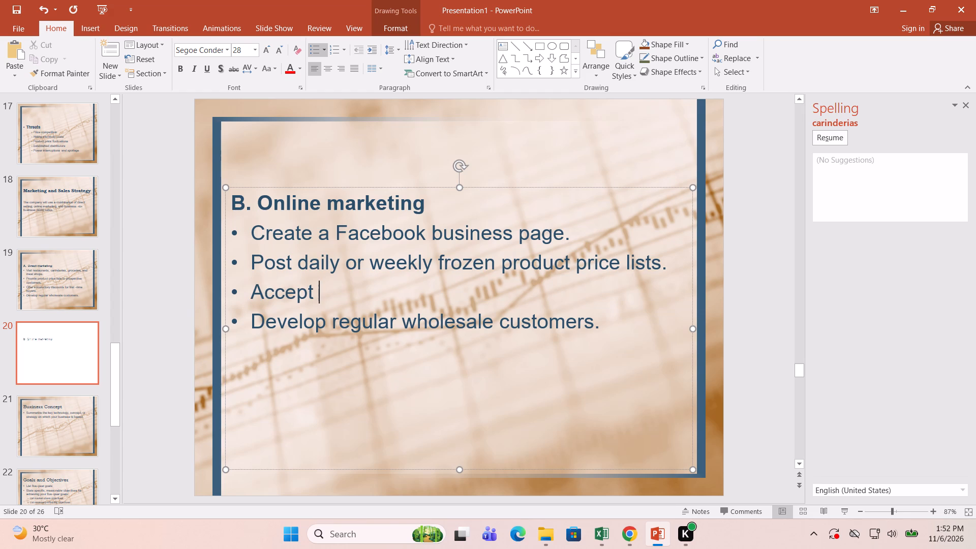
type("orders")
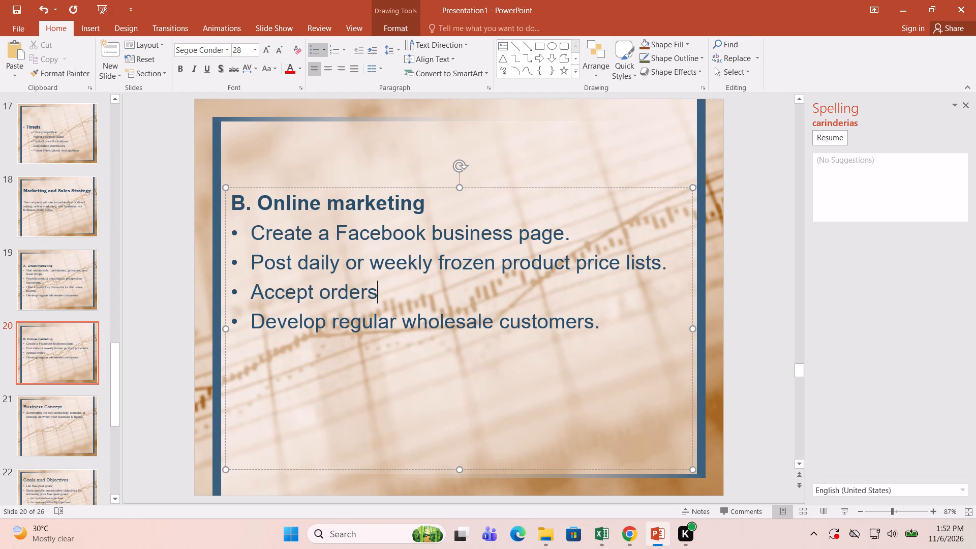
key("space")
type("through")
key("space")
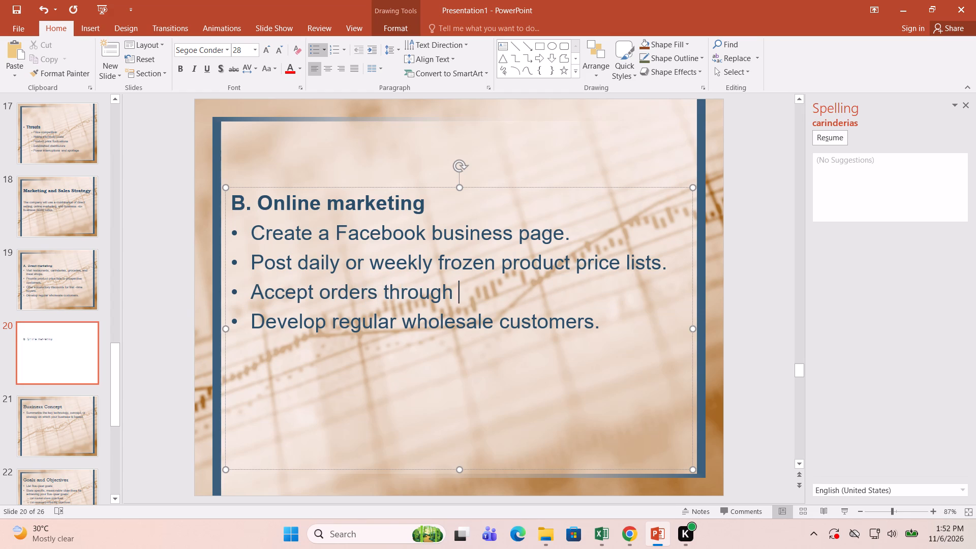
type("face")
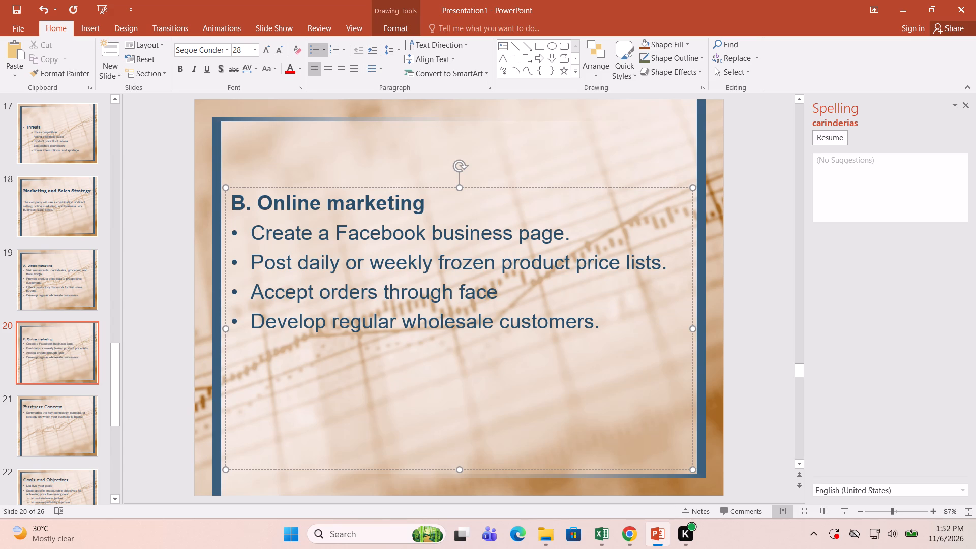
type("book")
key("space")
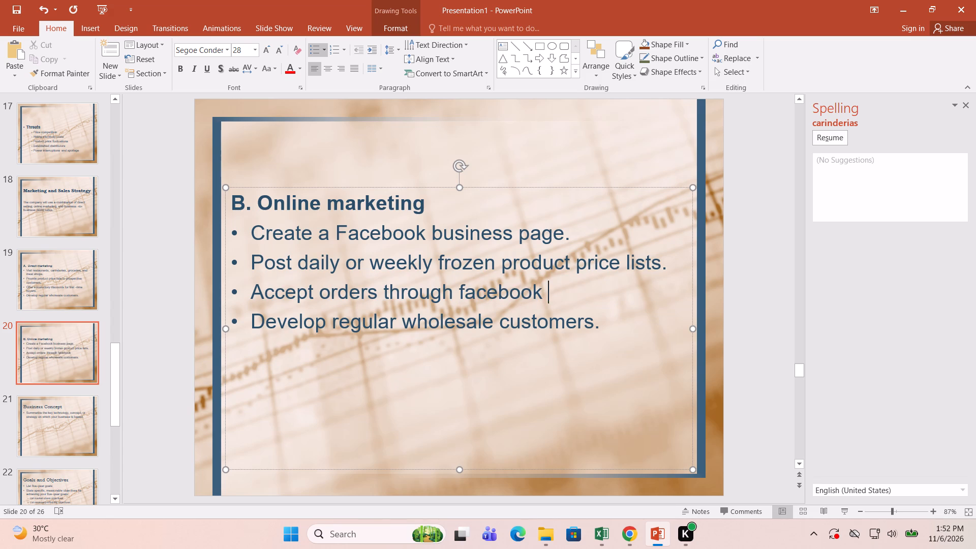
left_click(469, 296)
key("BackSpace")
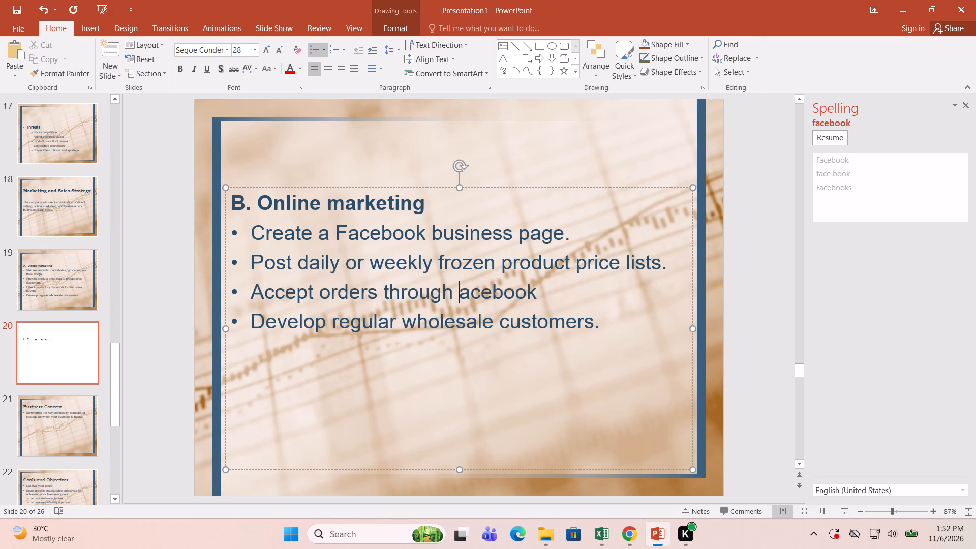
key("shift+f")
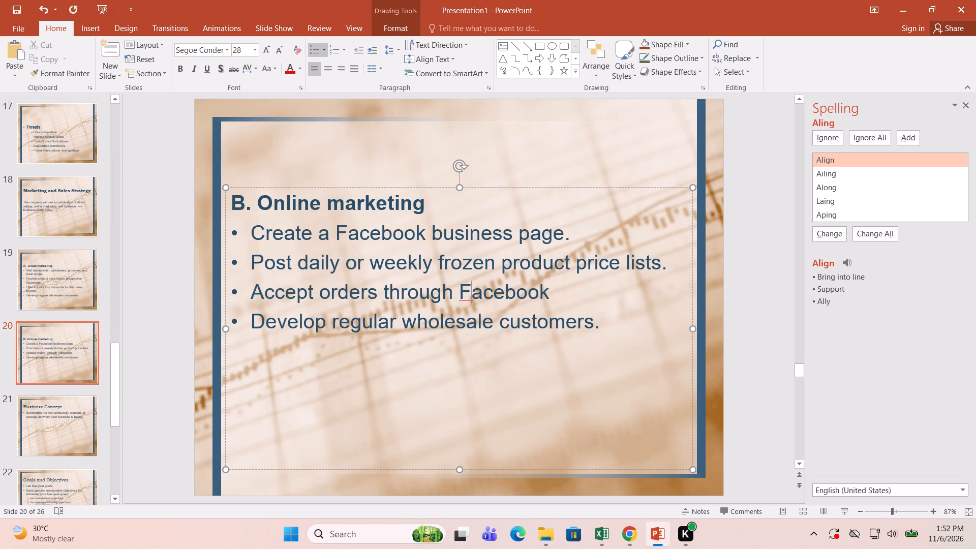
key("Right")
key("Right")
key("Right")
key("Right")
key("Right")
key("Right")
key("Right")
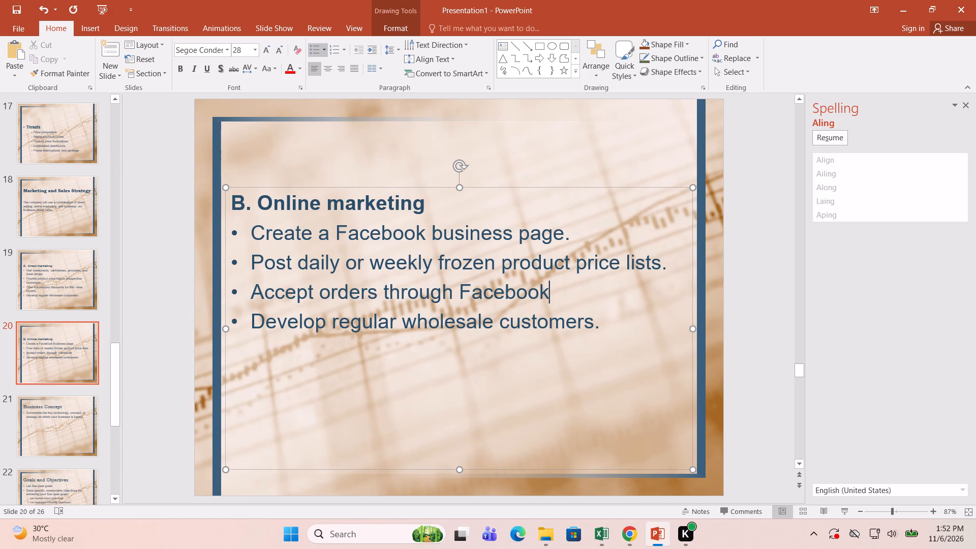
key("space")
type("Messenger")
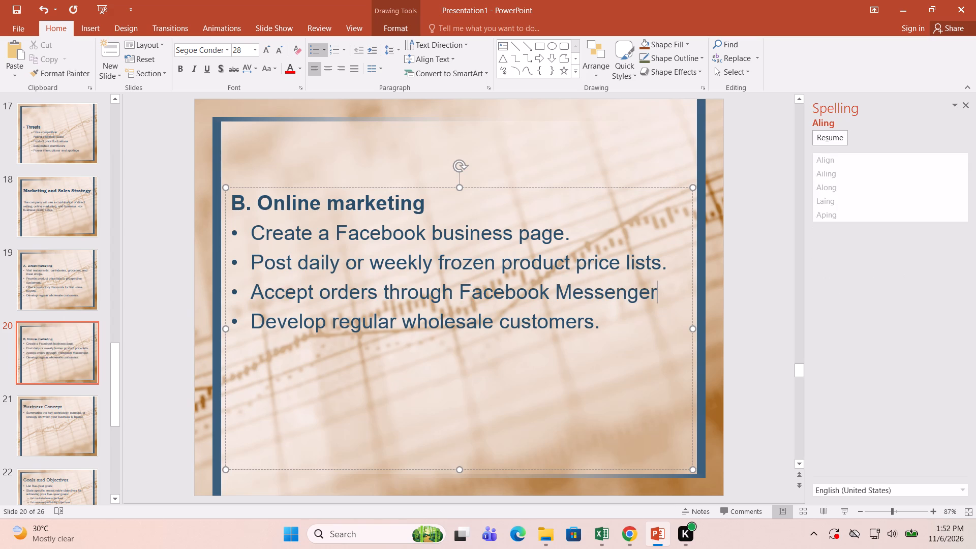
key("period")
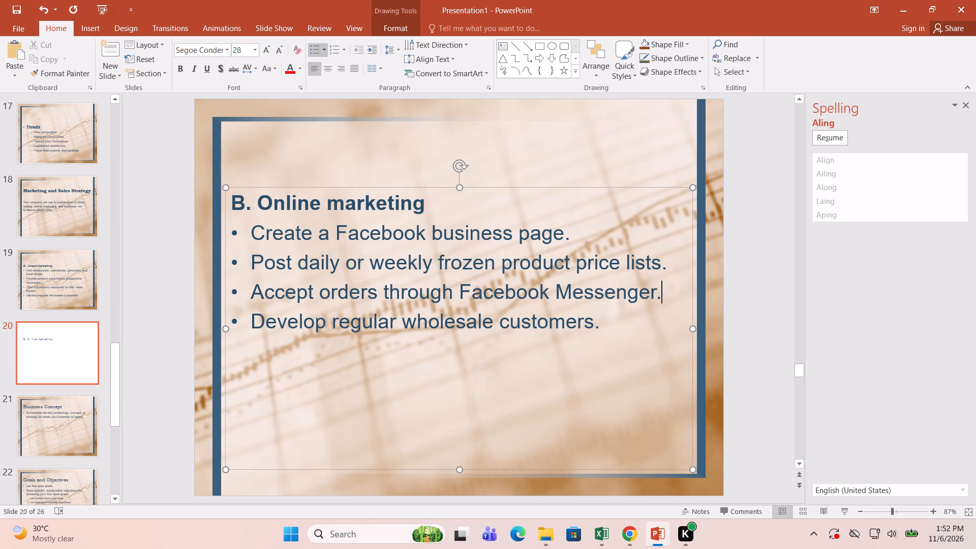
Replace the "Develop regular wholesale customers." bullet on slide 20 with "Use Facebook Marketplace where permitted.".
left_click_drag(600, 327, 300, 308)
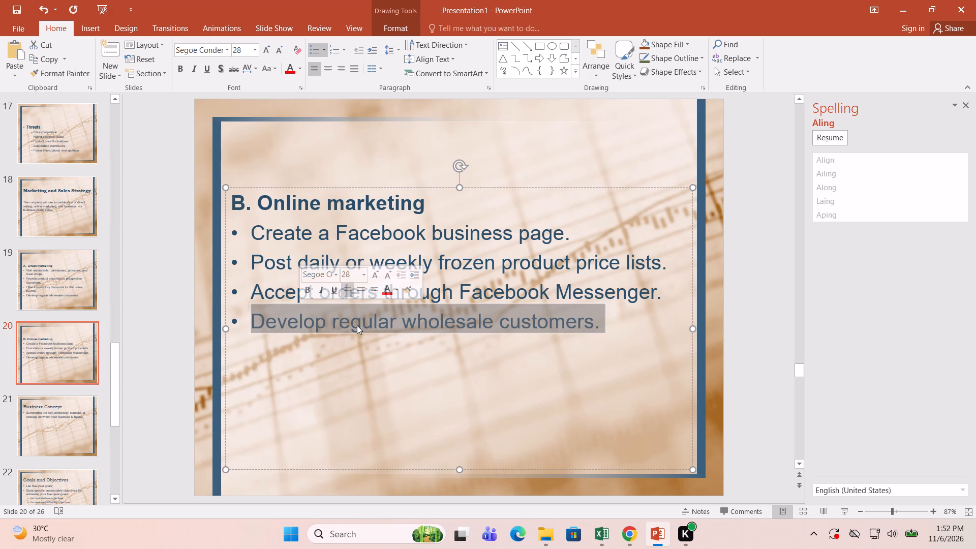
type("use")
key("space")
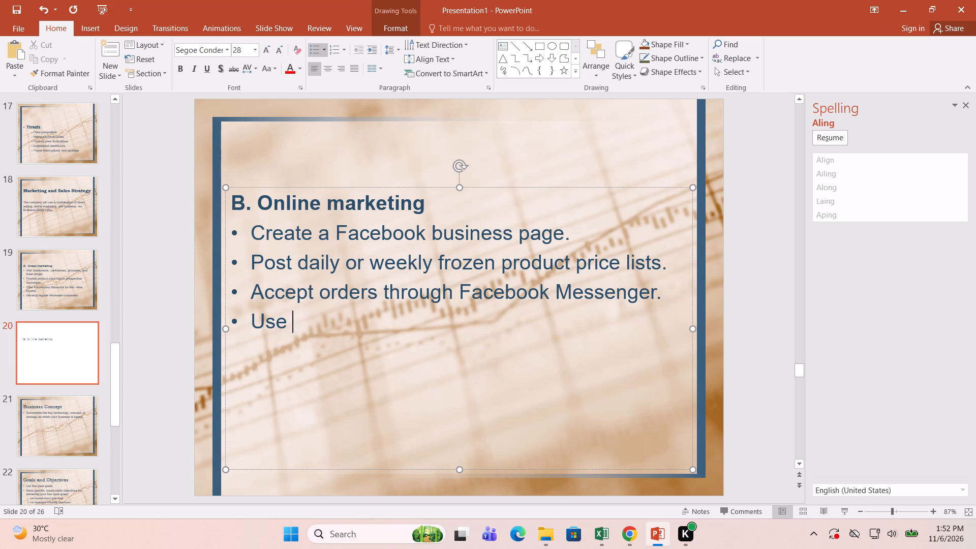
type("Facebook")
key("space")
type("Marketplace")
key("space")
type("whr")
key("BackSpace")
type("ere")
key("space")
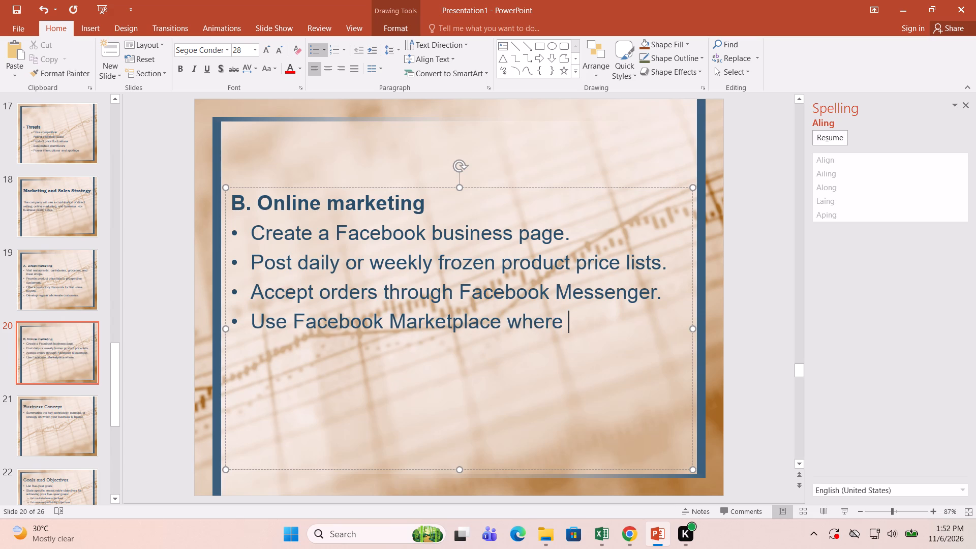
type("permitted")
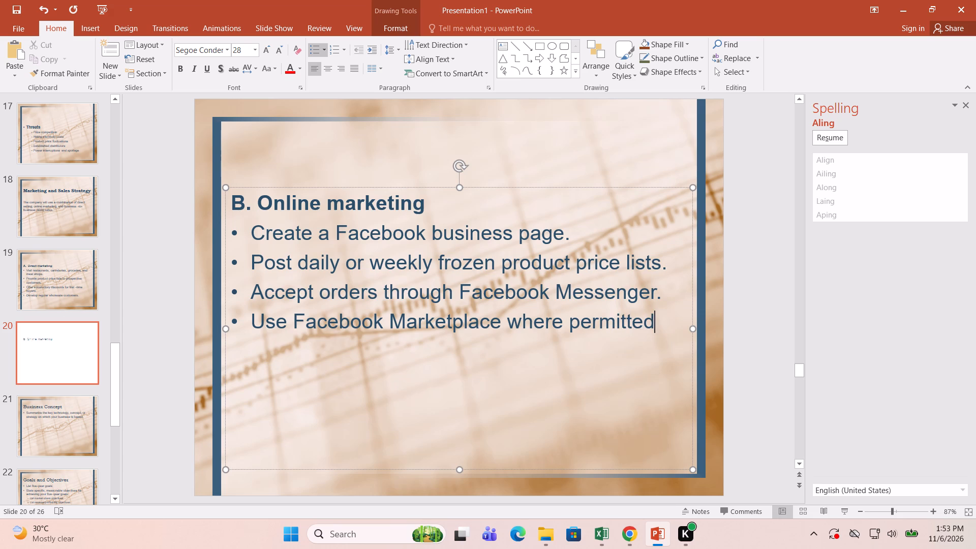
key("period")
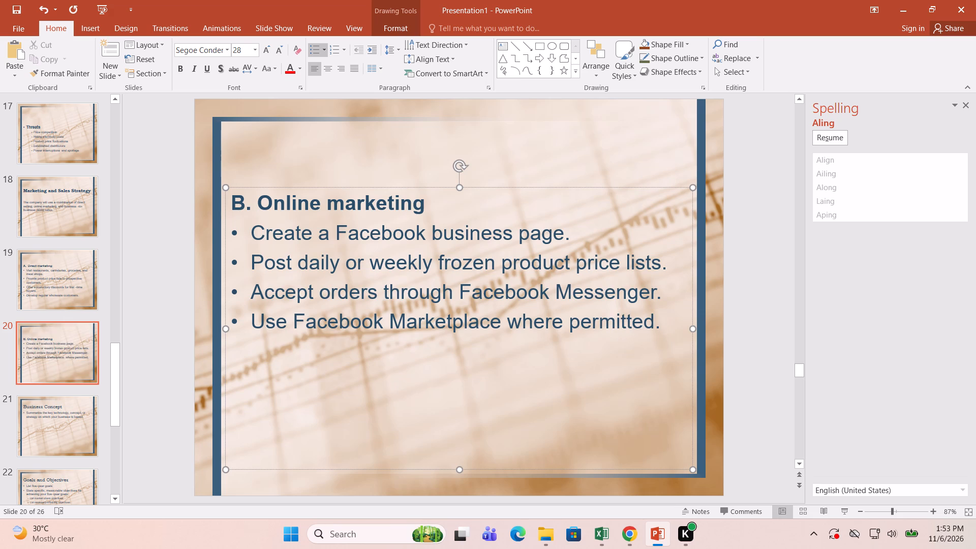
Add a fifth bullet to the Online marketing list on slide 20, starting with "Promote bulk orders".
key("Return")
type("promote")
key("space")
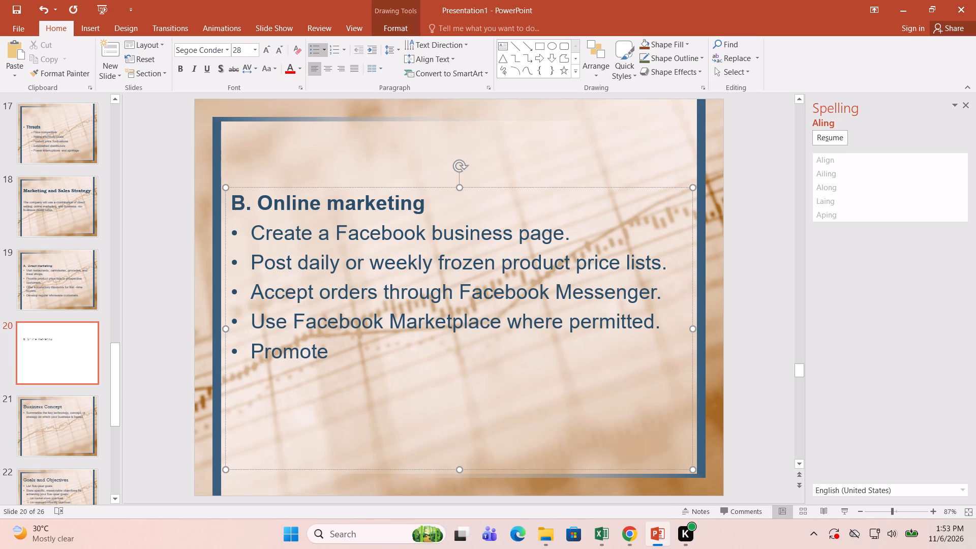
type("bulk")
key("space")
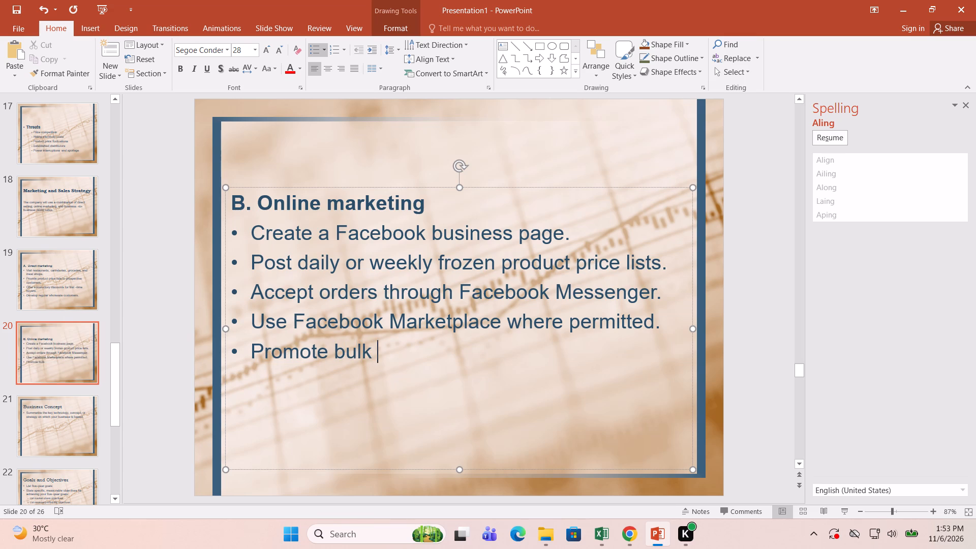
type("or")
Complete the fifth bullet on slide 20 as "Promote bulk orders and reseller packages.".
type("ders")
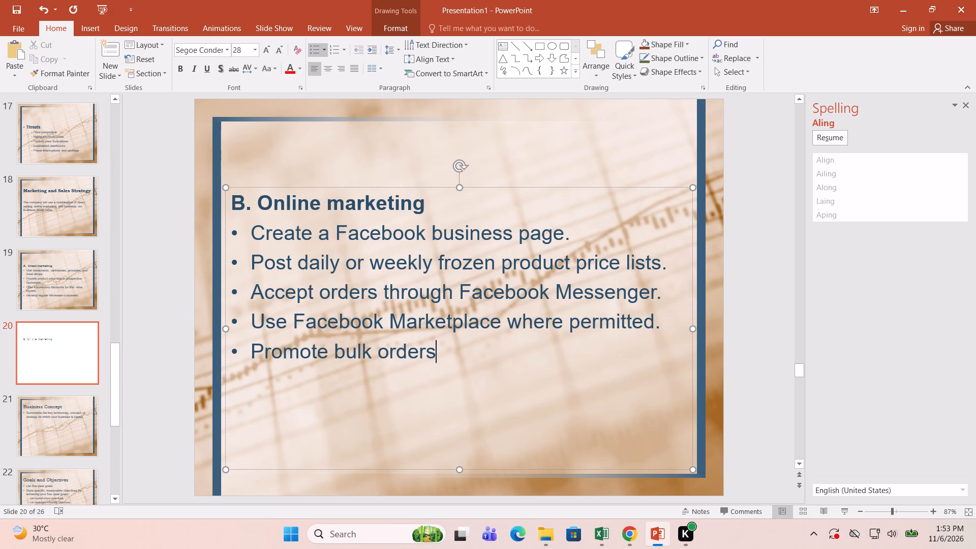
key("space")
type("and reseller")
key("space")
type("packages")
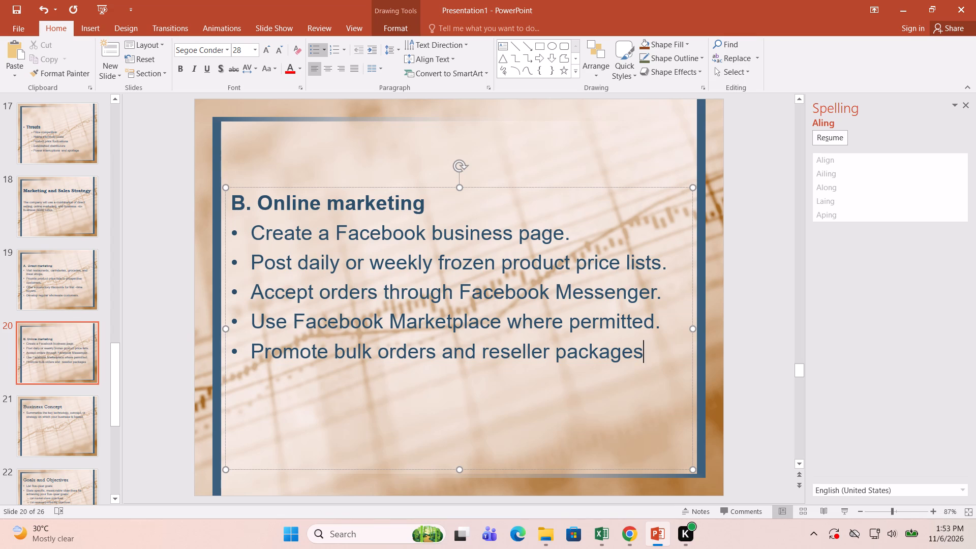
key("period")
Add a sixth bullet reading "Create a E-commerce account for more accessible channels." below the reseller packages bullet.
key("Return")
type("crea")
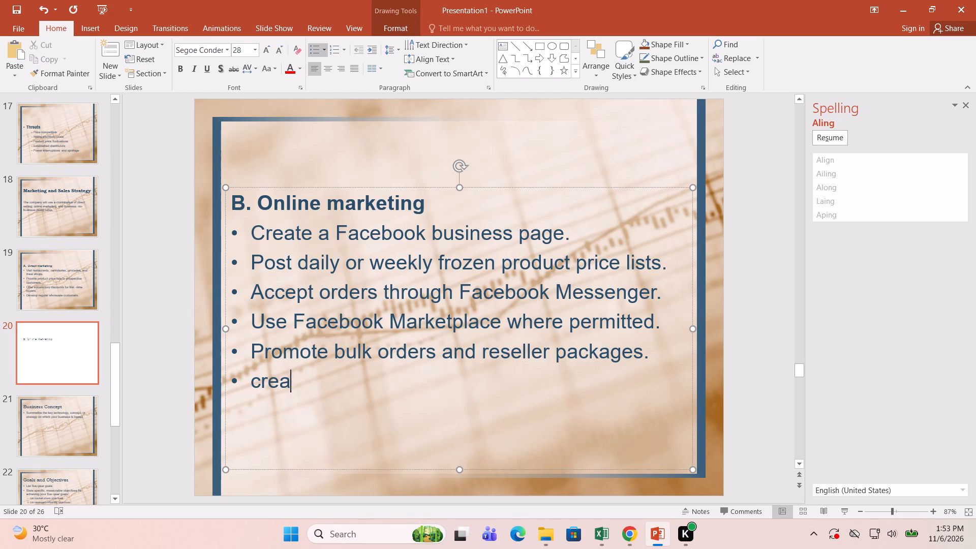
type("te")
key("space")
type("a")
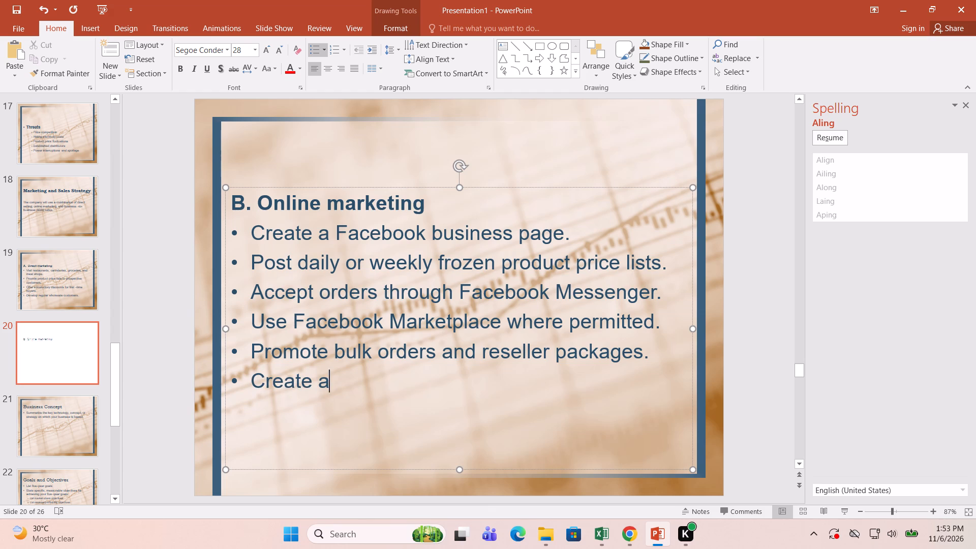
key("space")
key("shift+e")
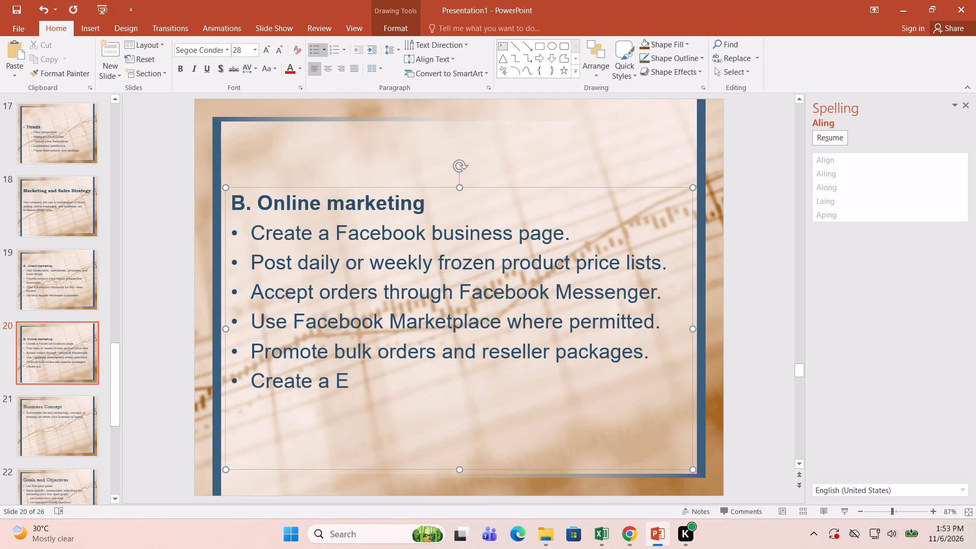
key("minus")
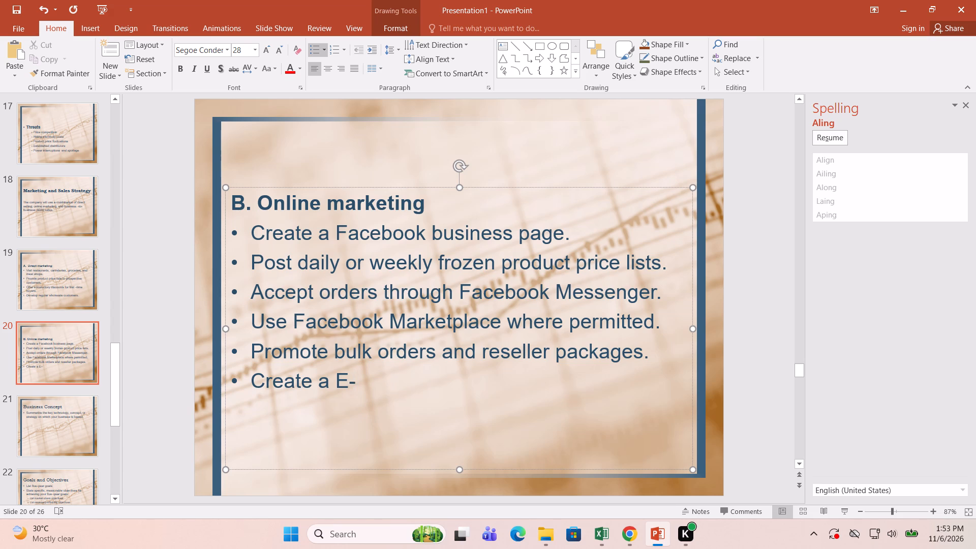
type("commerce account")
key("space")
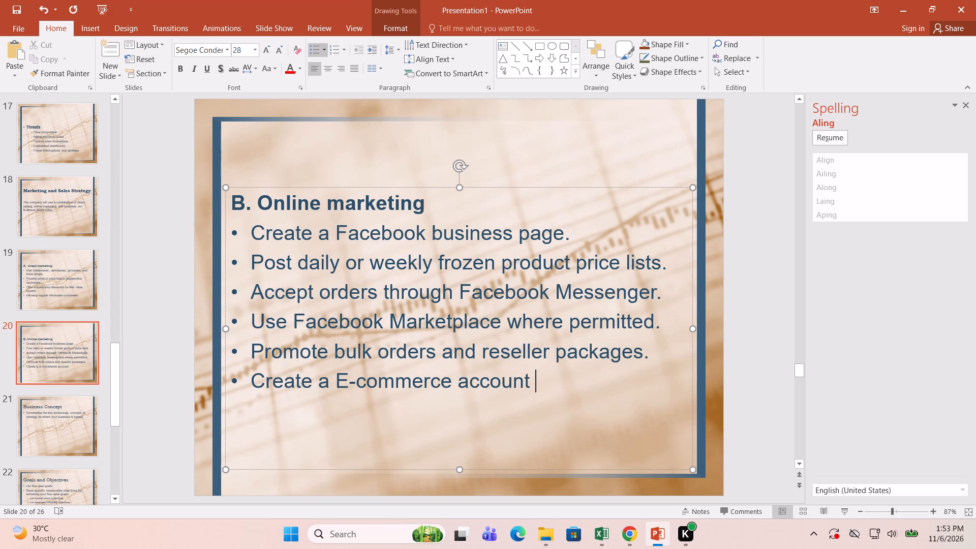
type("for mor a")
key("BackSpace")
key("BackSpace")
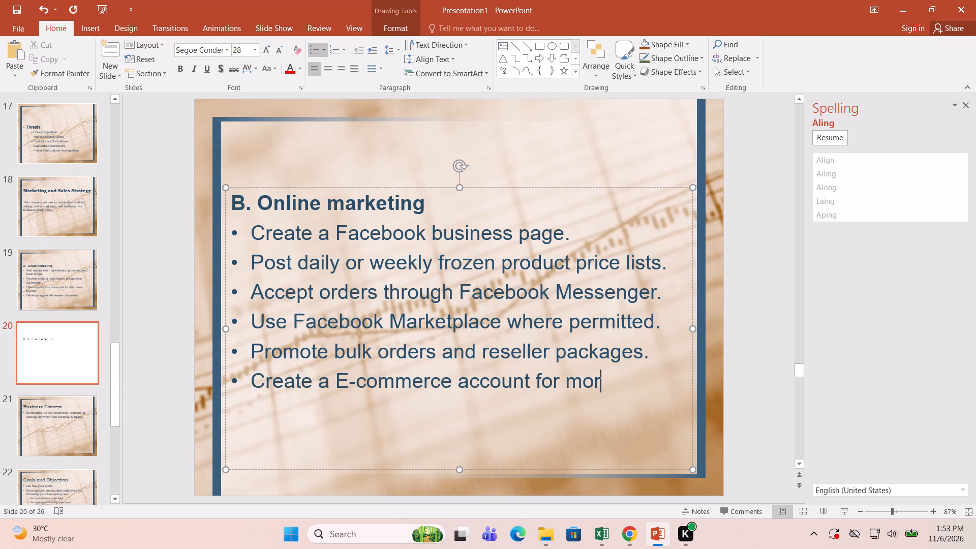
type("e accessible")
key("space")
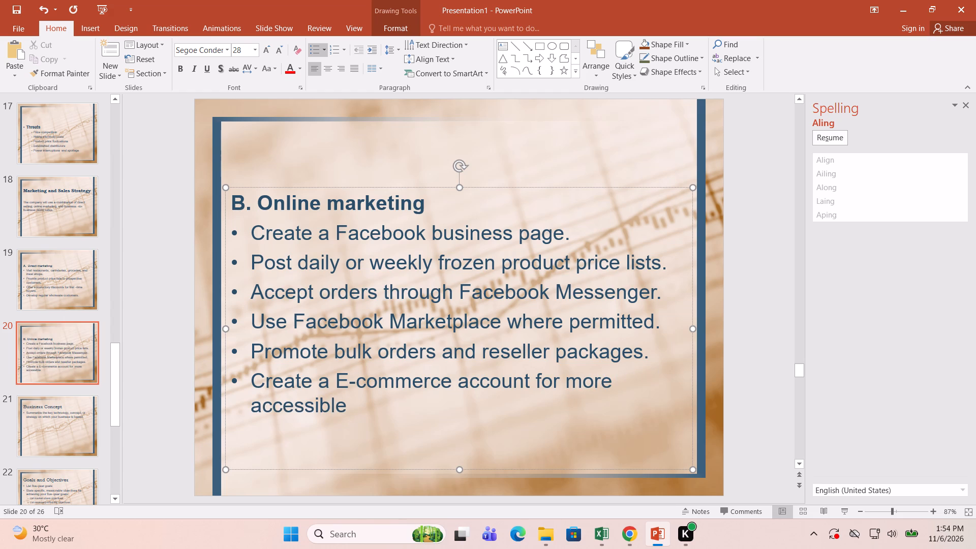
type("channels")
key("period")
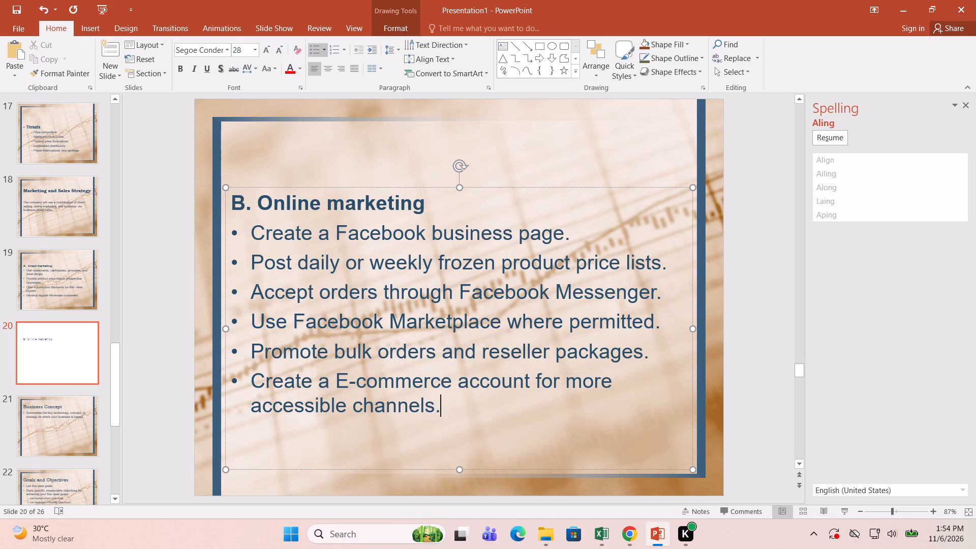
Check the completed Online marketing slide and the Business Concept and Goals and Objectives slides that follow it.
left_click(497, 428)
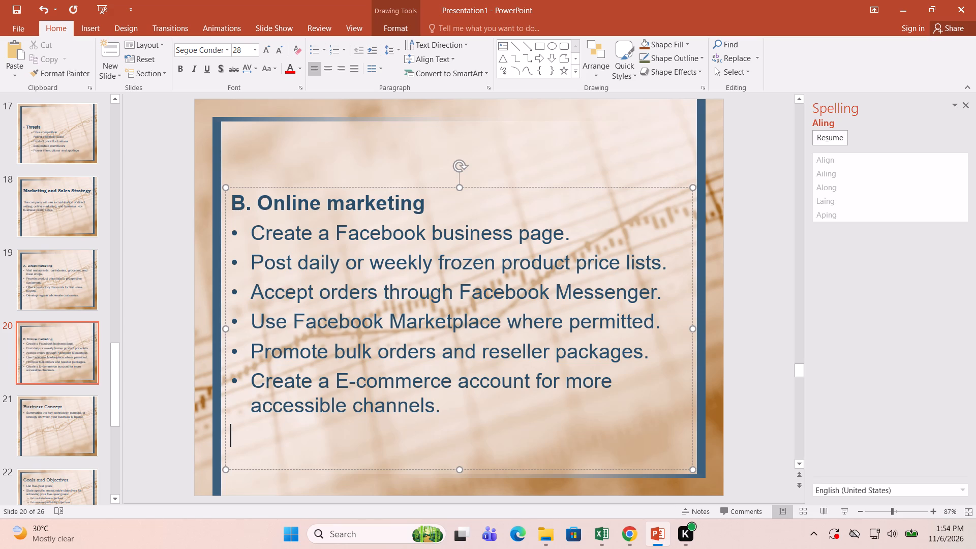
left_click(355, 404)
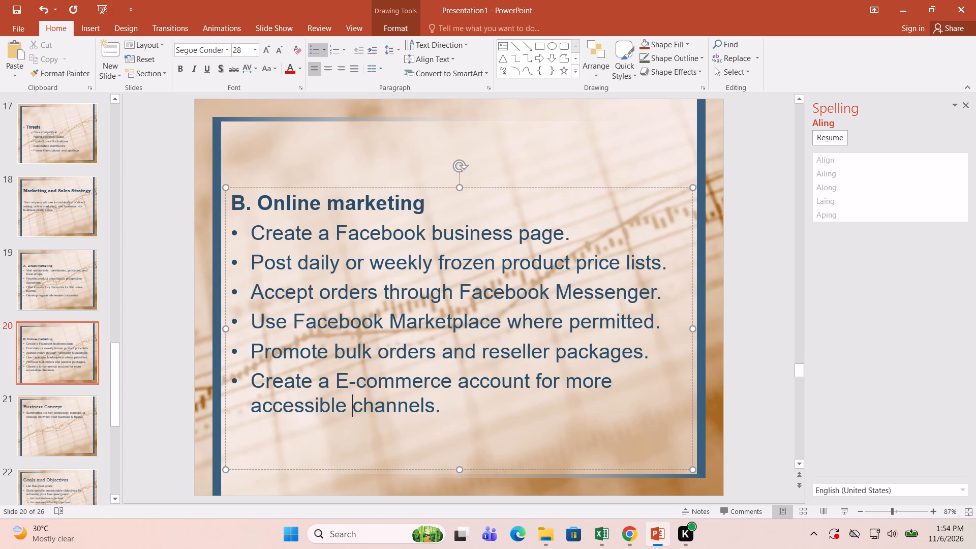
scroll(515, 426, "down", 2)
scroll(522, 395, "up", 1)
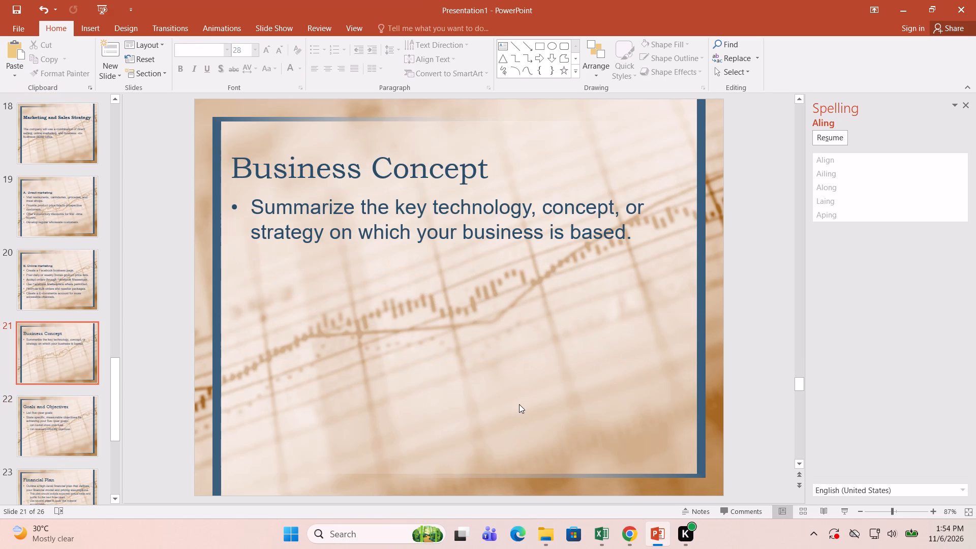
scroll(522, 406, "down", 2)
scroll(523, 406, "up", 1)
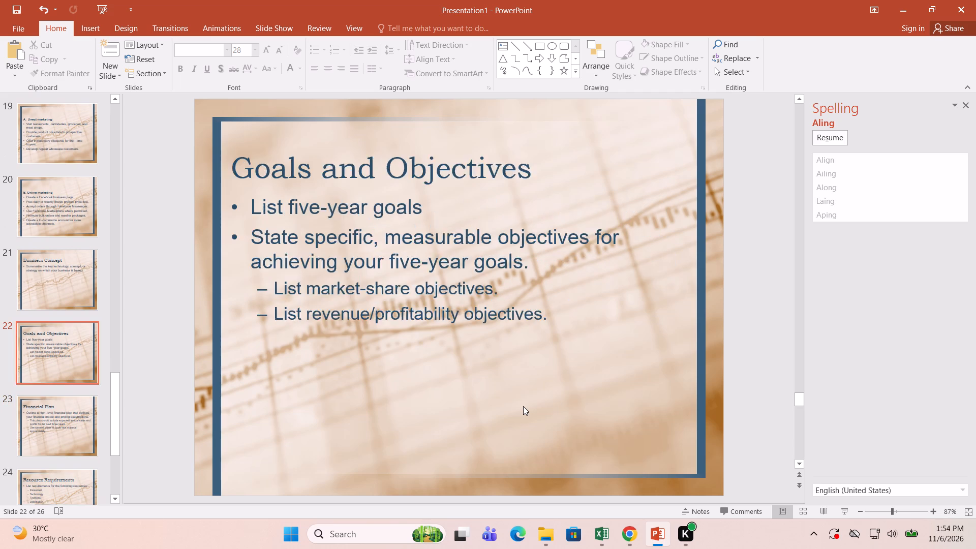
scroll(523, 406, "up", 2)
left_click(454, 407)
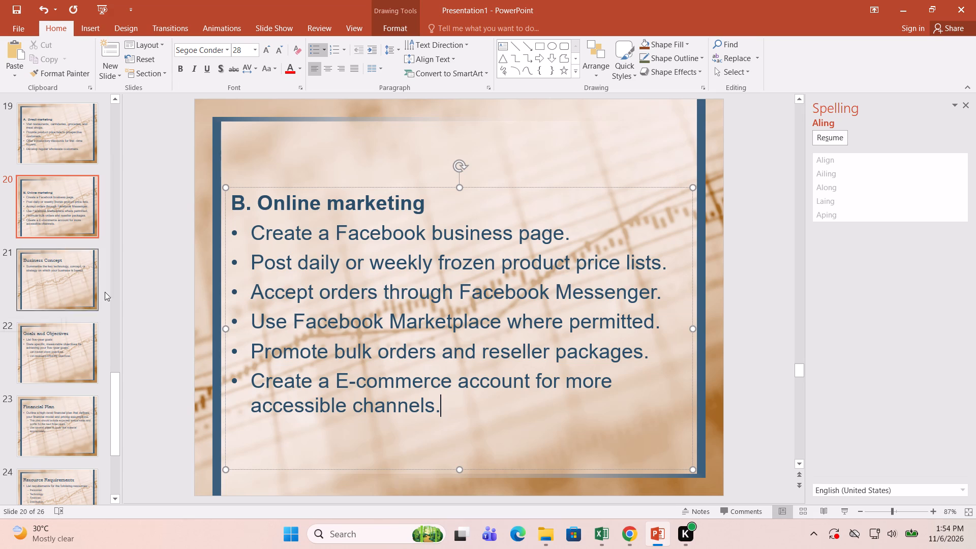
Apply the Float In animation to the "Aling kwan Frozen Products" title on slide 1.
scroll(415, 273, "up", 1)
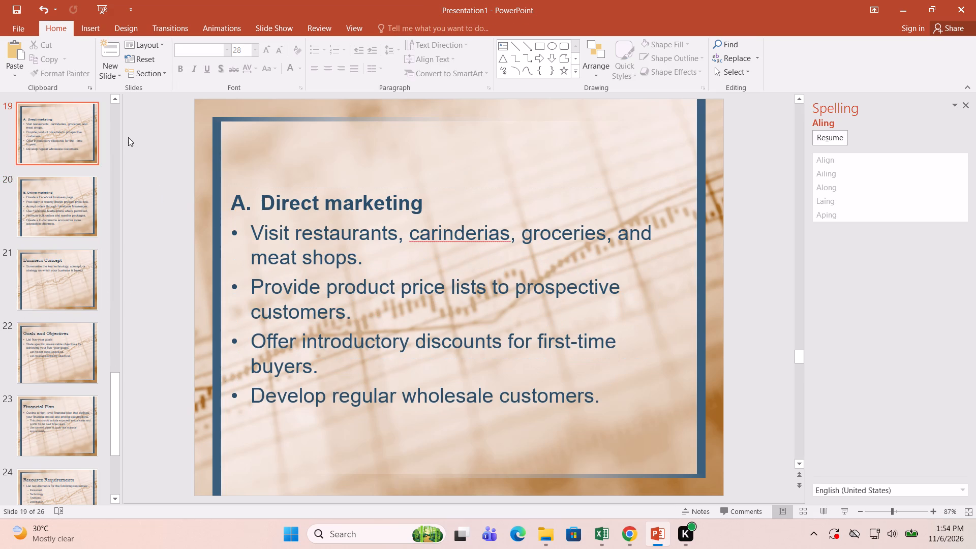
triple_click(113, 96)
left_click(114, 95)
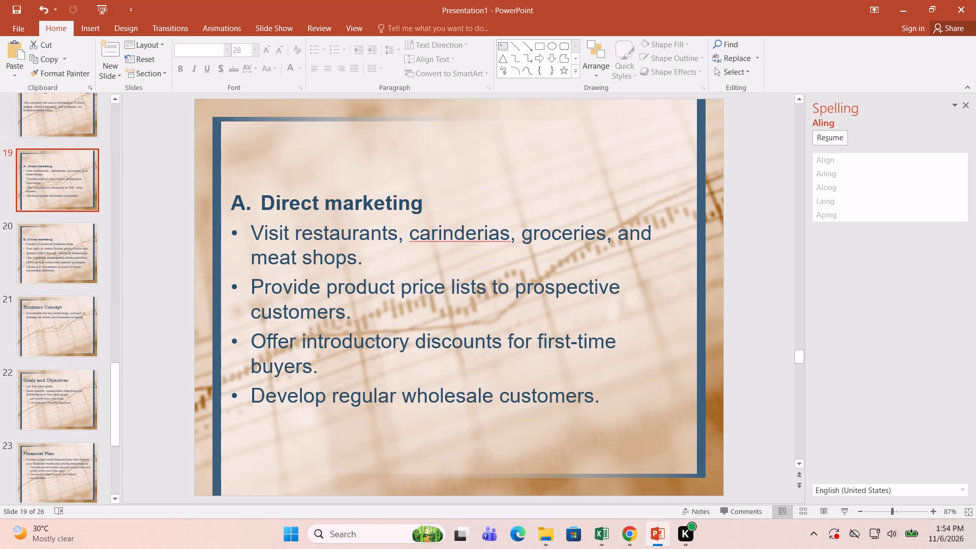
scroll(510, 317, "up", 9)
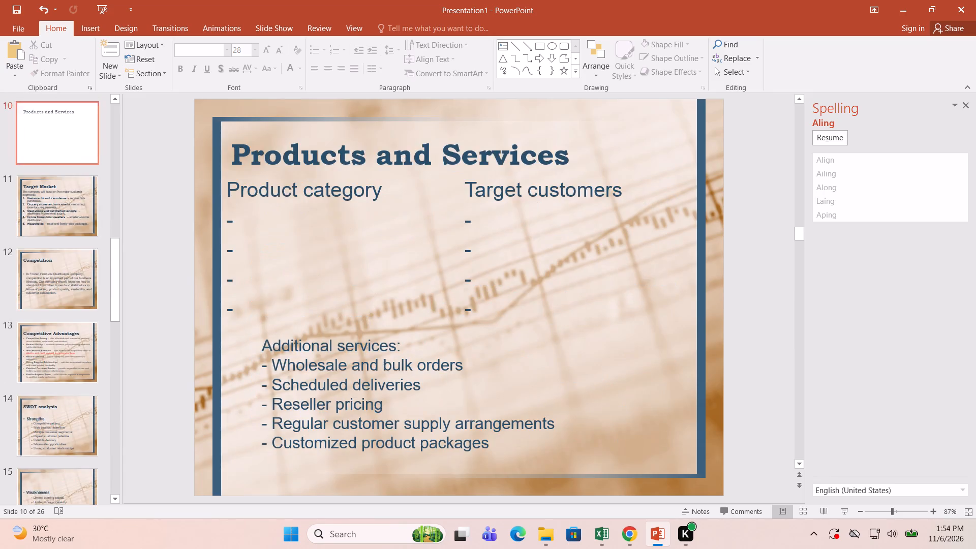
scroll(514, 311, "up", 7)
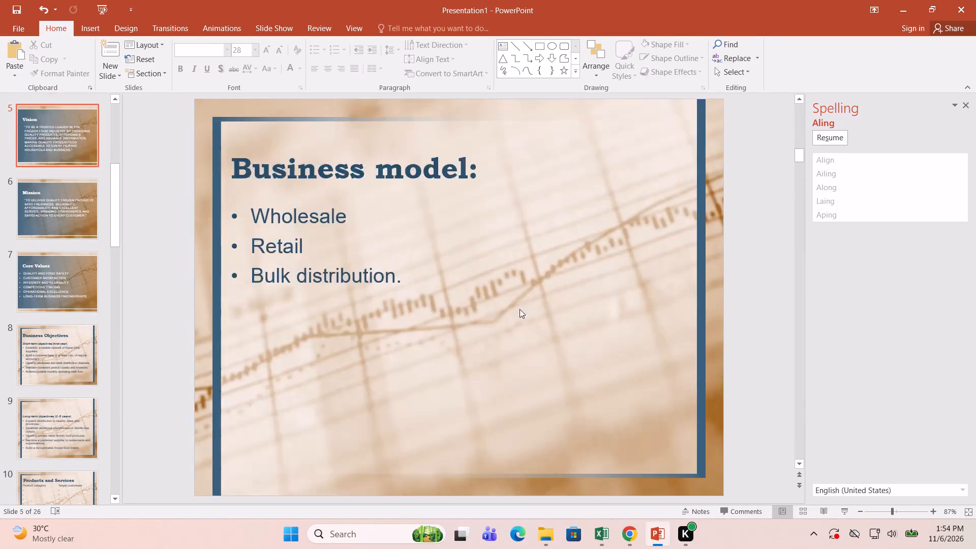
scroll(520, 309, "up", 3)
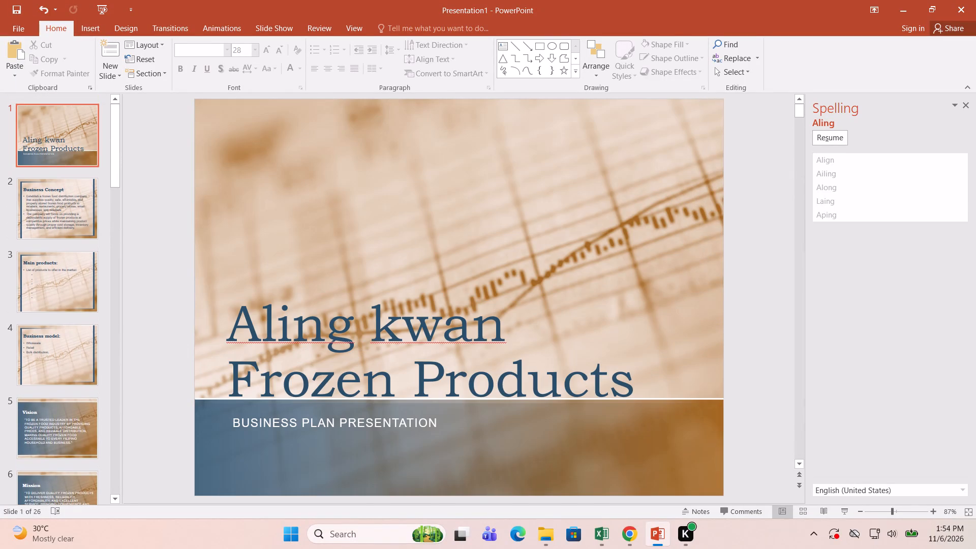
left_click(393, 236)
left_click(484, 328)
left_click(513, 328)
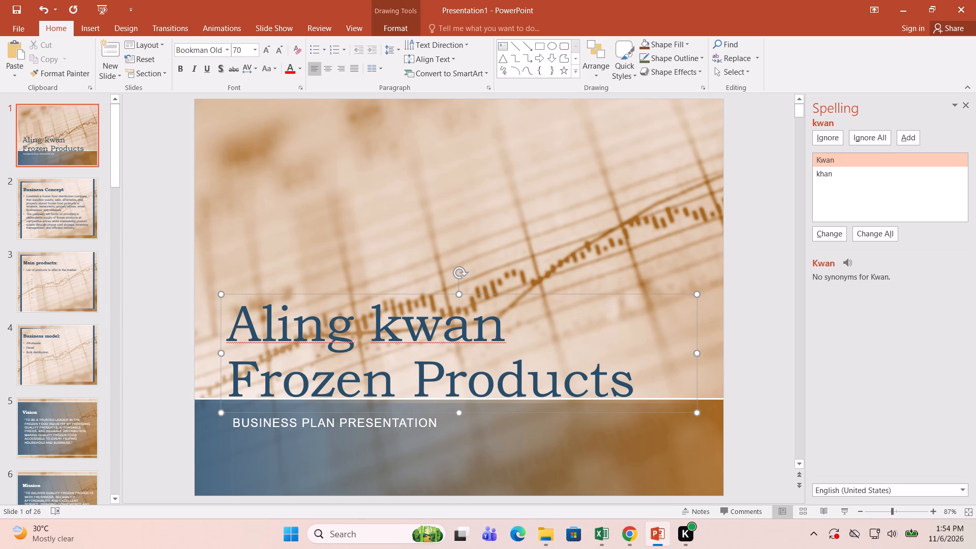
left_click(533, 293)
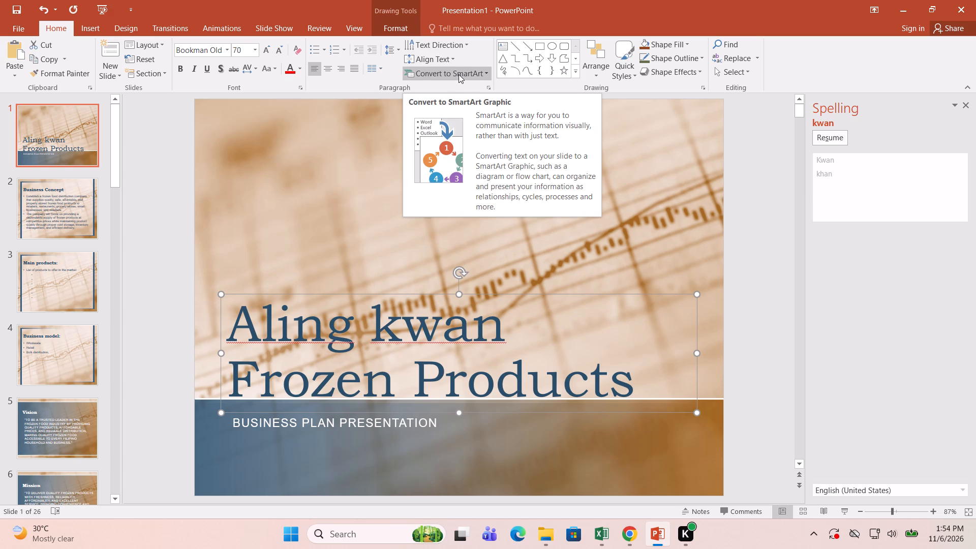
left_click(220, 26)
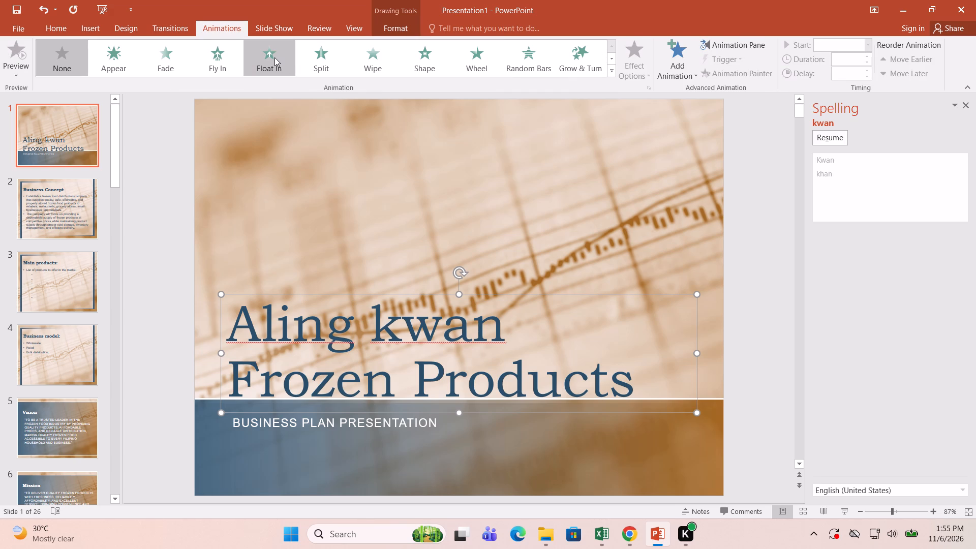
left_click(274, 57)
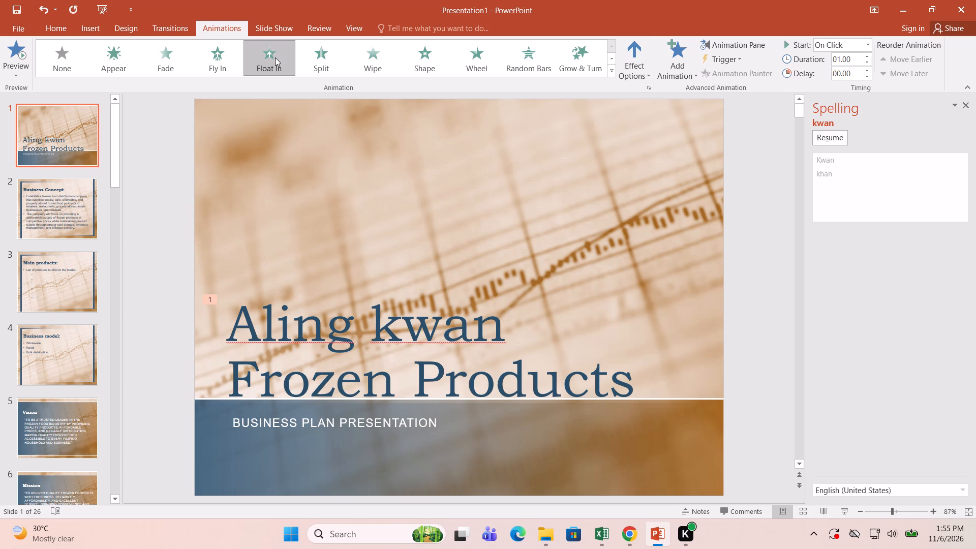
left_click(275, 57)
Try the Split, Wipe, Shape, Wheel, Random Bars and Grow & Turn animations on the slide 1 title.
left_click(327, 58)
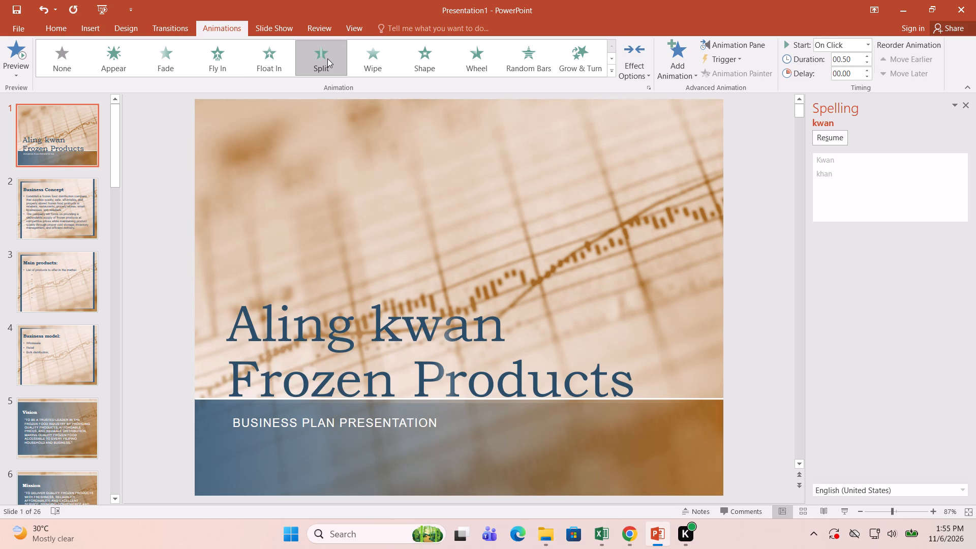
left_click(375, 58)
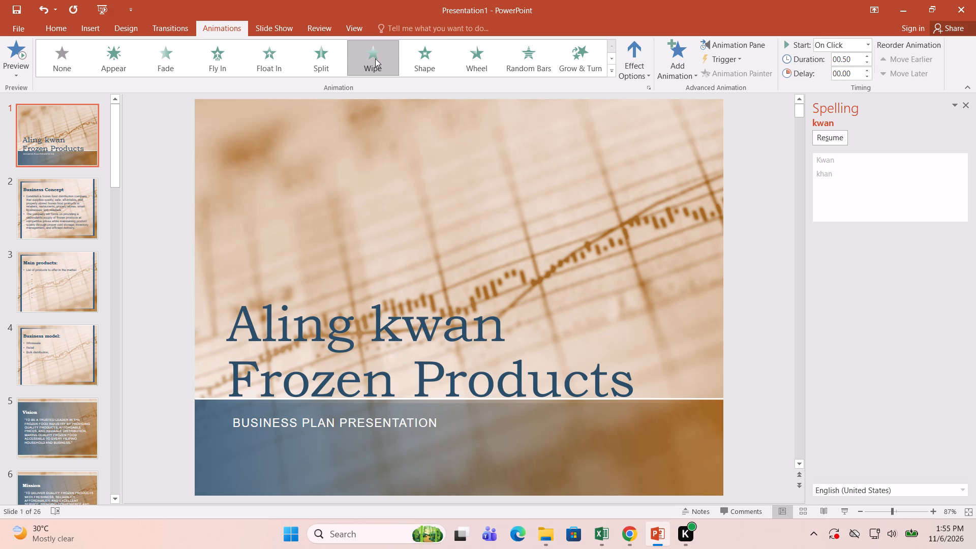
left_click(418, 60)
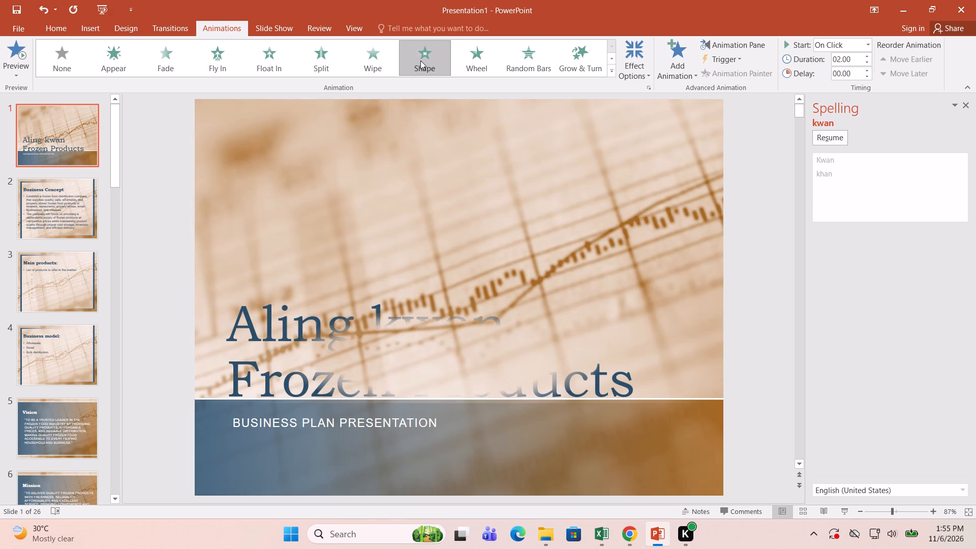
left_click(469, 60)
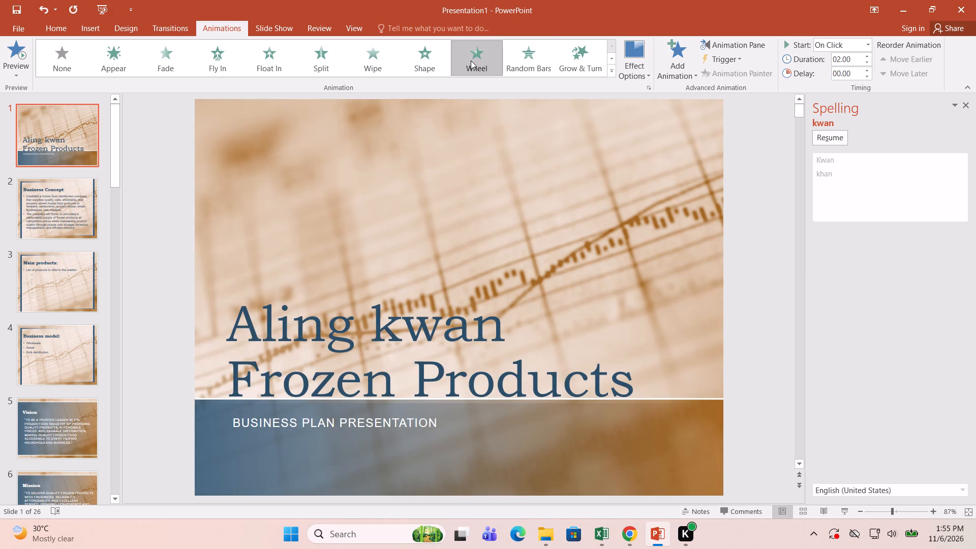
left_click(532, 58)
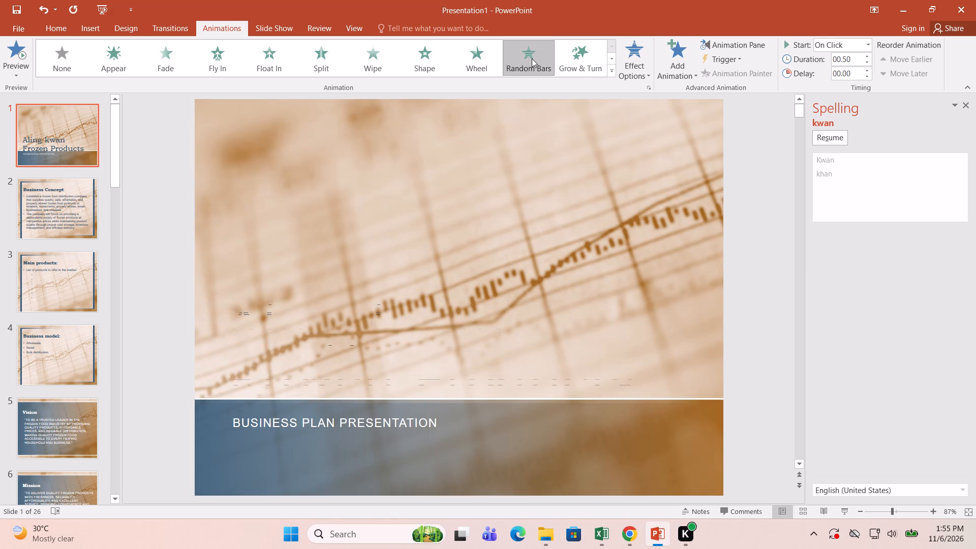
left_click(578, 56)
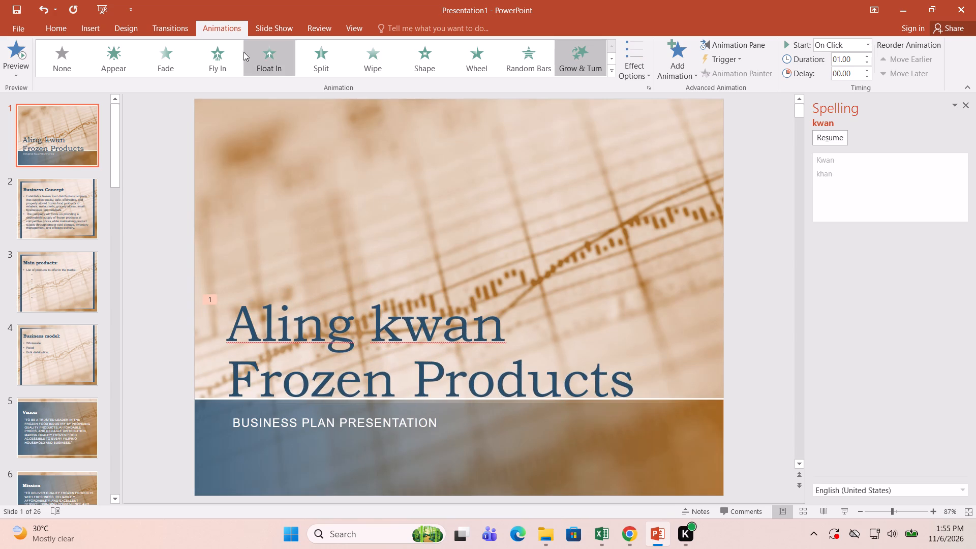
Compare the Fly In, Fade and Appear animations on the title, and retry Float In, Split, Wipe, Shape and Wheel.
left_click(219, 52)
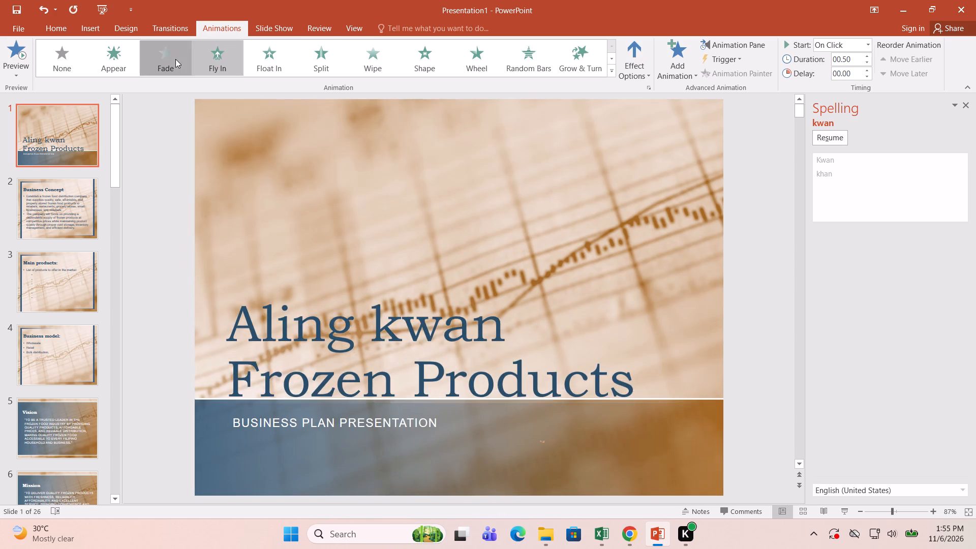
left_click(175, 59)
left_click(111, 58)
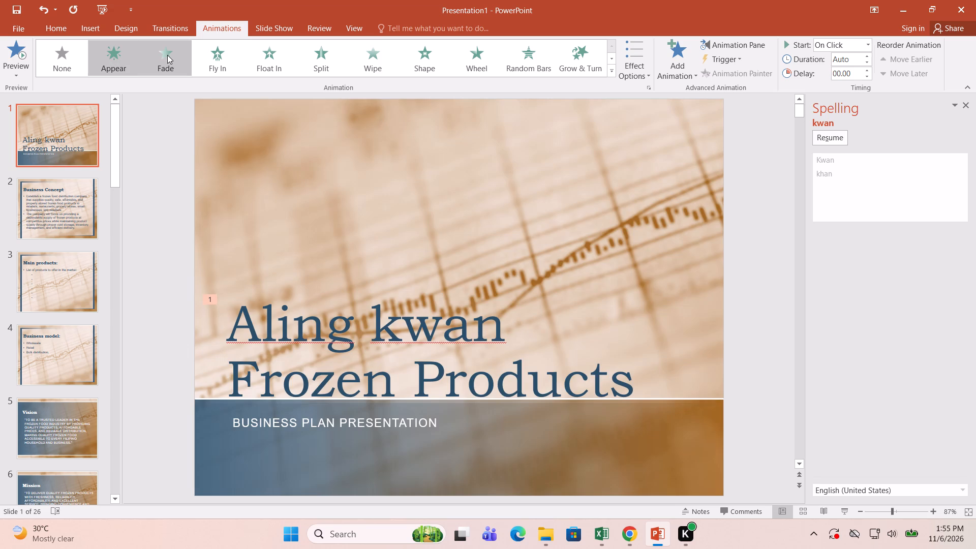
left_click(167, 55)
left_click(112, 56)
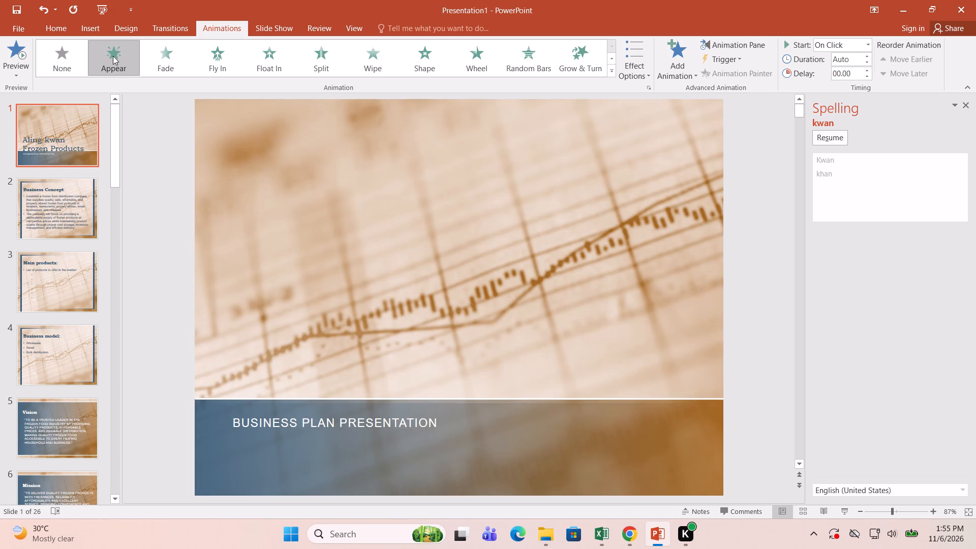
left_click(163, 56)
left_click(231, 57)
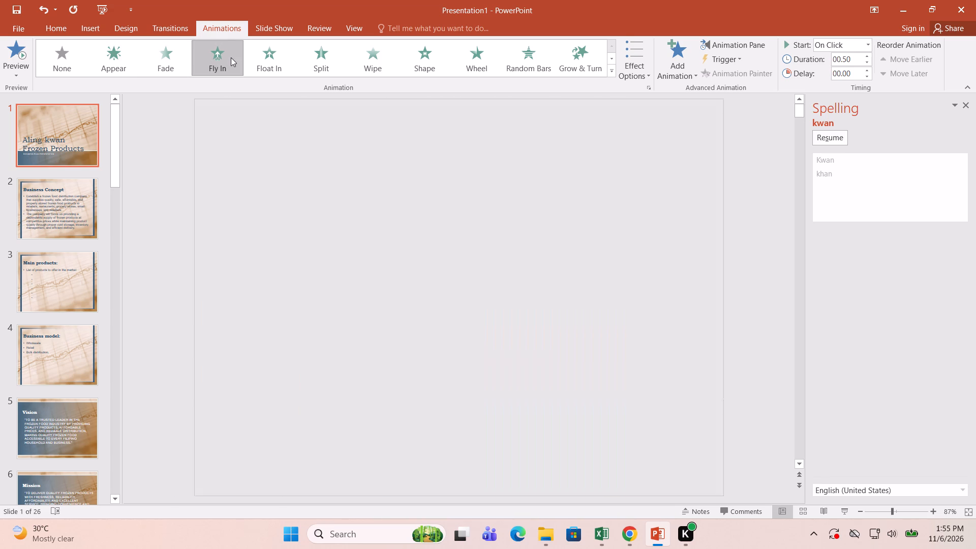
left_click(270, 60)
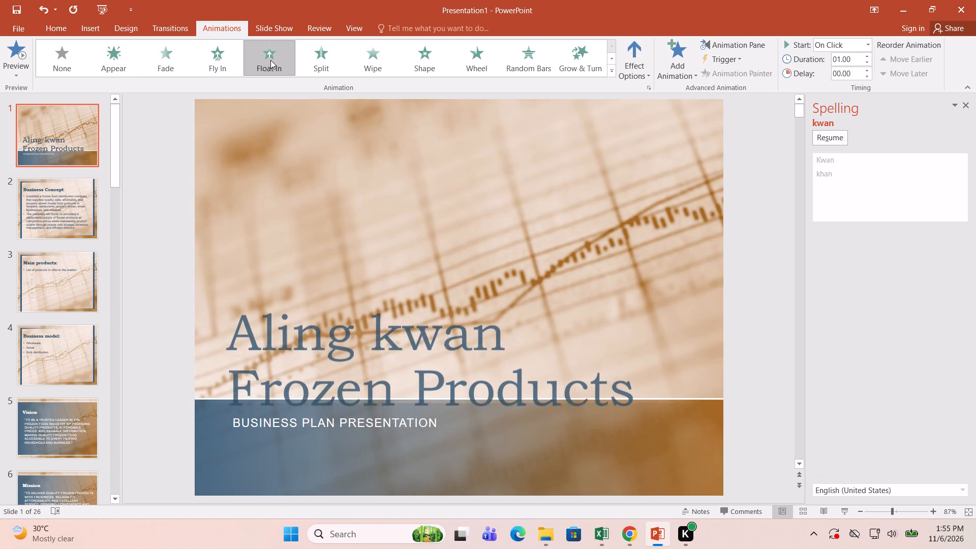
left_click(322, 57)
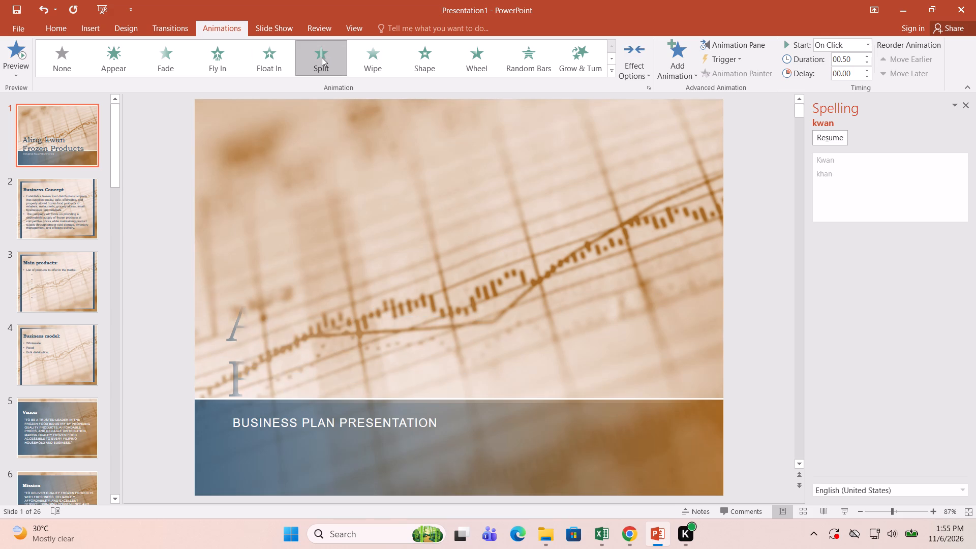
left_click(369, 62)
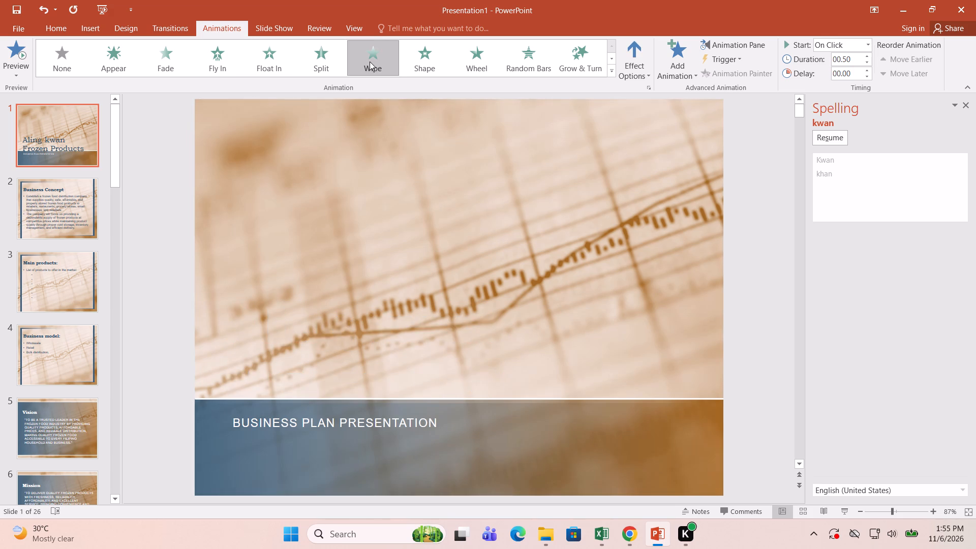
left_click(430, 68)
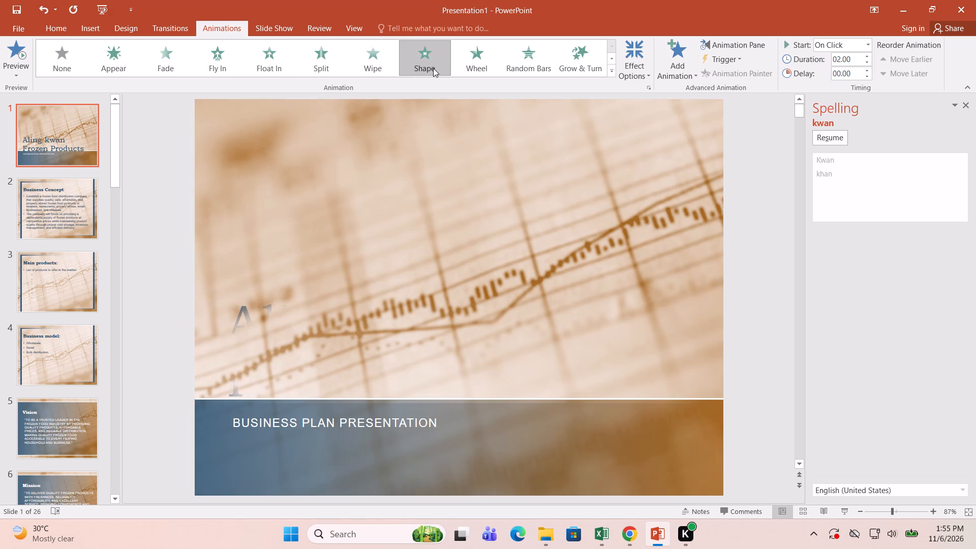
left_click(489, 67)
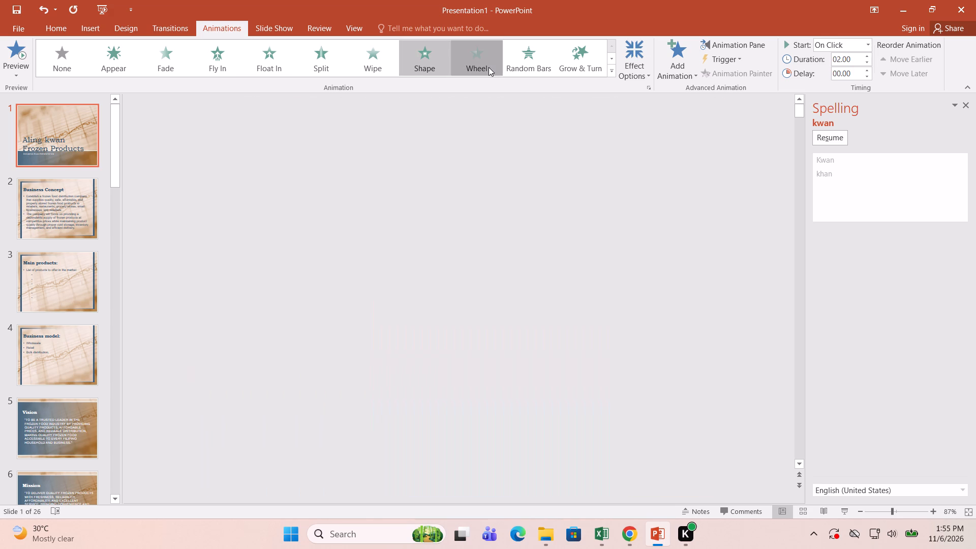
Apply the Shape animation to the "Aling kwan Frozen Products" title on slide 1 and deselect it.
left_click(423, 57)
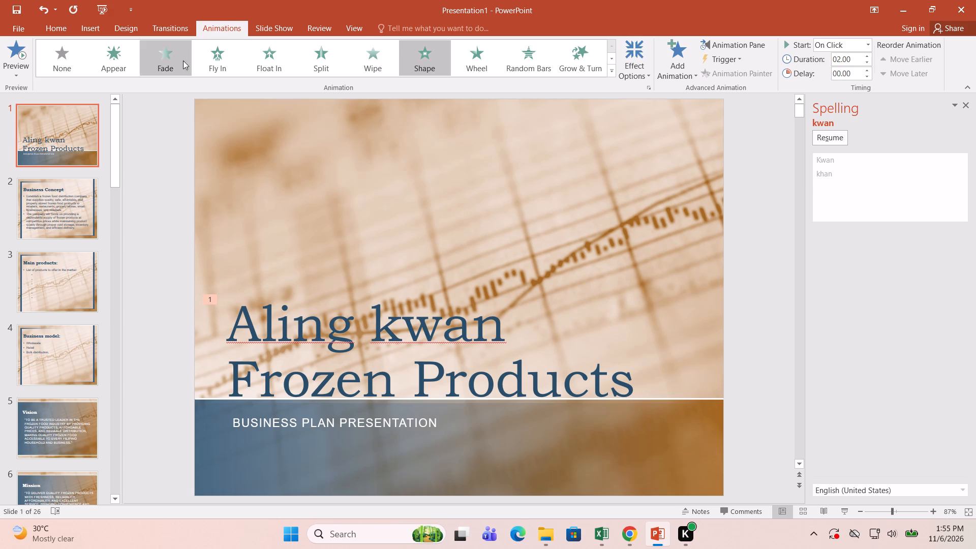
double_click(422, 53)
left_click(379, 440)
left_click(381, 412)
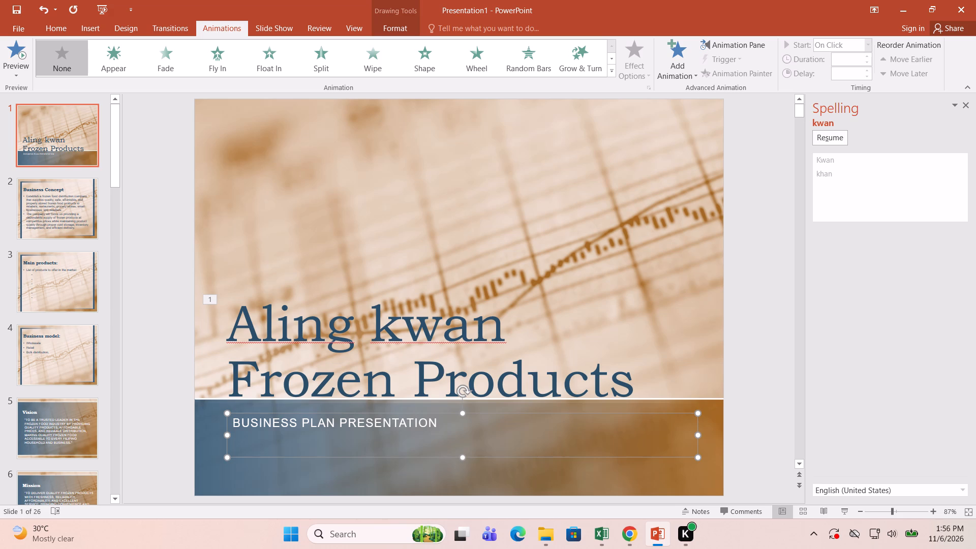
left_click(348, 472)
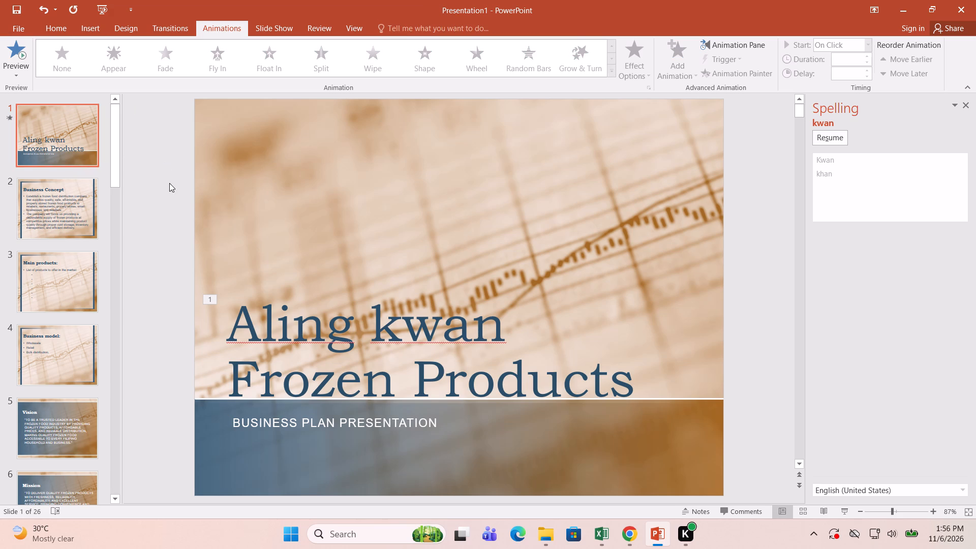
Look through the presentation's slides, from Business Concept through SWOT analysis and Online marketing to the unedited template slides.
left_click(52, 28)
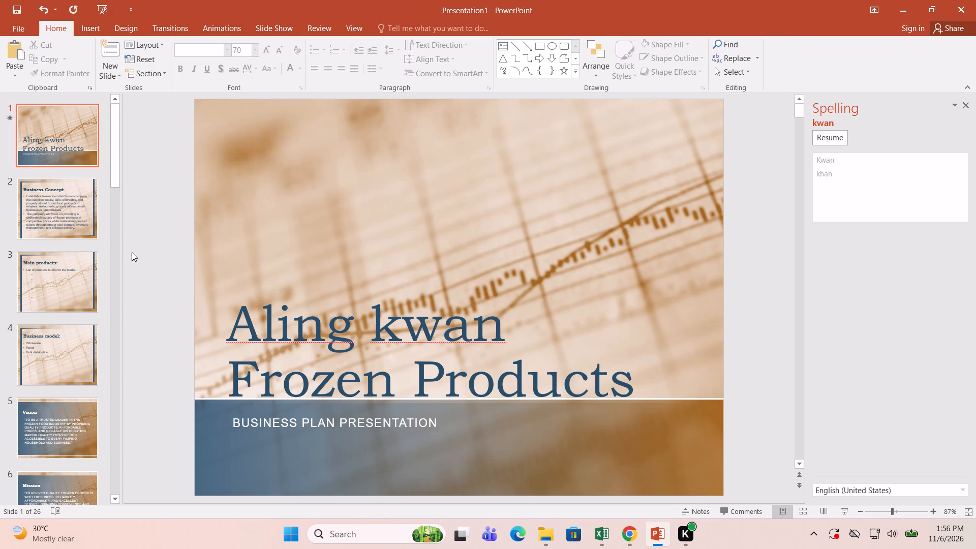
left_click(71, 204)
scroll(388, 233, "down", 2)
scroll(389, 233, "up", 3)
scroll(393, 229, "down", 2)
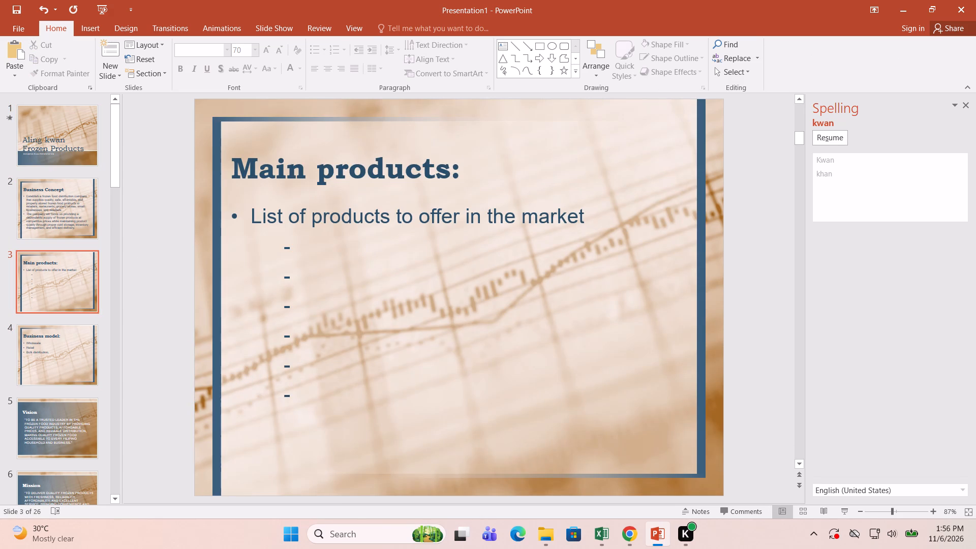
scroll(395, 229, "down", 12)
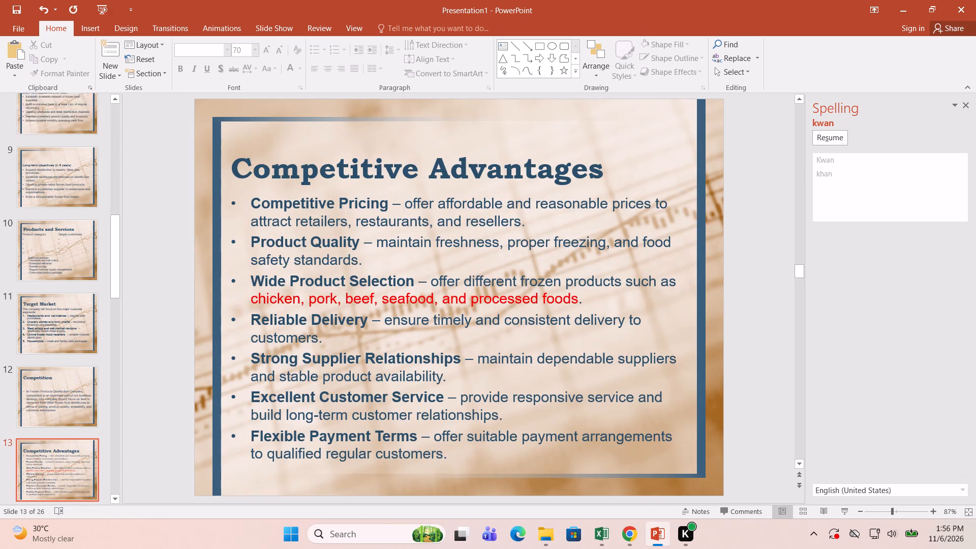
scroll(407, 235, "down", 1)
scroll(504, 259, "down", 2)
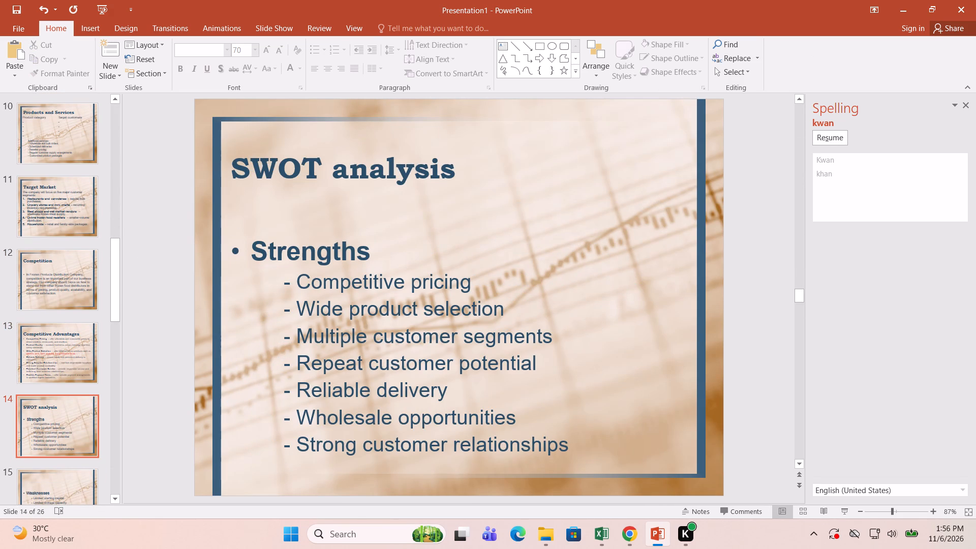
scroll(504, 259, "up", 2)
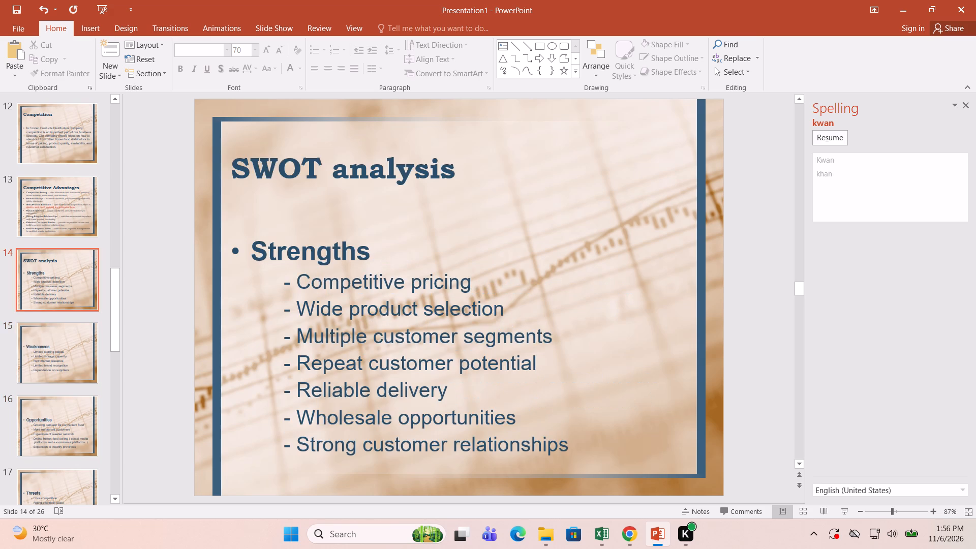
scroll(504, 259, "down", 3)
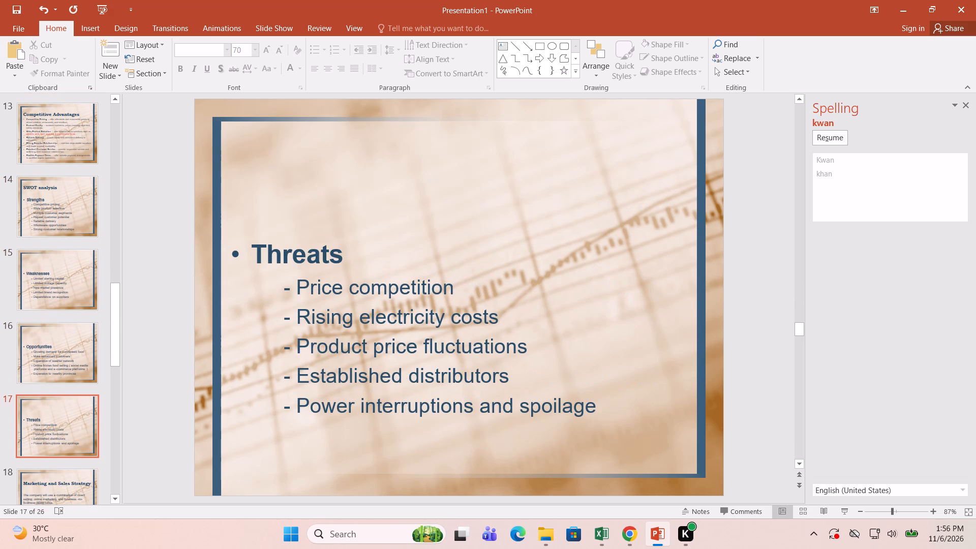
scroll(504, 260, "down", 3)
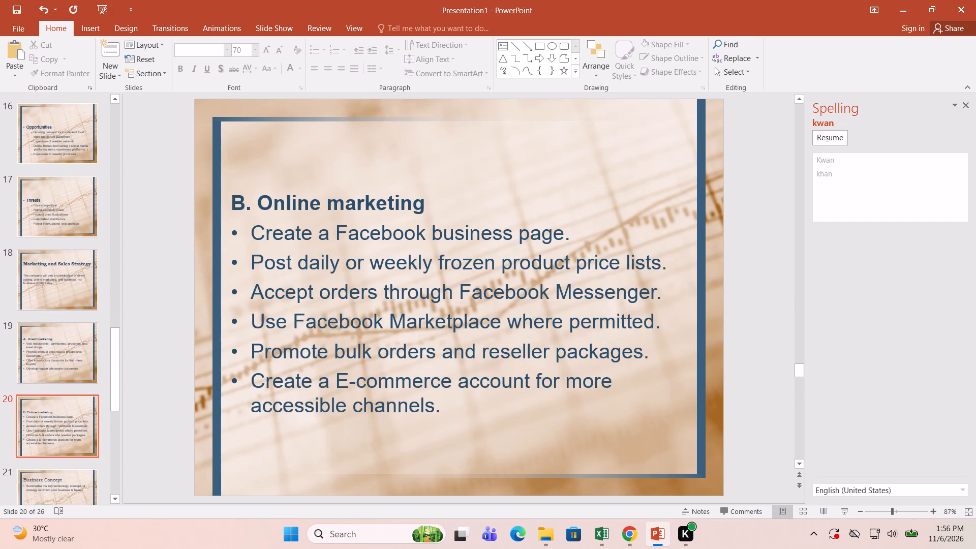
scroll(504, 260, "down", 1)
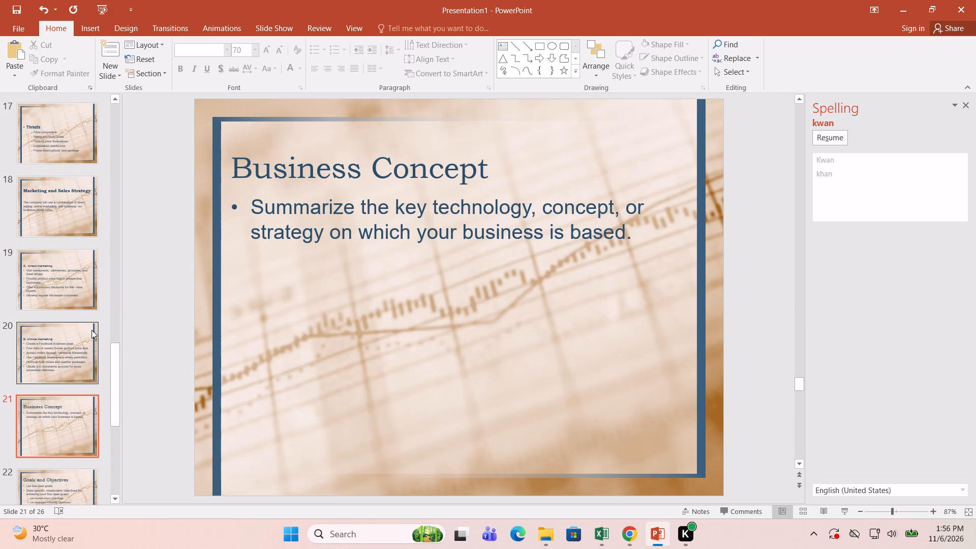
Copy the "B. Online marketing" slide and paste the copy directly after it.
left_click(64, 336)
right_click(68, 338)
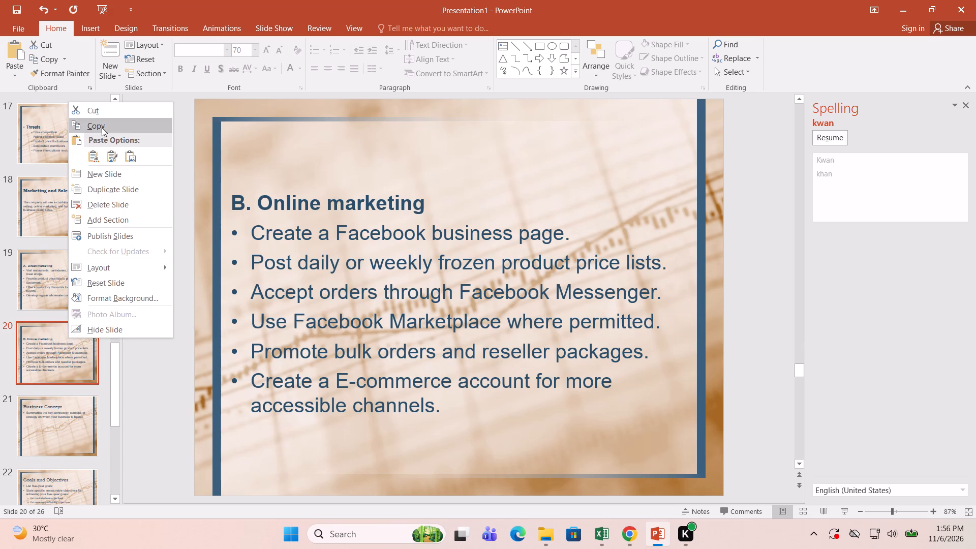
left_click(101, 127)
right_click(55, 357)
left_click(81, 180)
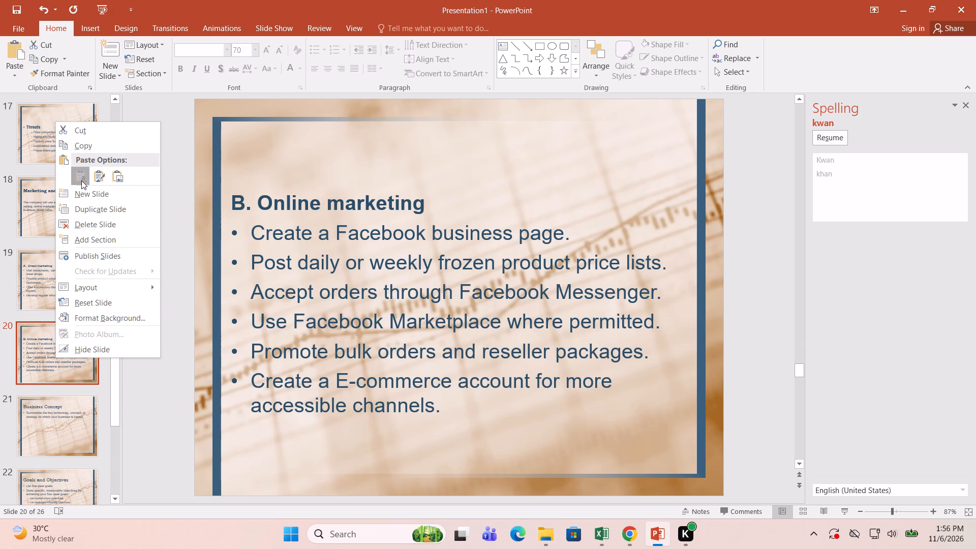
left_click(71, 353)
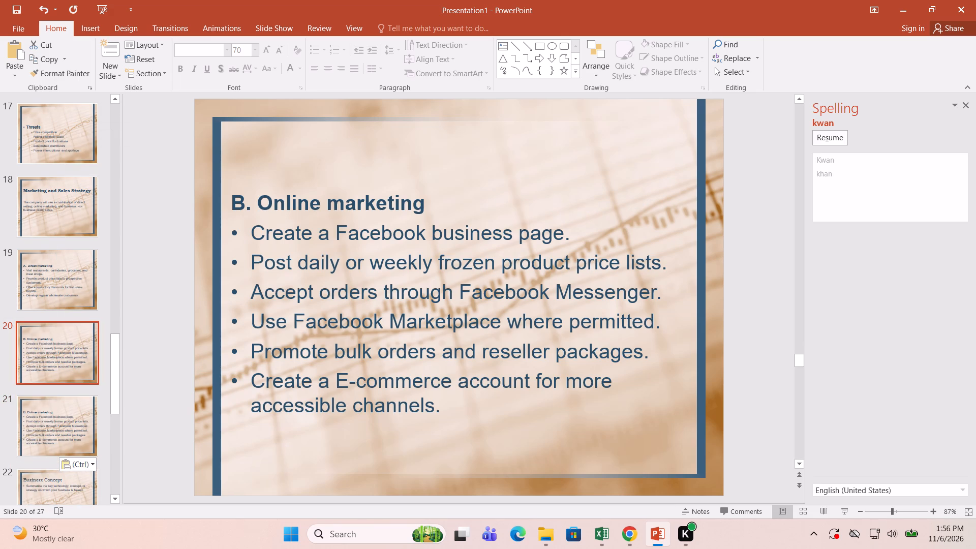
Delete the "B. Online marketing" heading text on the copied slide 21, keeping the bullets below it.
scroll(349, 372, "up", 1)
scroll(349, 372, "down", 3)
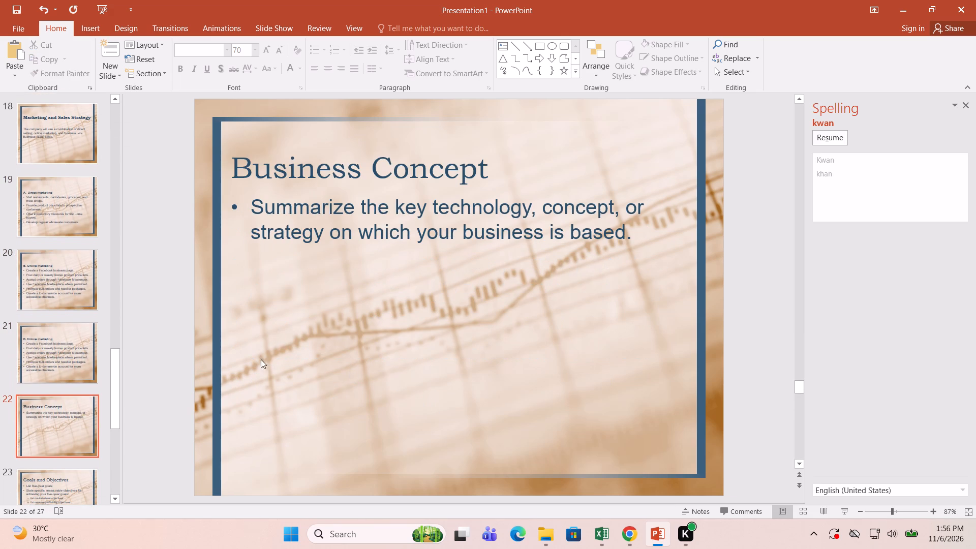
left_click(73, 348)
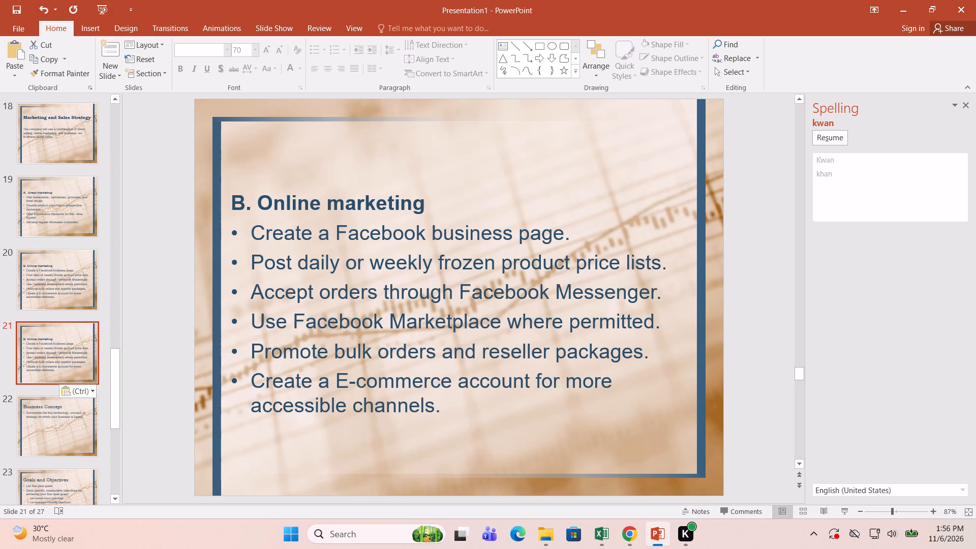
left_click_drag(427, 204, 251, 201)
key("BackSpace")
key("BackSpace")
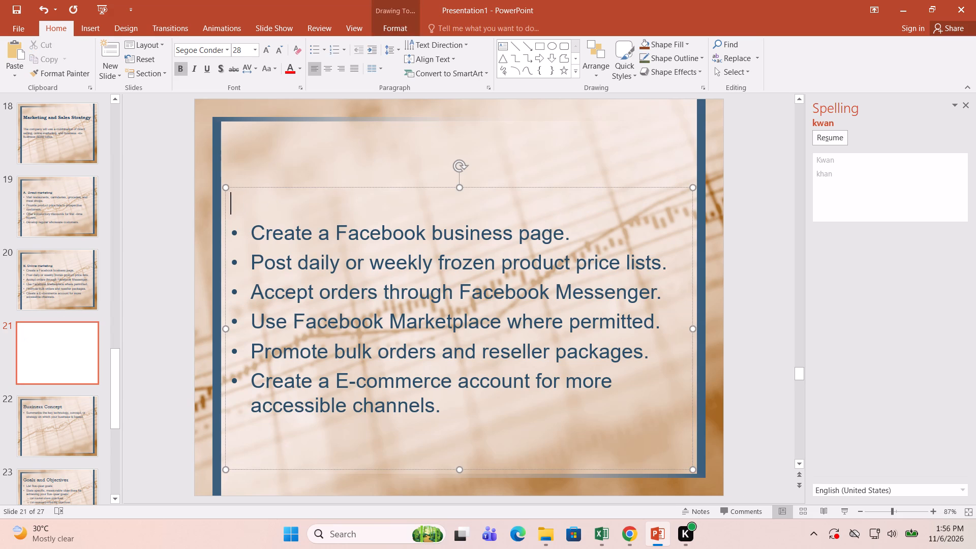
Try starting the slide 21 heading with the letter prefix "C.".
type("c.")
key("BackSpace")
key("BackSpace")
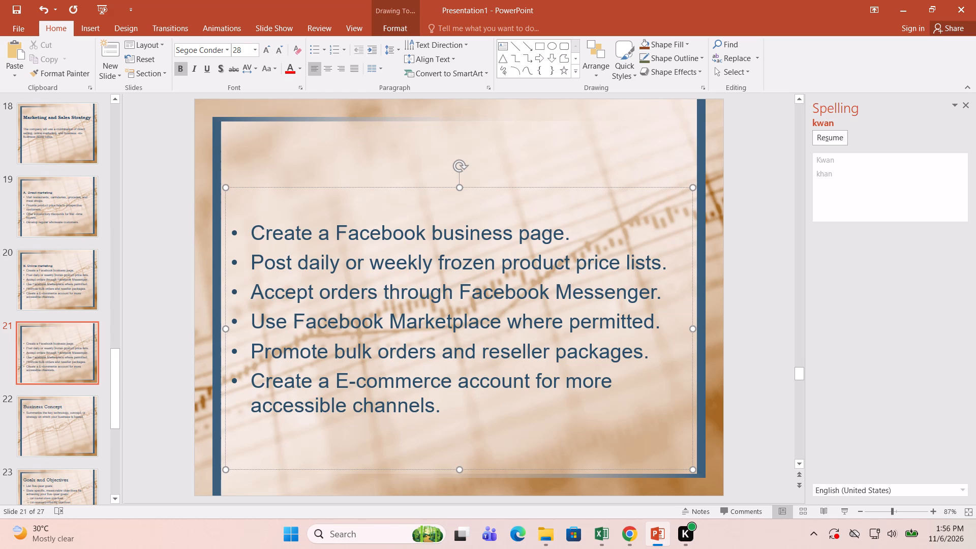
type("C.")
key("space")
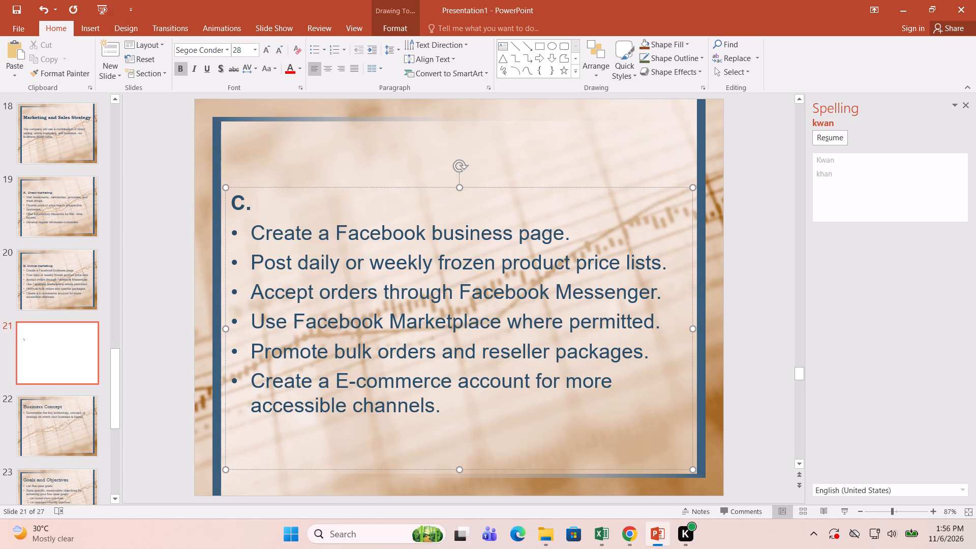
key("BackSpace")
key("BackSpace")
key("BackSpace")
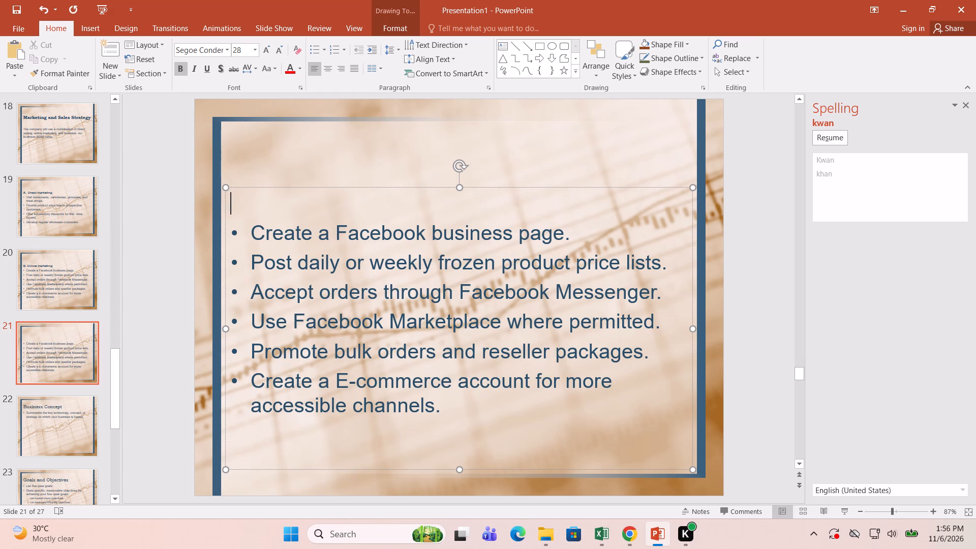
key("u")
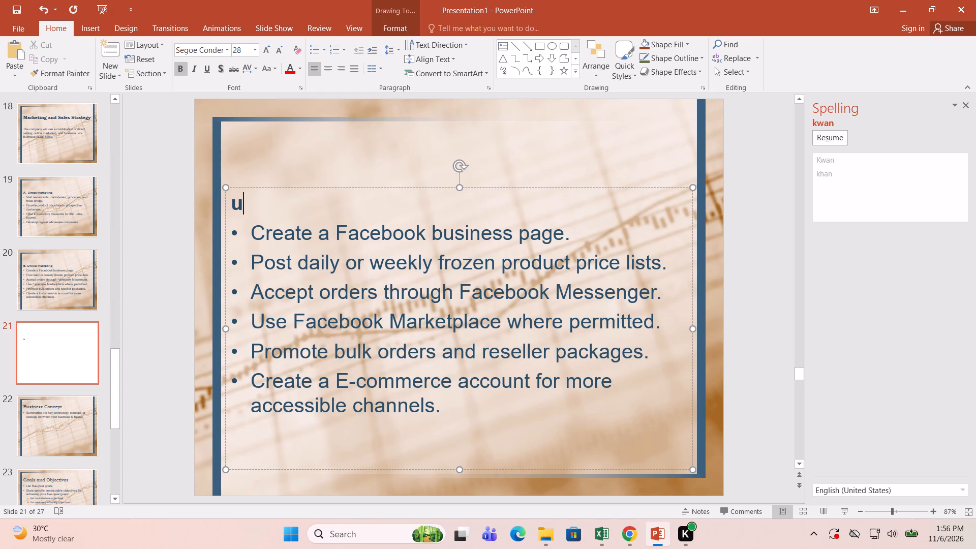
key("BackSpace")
Enter "Customer retention" as the heading above the bullets on slide 21.
type("customer")
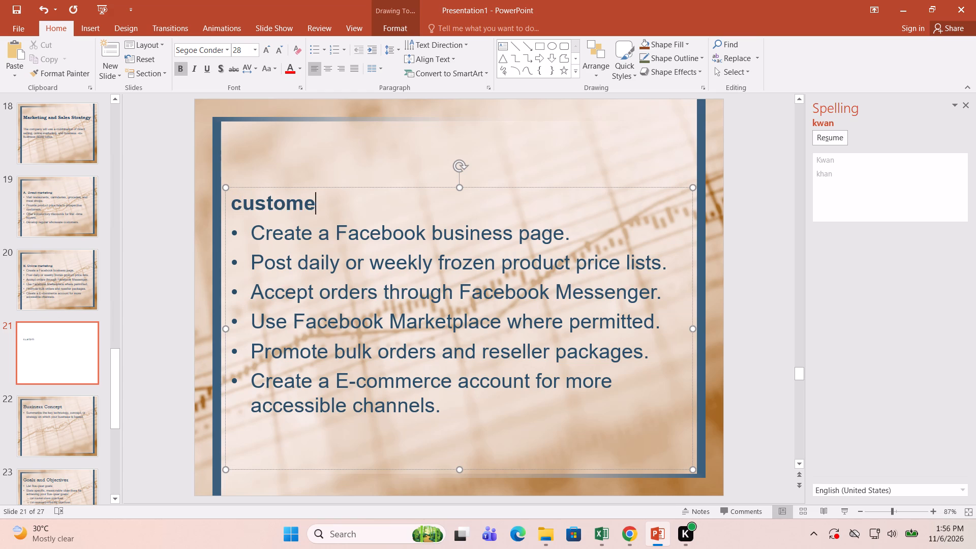
key("space")
type("retention")
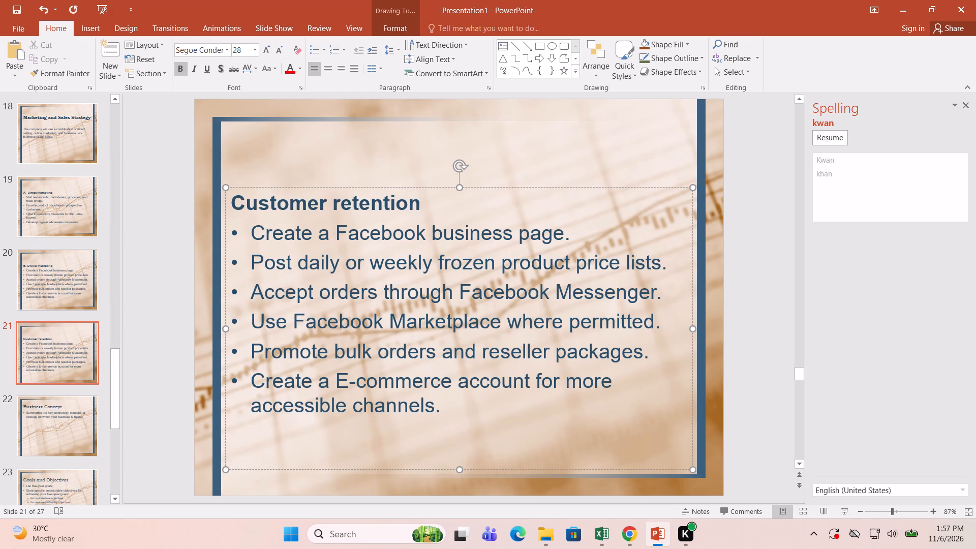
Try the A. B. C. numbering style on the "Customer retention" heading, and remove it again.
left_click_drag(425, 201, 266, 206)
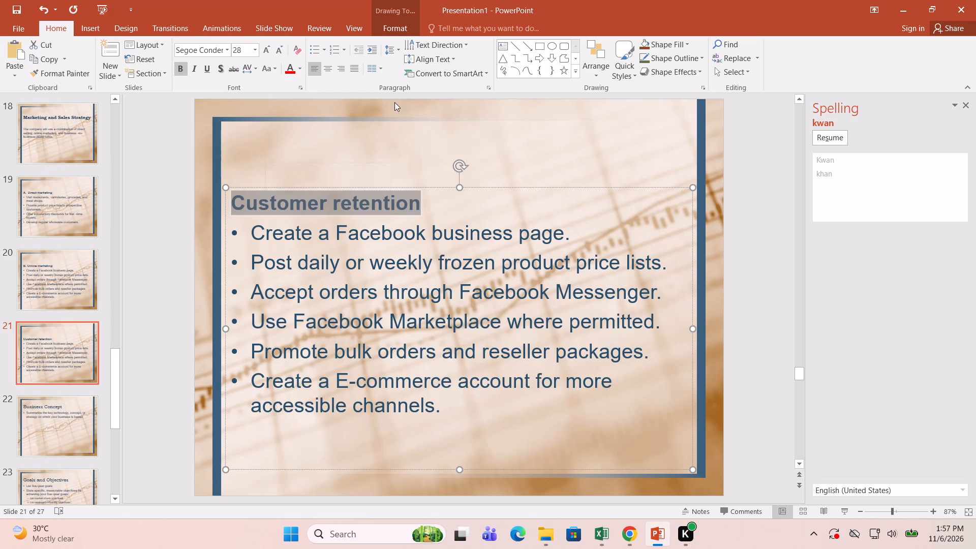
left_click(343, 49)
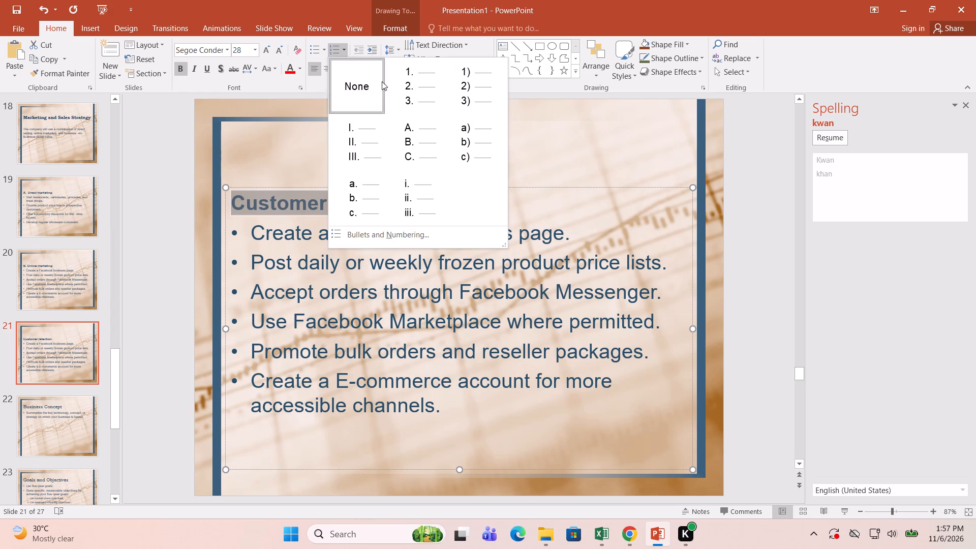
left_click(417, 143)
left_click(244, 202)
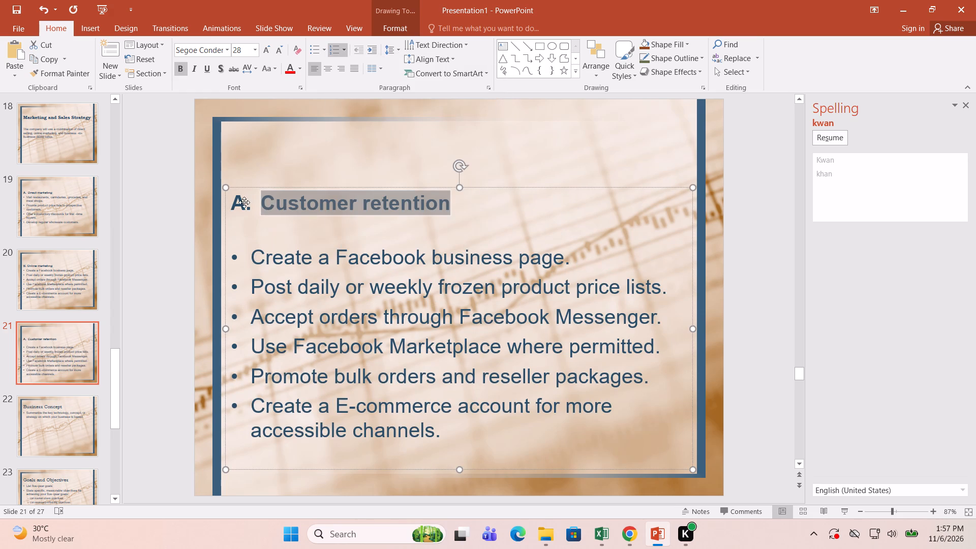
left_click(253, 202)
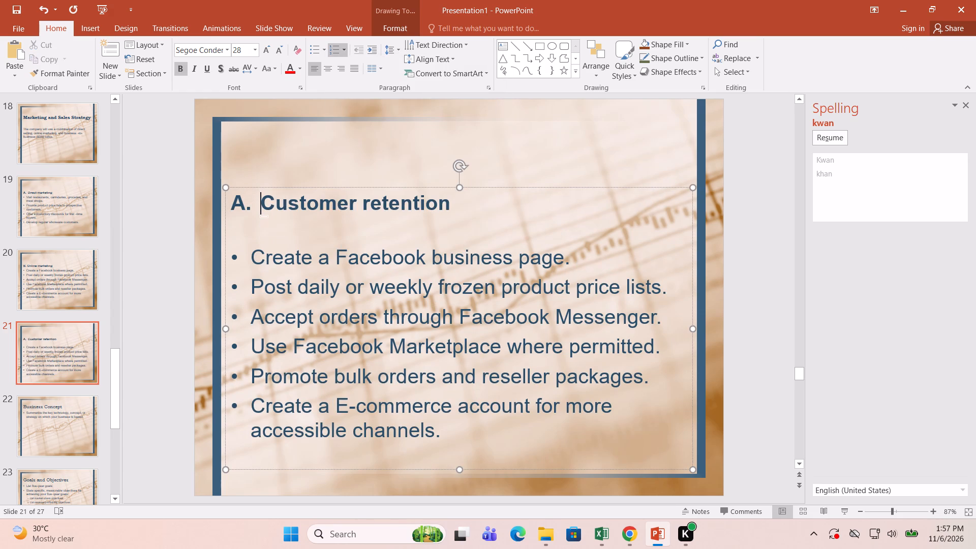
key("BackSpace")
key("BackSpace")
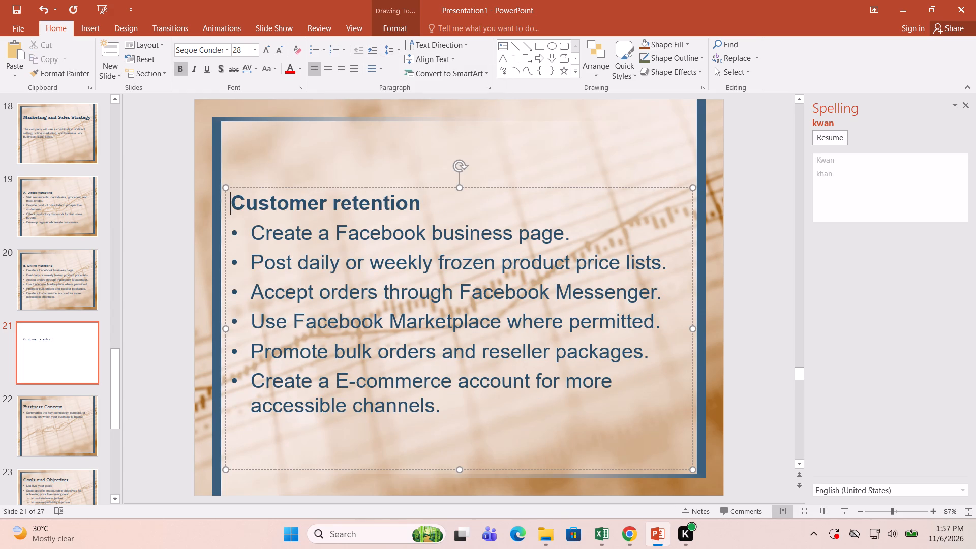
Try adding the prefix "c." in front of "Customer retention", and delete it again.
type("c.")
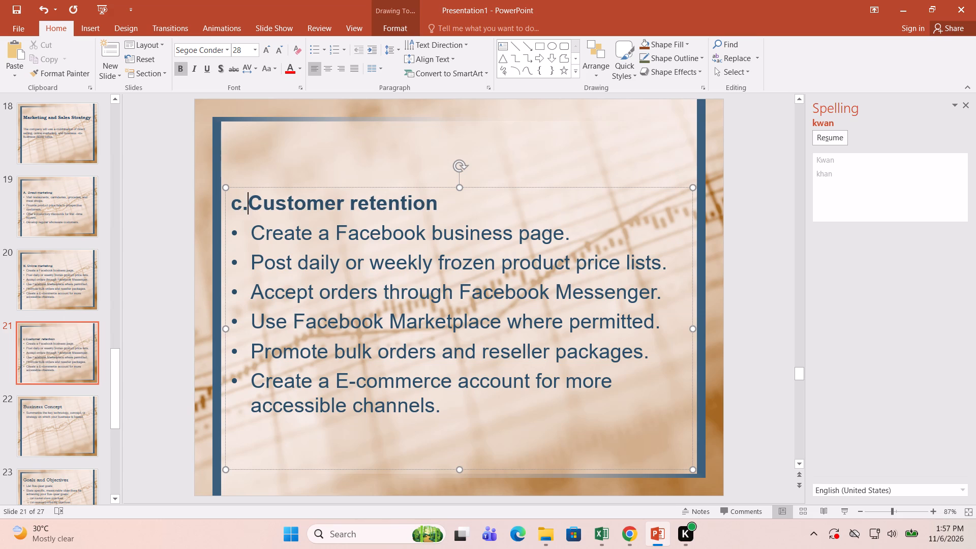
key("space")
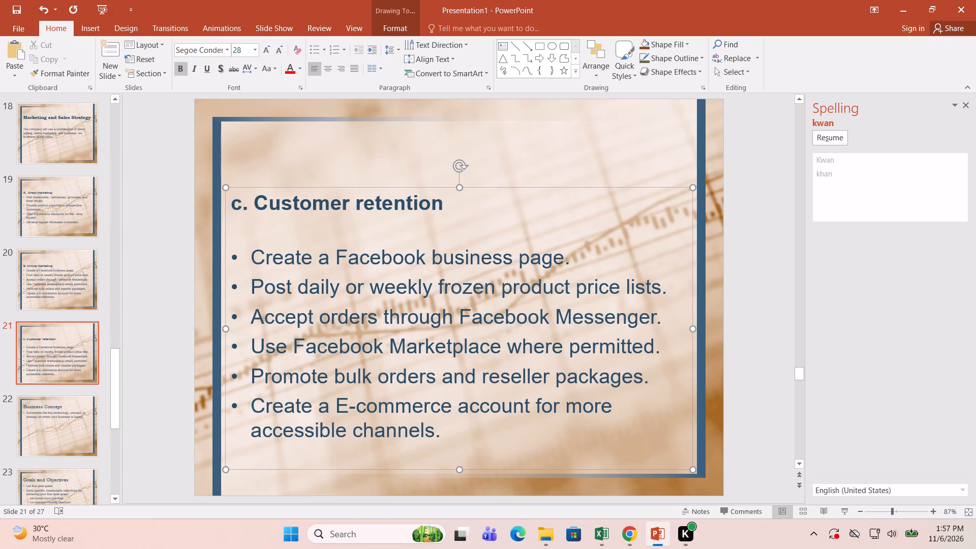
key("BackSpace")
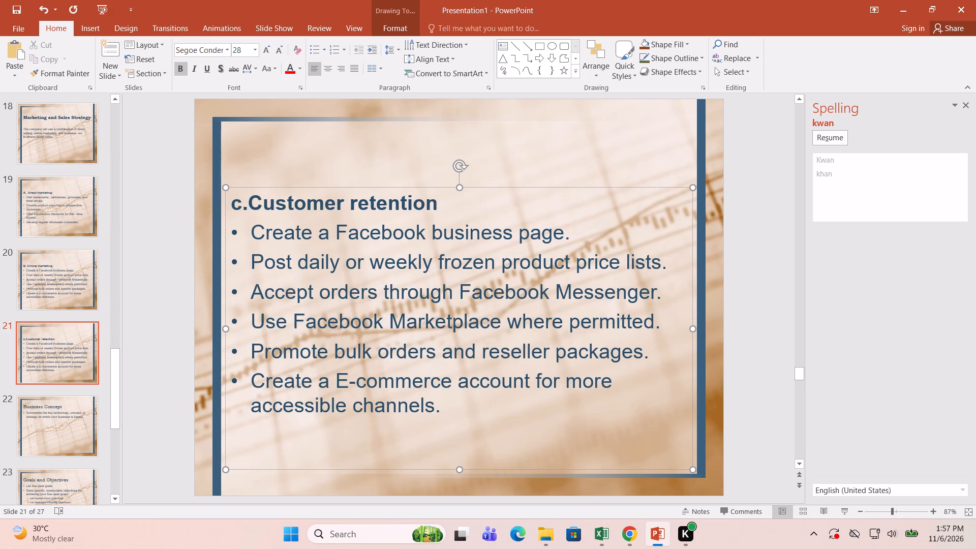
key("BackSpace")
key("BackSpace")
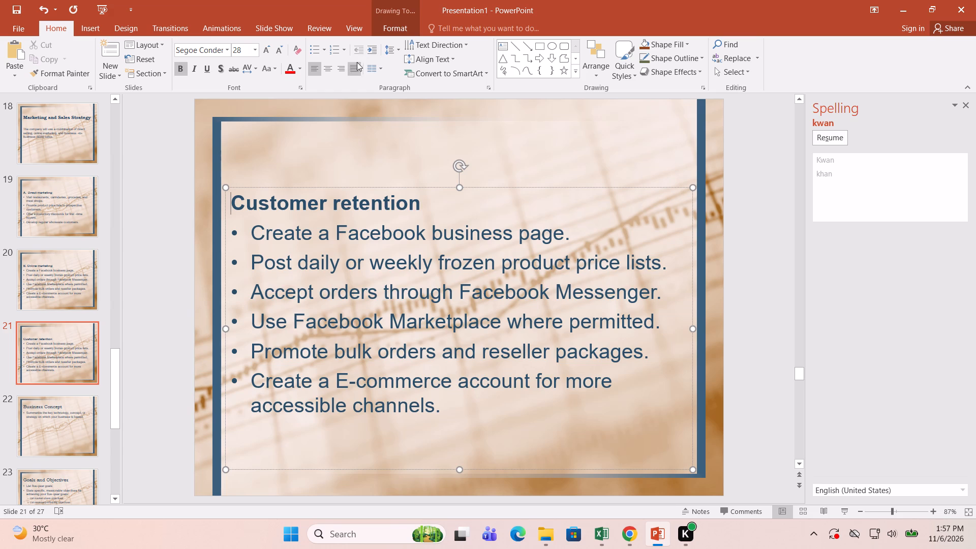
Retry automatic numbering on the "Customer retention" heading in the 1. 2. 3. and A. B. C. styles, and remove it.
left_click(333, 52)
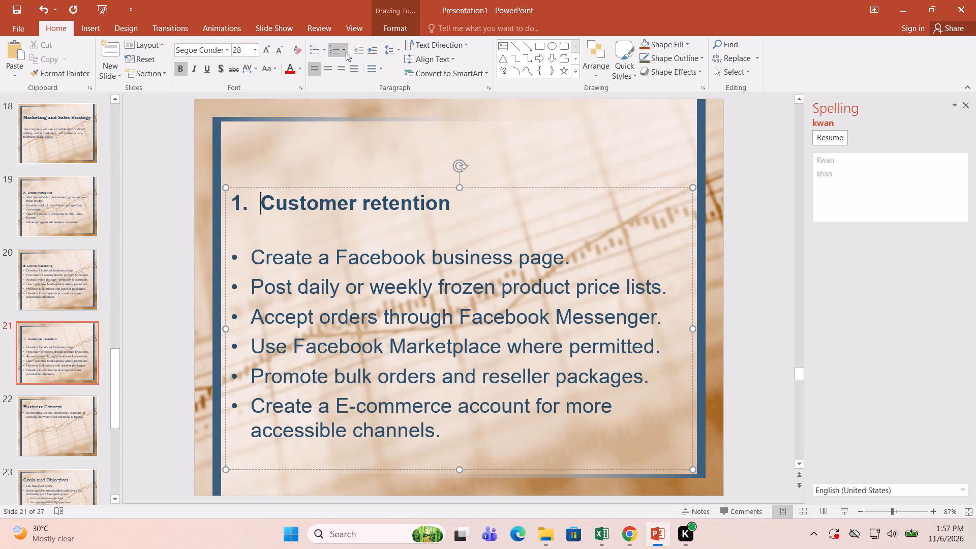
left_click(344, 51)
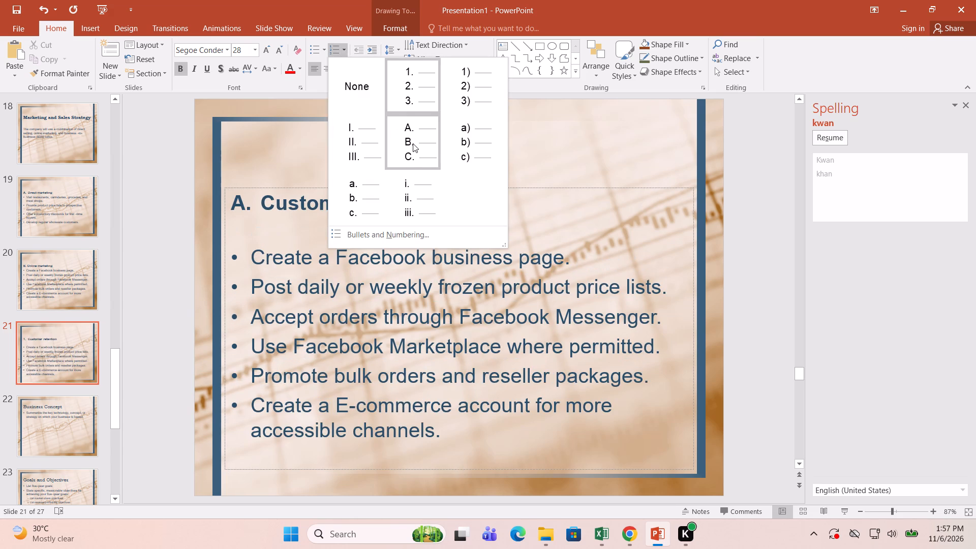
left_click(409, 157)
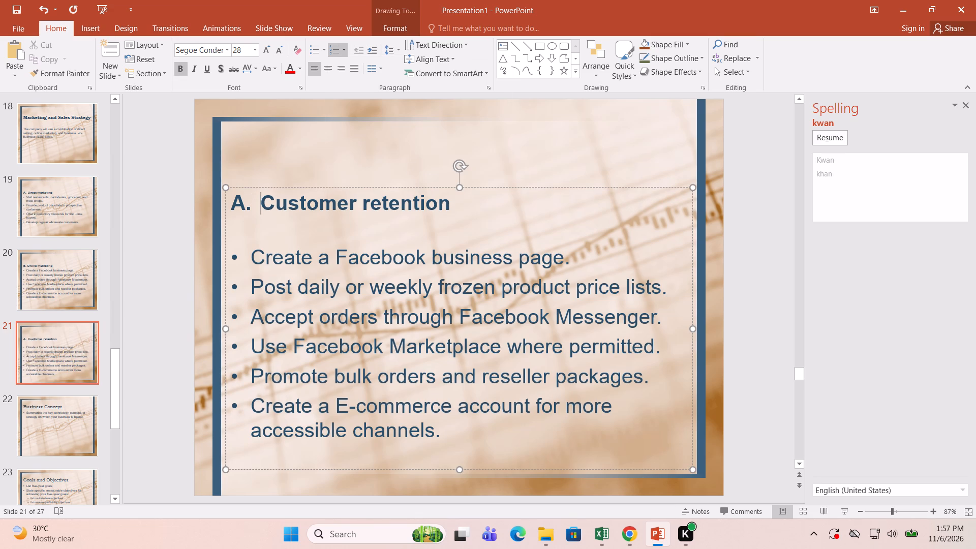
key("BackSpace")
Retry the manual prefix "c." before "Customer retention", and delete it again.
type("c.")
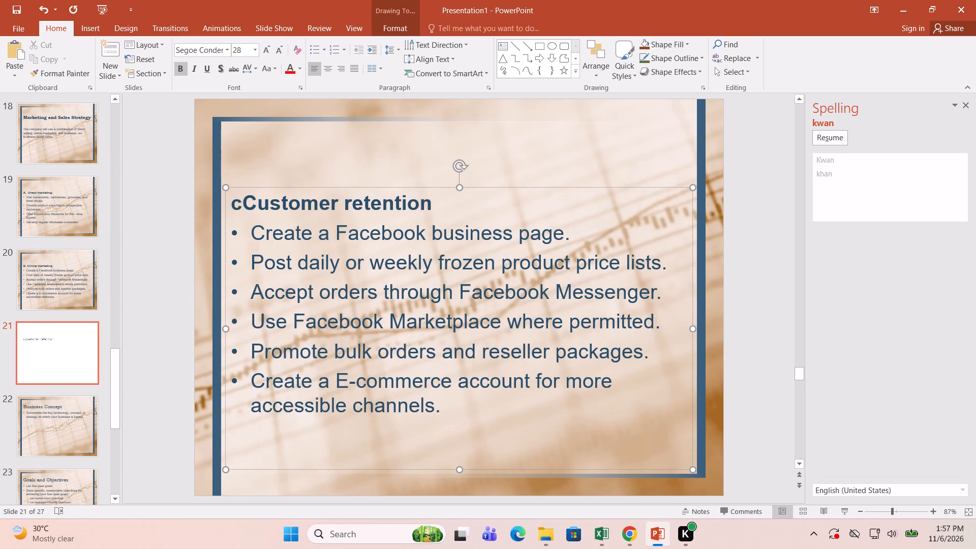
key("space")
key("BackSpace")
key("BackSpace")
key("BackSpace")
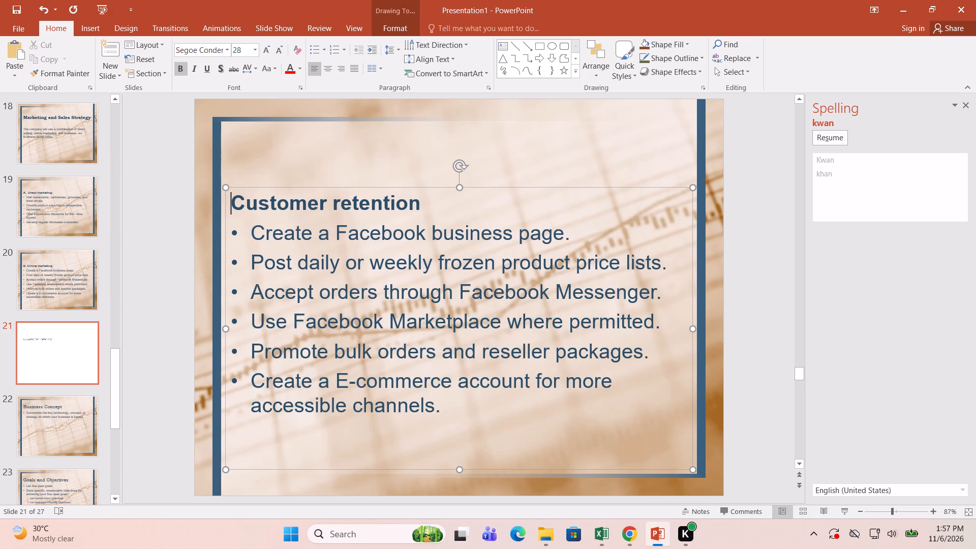
Insert the manual prefix "C." in front of the "Customer retention" heading.
key("BackSpace")
type("C.")
key("space")
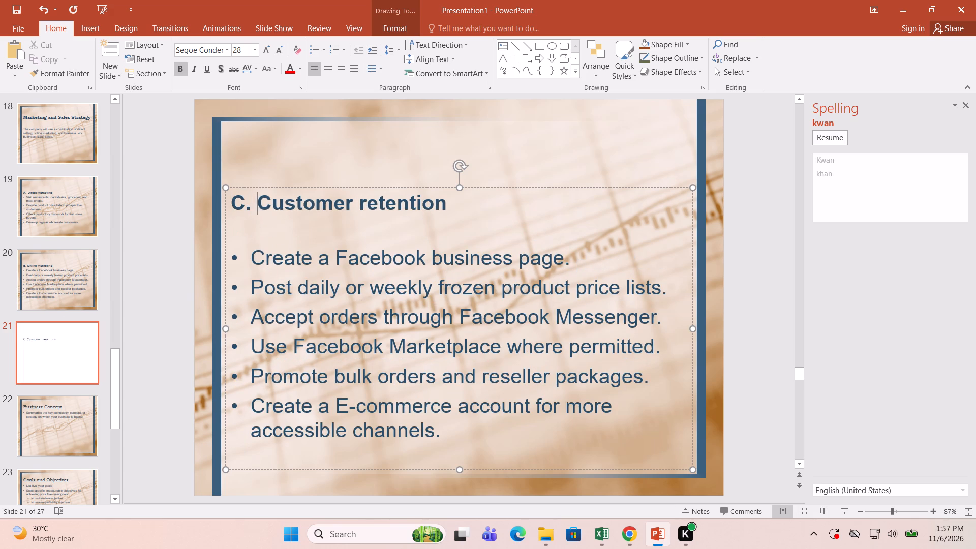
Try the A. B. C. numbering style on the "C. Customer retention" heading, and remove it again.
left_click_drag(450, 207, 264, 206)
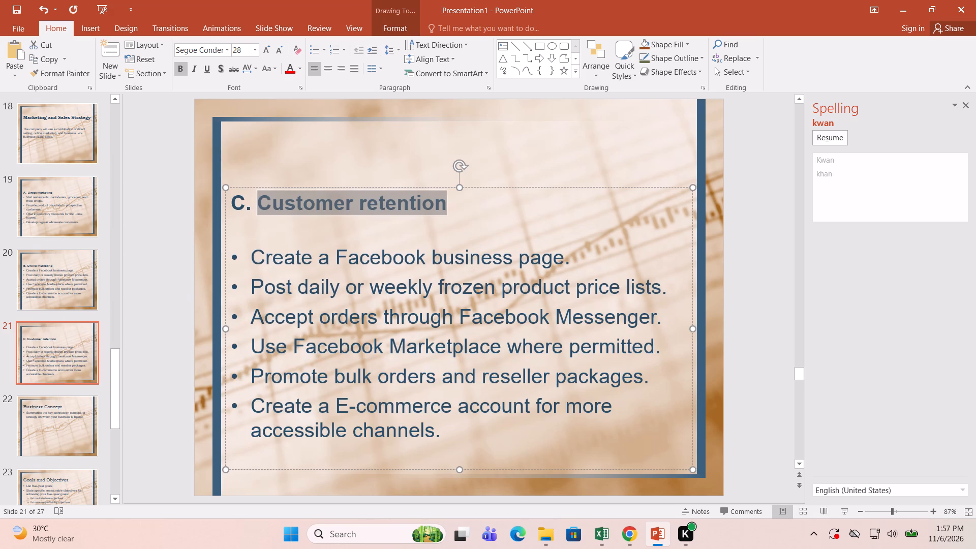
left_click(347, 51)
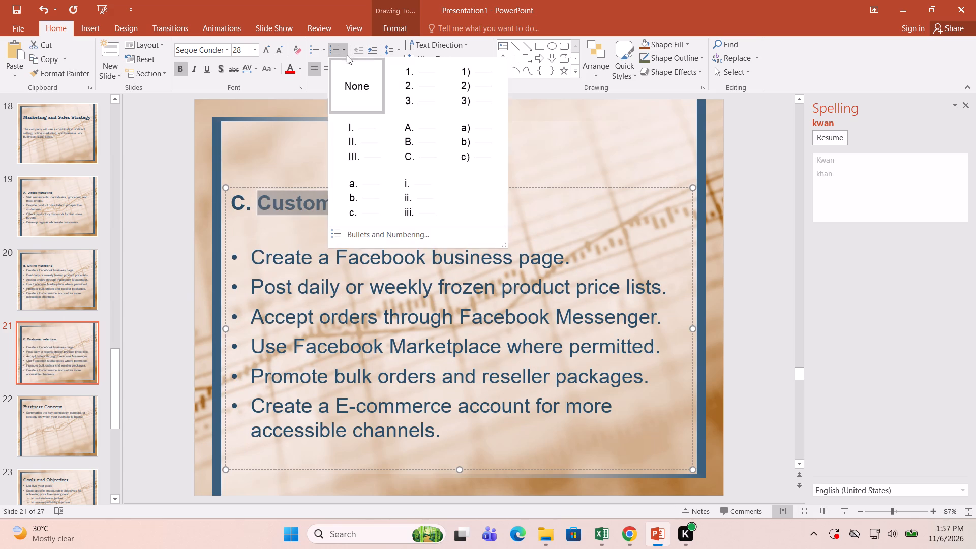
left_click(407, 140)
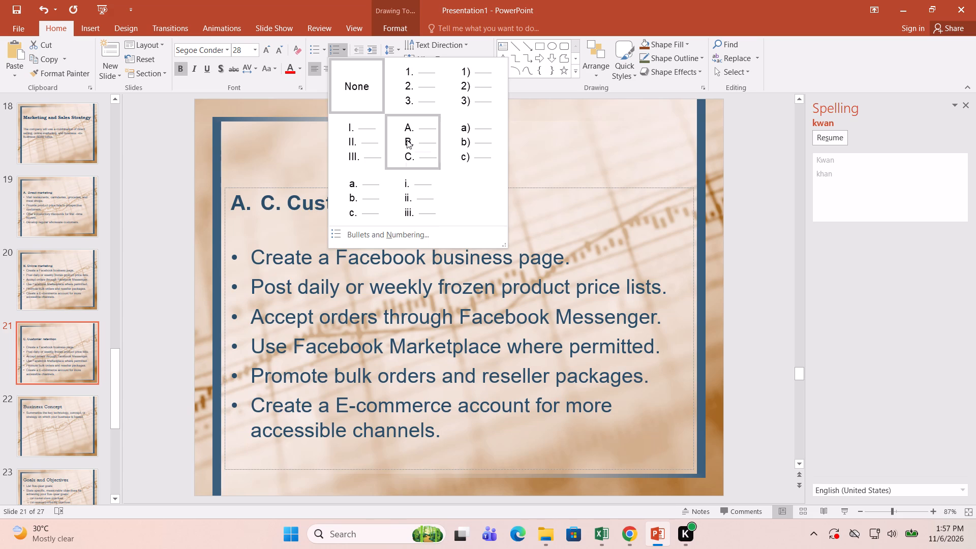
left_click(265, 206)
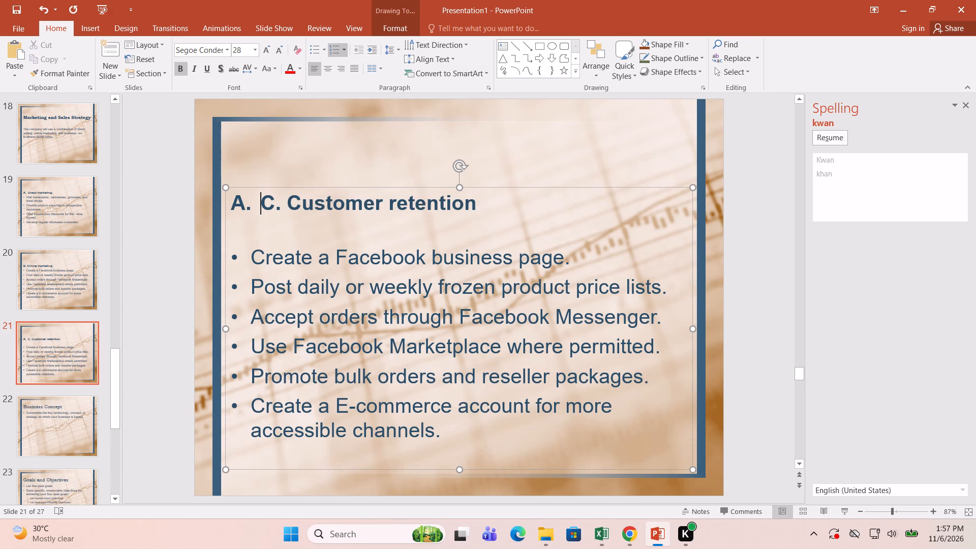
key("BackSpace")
Delete the blank line between the "C. Customer retention" heading and the first bullet.
left_click(291, 225)
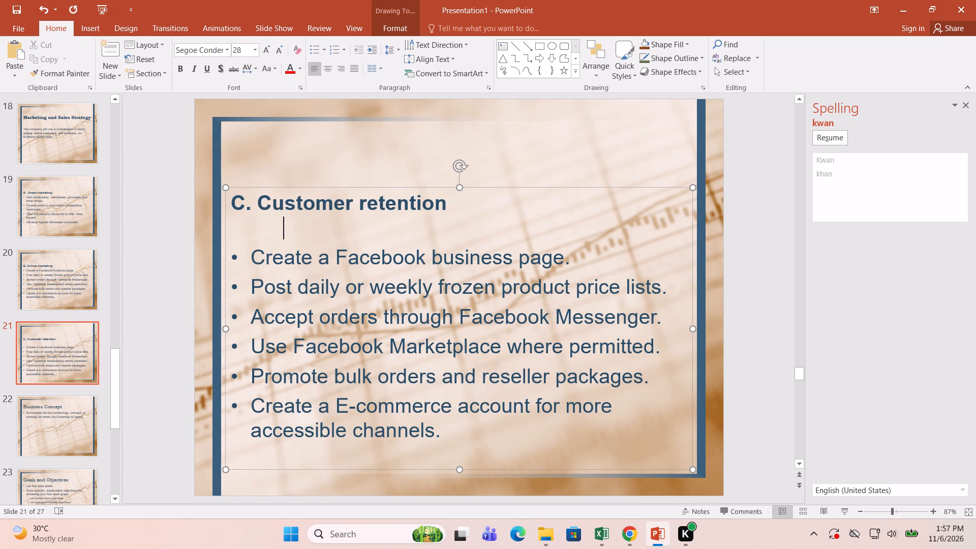
scroll(296, 225, "up", 1)
scroll(300, 228, "down", 1)
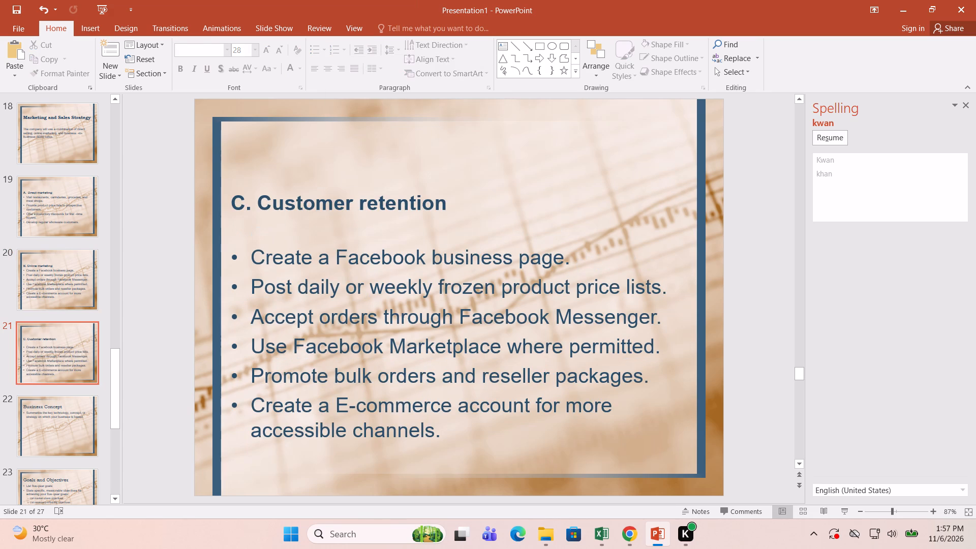
left_click(254, 212)
left_click(298, 237)
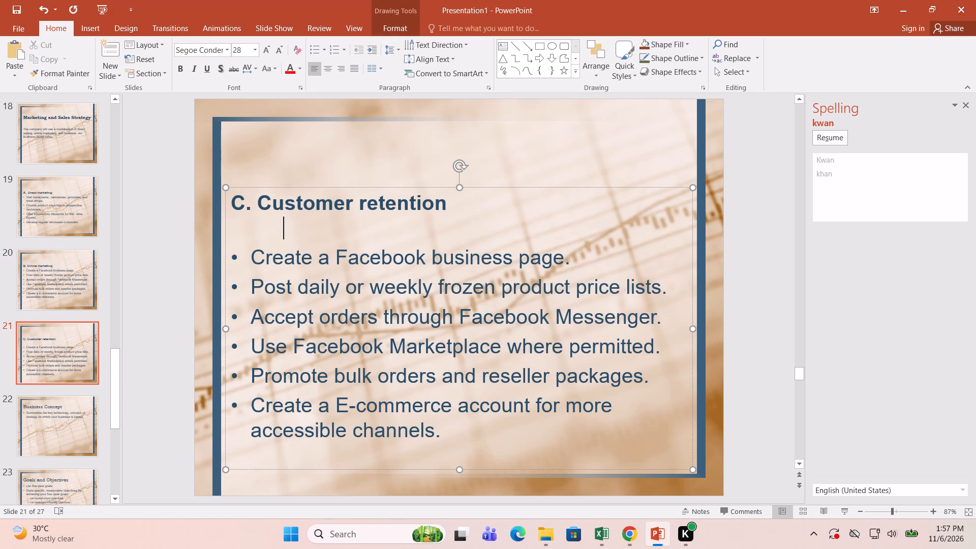
scroll(301, 256, "up", 1)
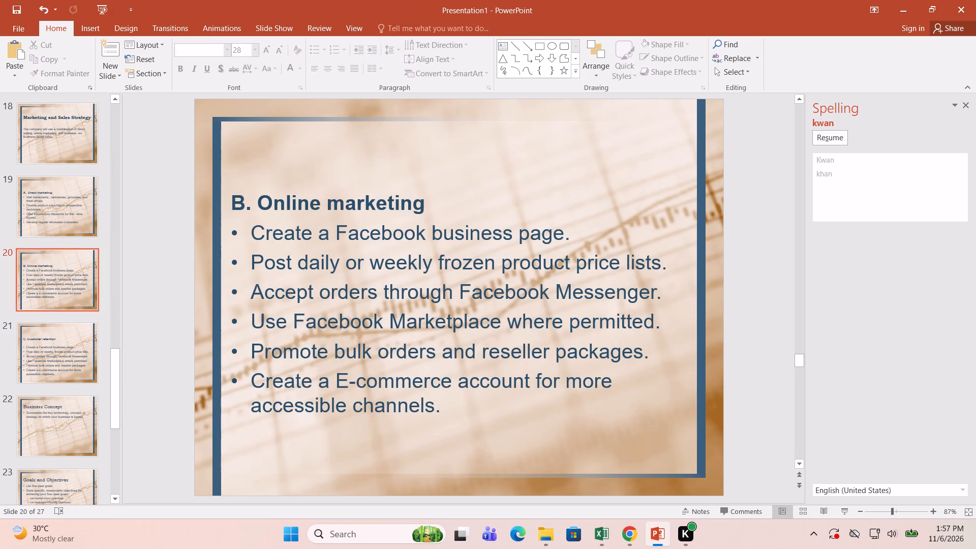
scroll(302, 256, "down", 2)
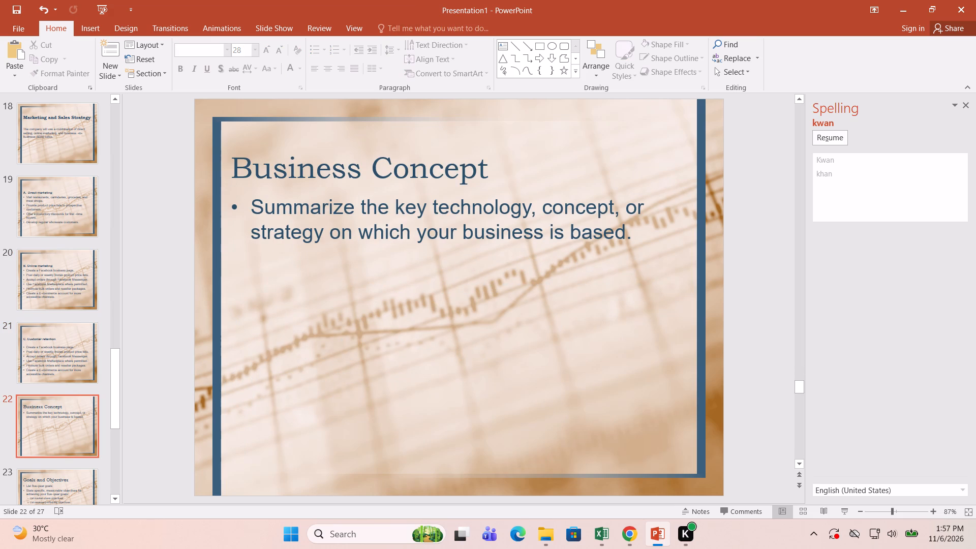
scroll(290, 230, "up", 1)
left_click(289, 230)
key("BackSpace")
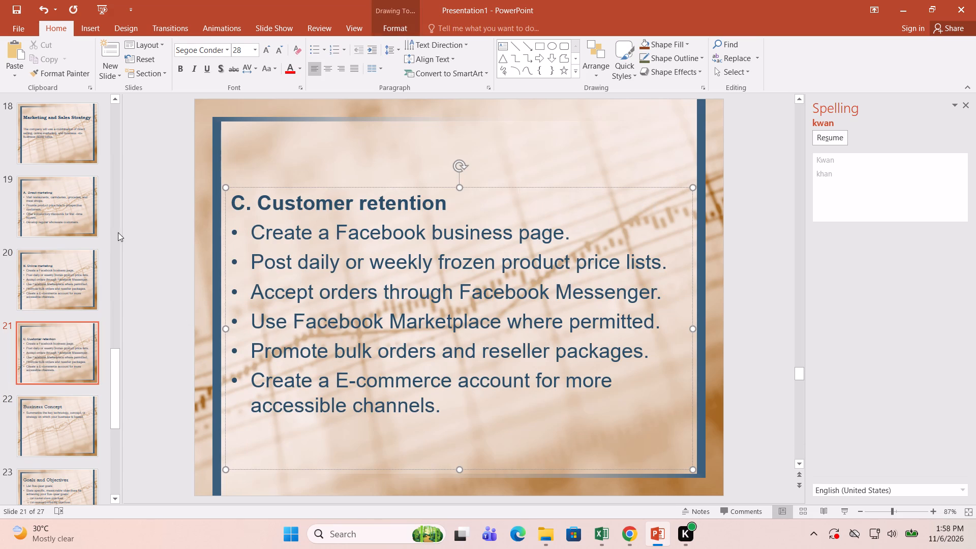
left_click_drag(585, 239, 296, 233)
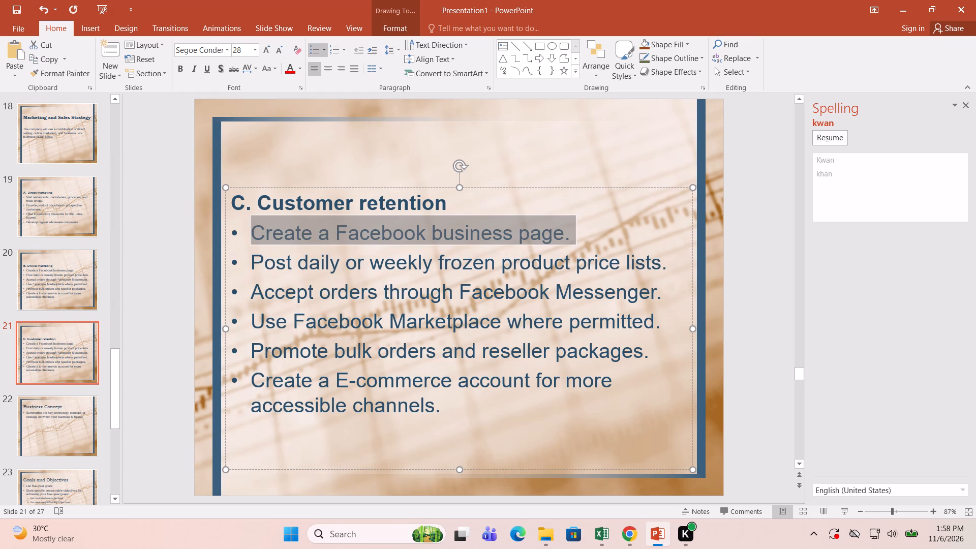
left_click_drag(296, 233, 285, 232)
Reword the last bullet on the Online marketing slide as "Create an E-commerce account for more accessible marketing channels.".
scroll(436, 359, "up", 2)
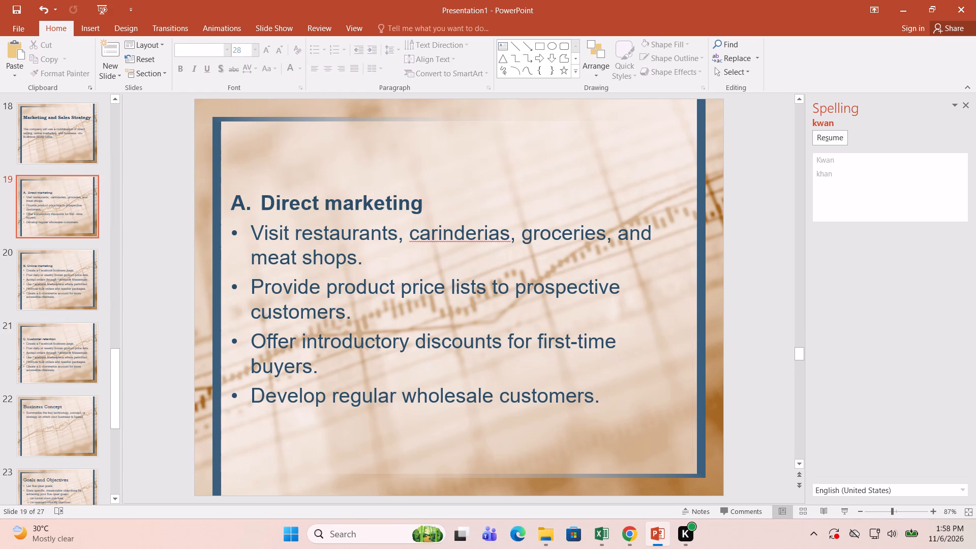
scroll(413, 383, "down", 1)
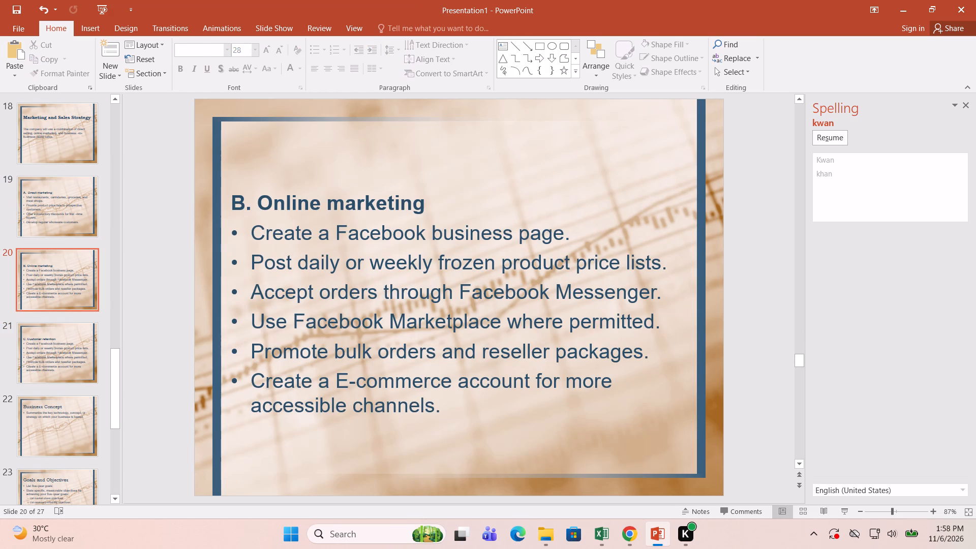
left_click(326, 385)
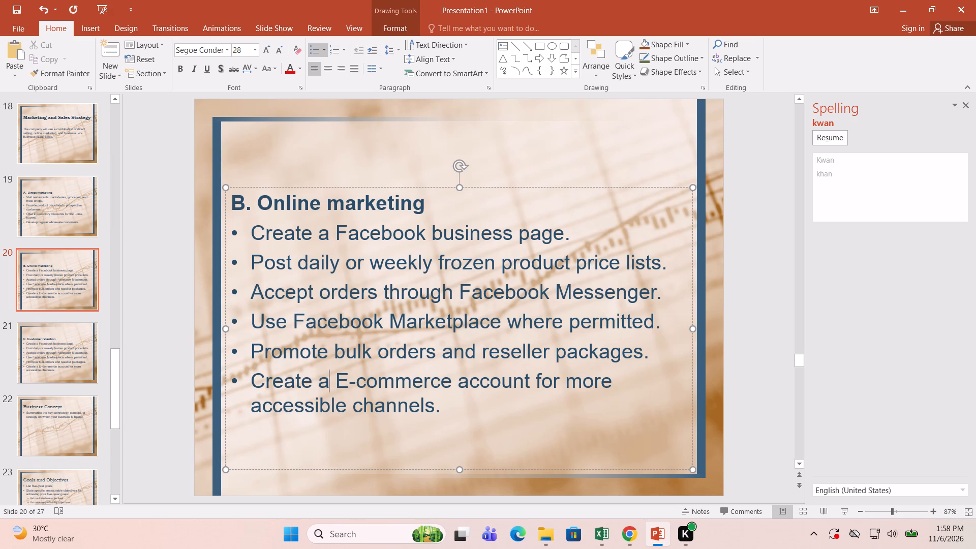
key("n")
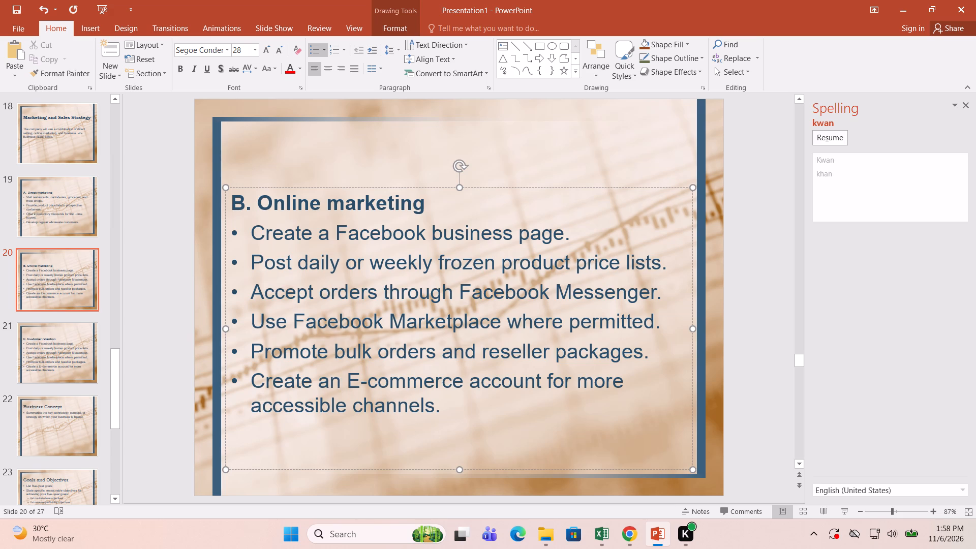
left_click(352, 409)
type("mar")
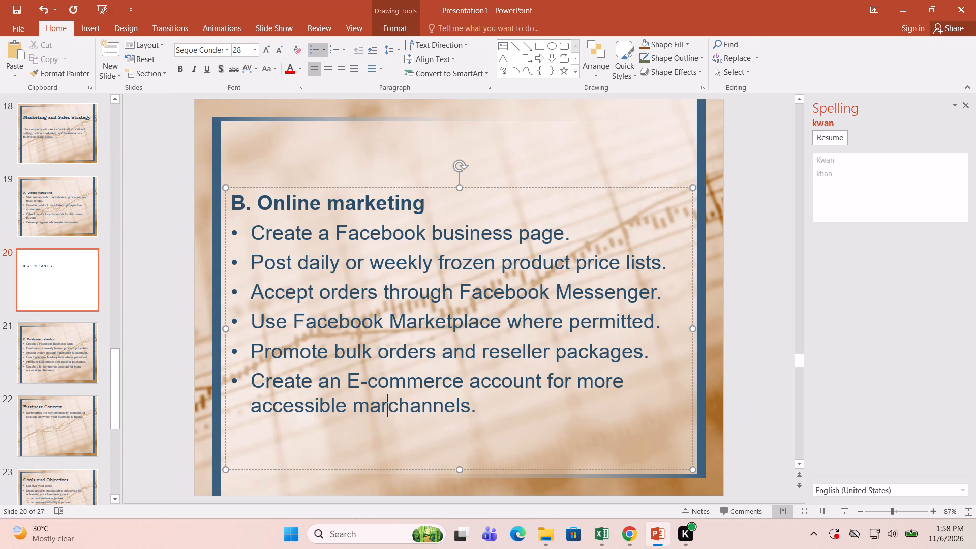
type("keting")
key("space")
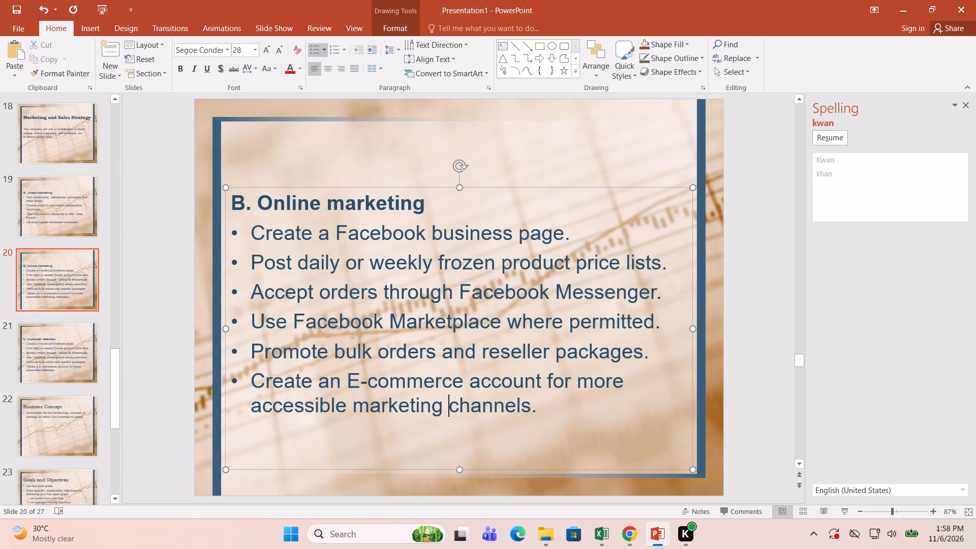
left_click(553, 419)
Replace the first bullet on the Customer retention slide with "Give volume discounts to regular buyers.".
scroll(455, 274, "down", 1)
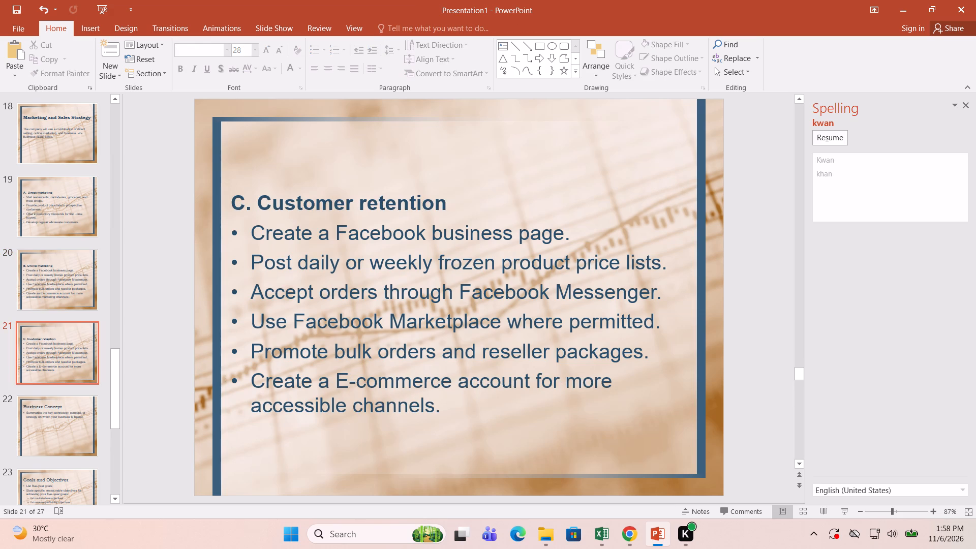
left_click_drag(577, 235, 263, 241)
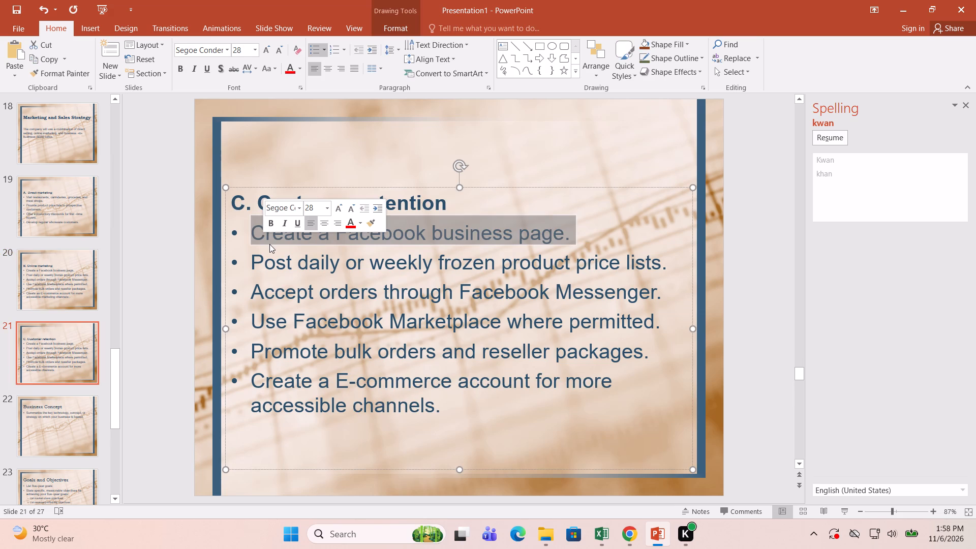
type("give")
key("space")
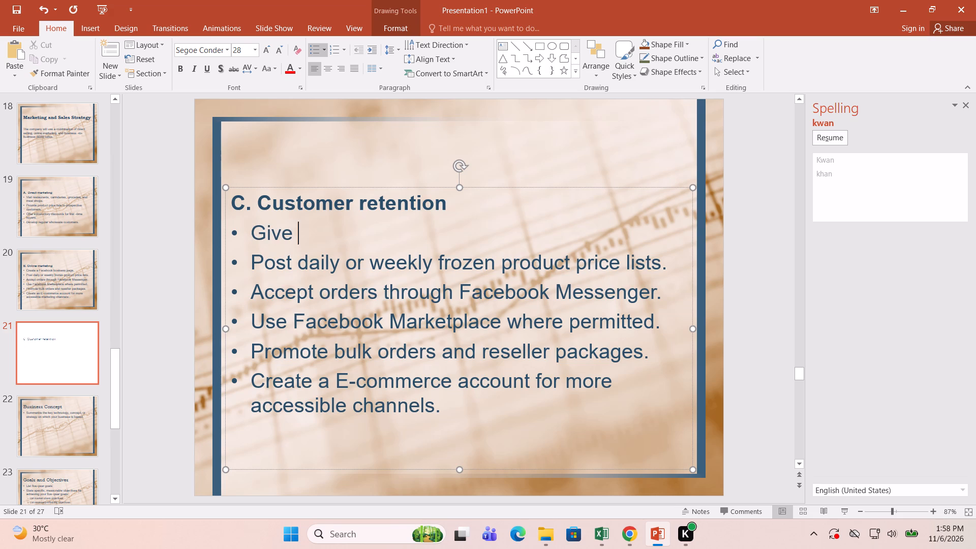
type("volume")
key("space")
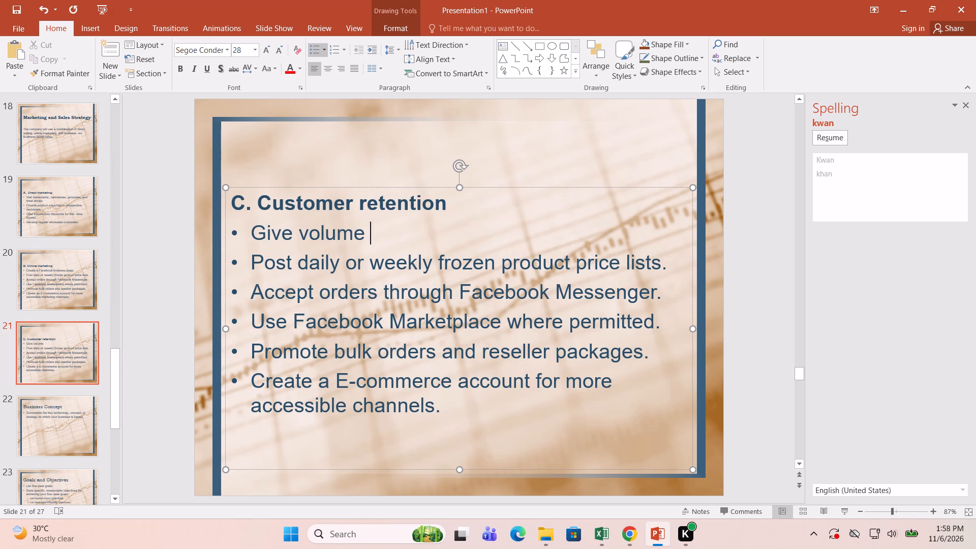
type("discounts")
key("space")
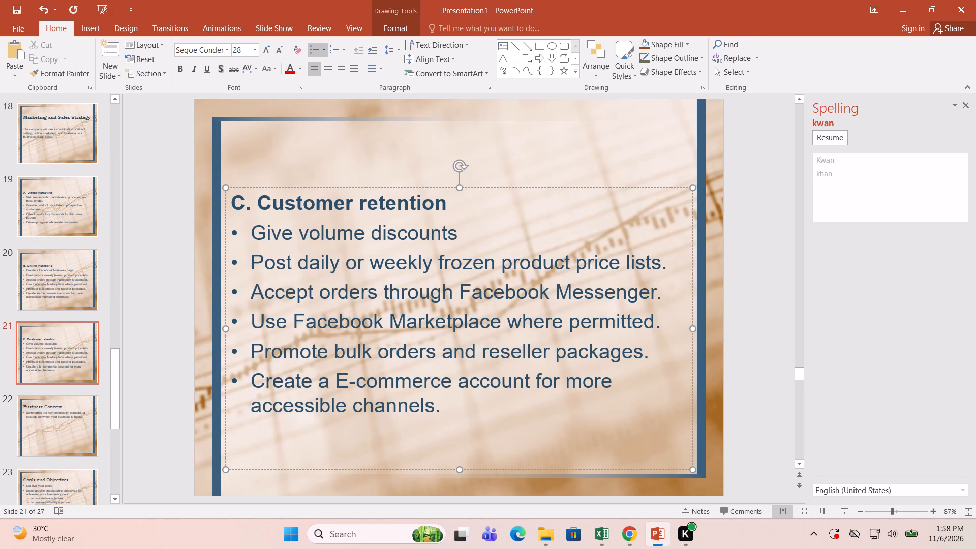
type("to regular")
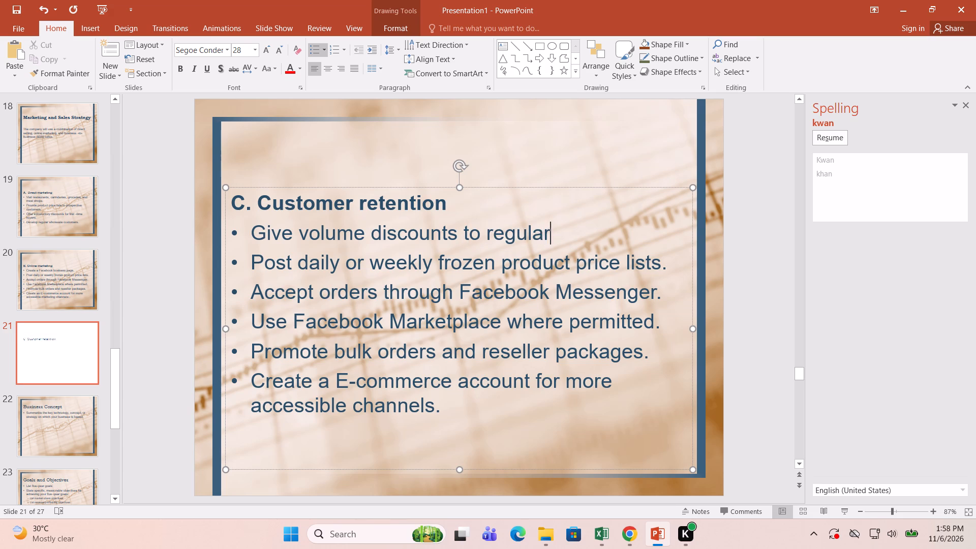
key("space")
type("buyers")
key("period")
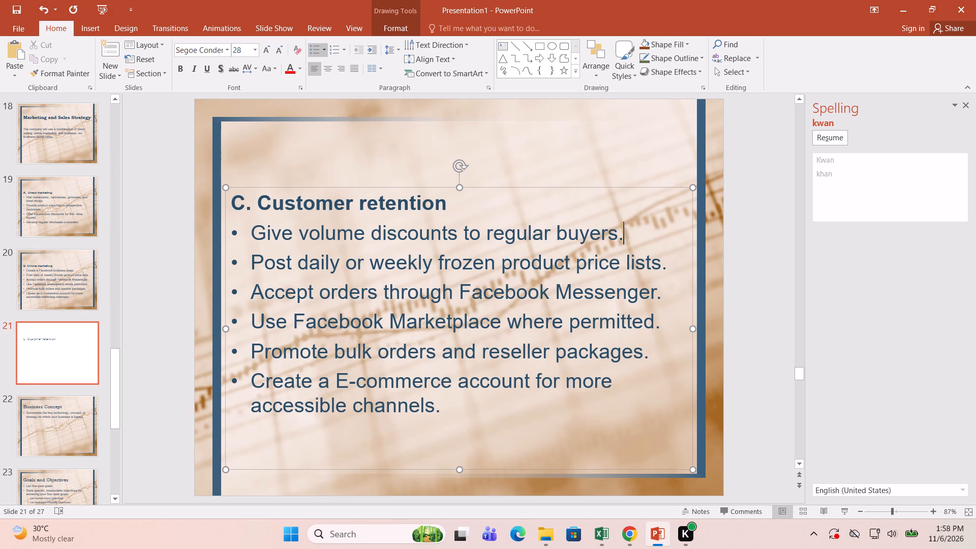
Replace the second bullet on the Customer retention slide with "Provide dependable delivery schedules.".
left_click_drag(667, 263, 277, 272)
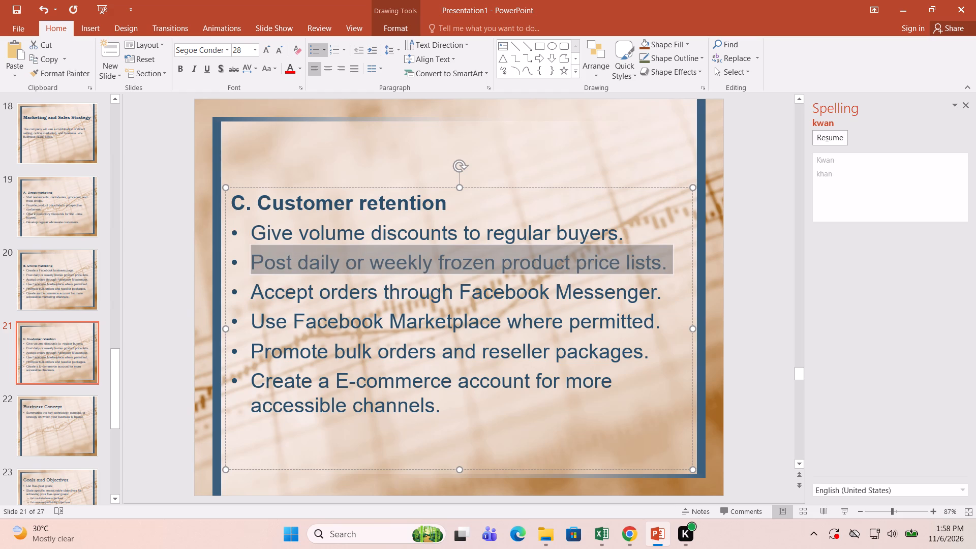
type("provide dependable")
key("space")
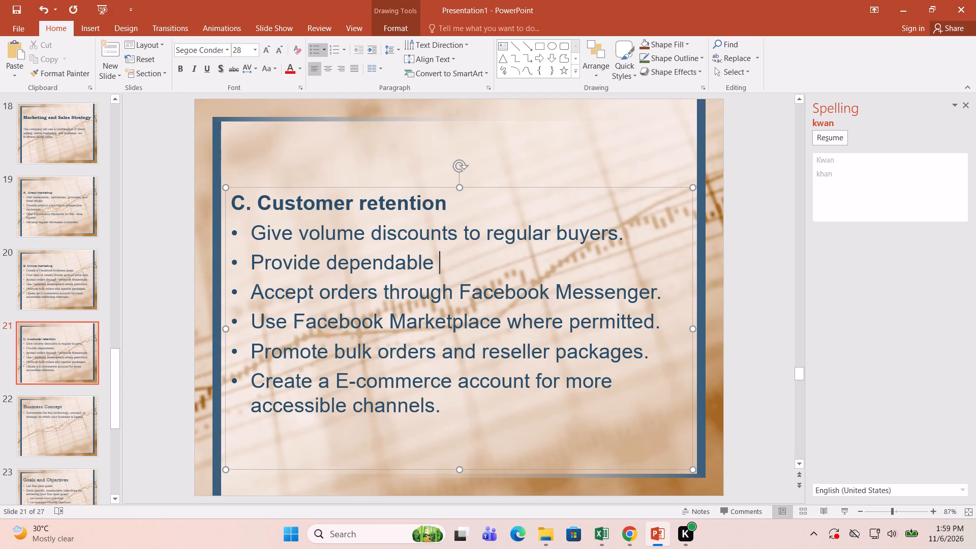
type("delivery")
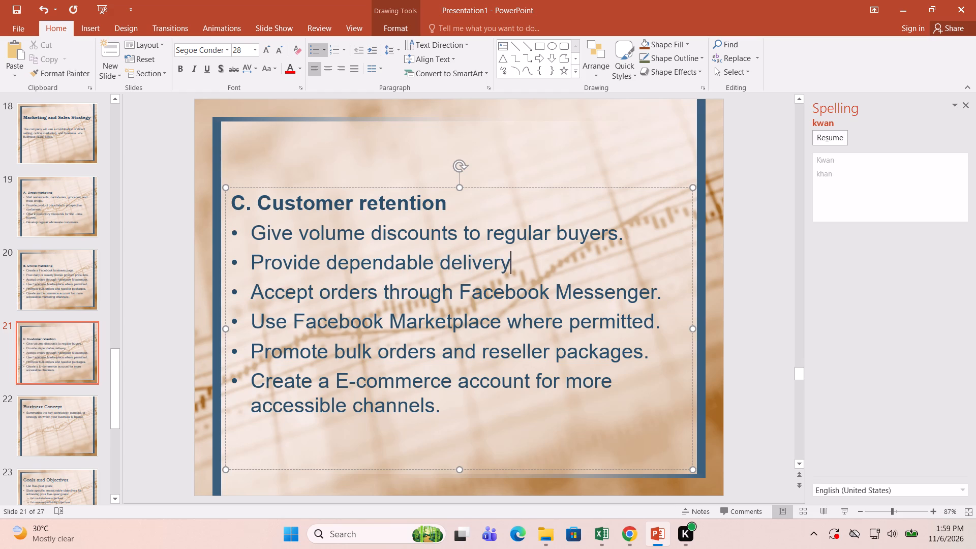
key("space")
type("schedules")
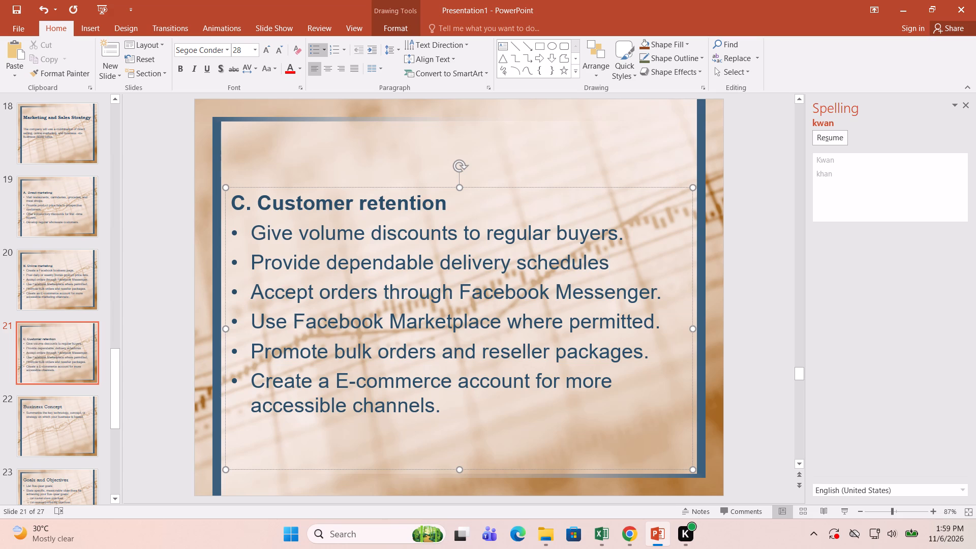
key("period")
Replace the third bullet, about accepting Messenger orders, with "Offer special pricing for repeat customers.".
left_click_drag(668, 301, 292, 289)
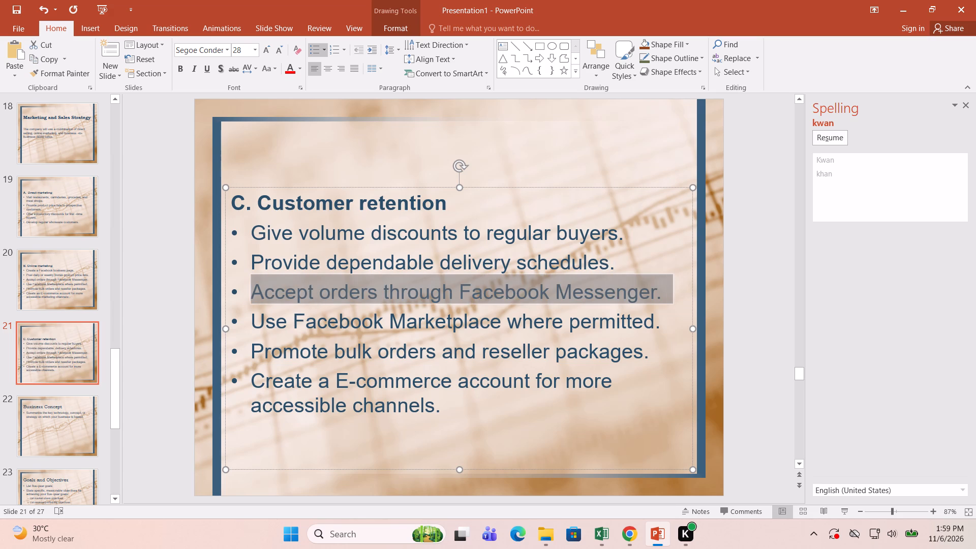
left_click_drag(292, 289, 292, 289)
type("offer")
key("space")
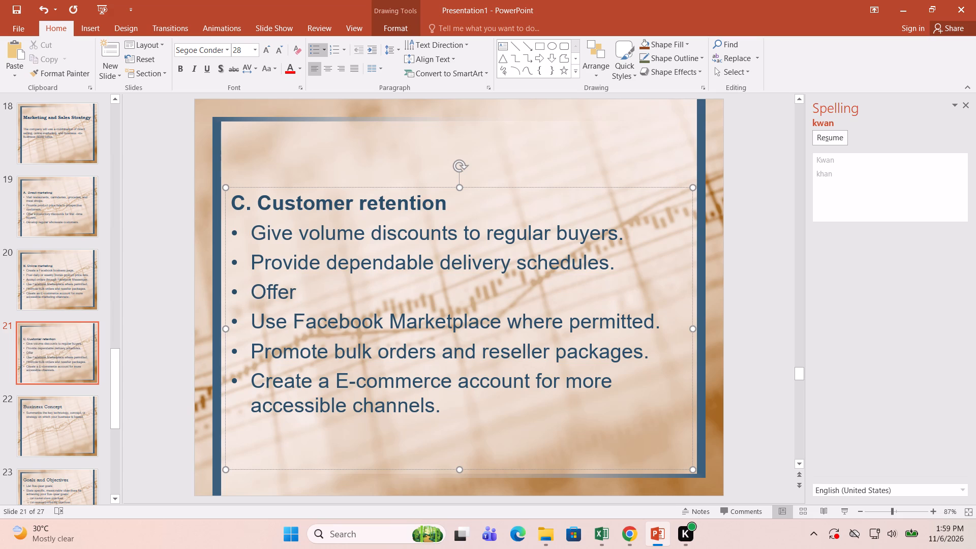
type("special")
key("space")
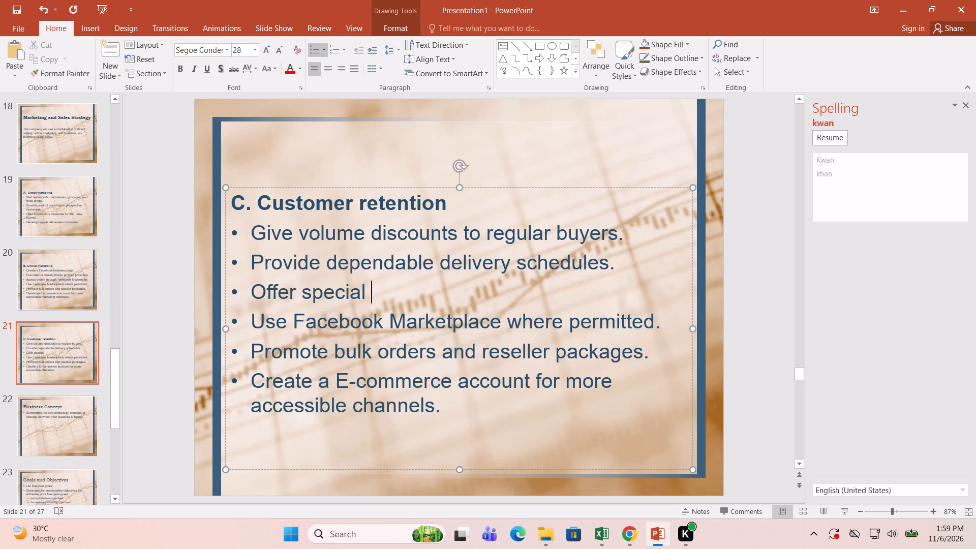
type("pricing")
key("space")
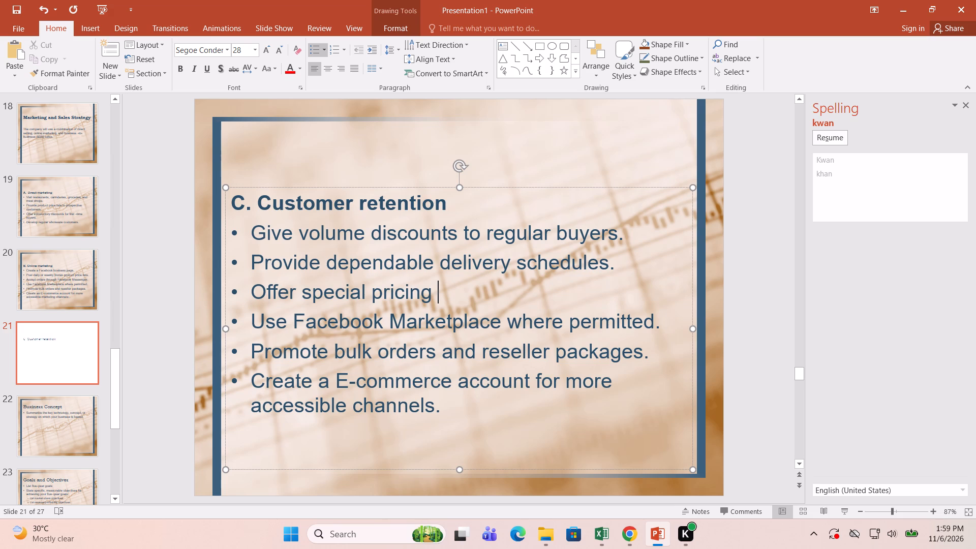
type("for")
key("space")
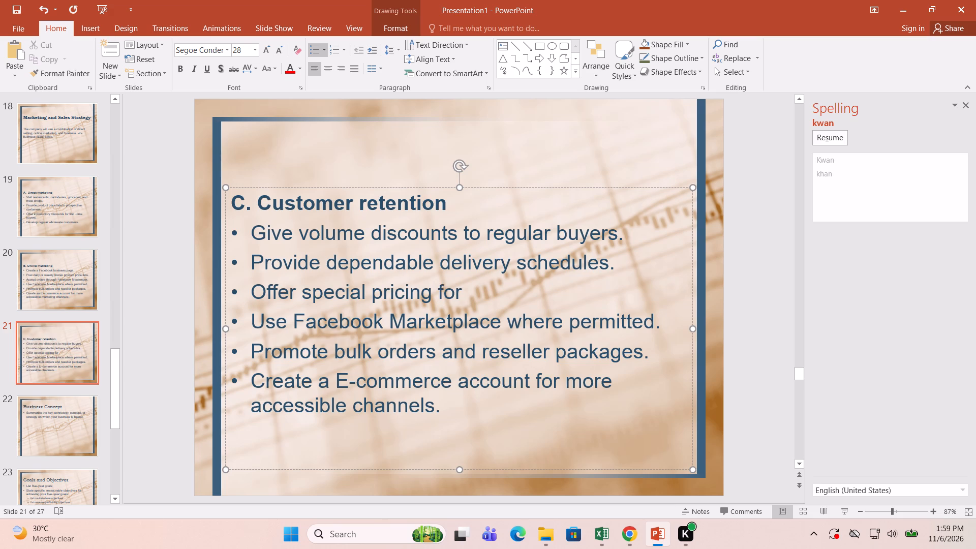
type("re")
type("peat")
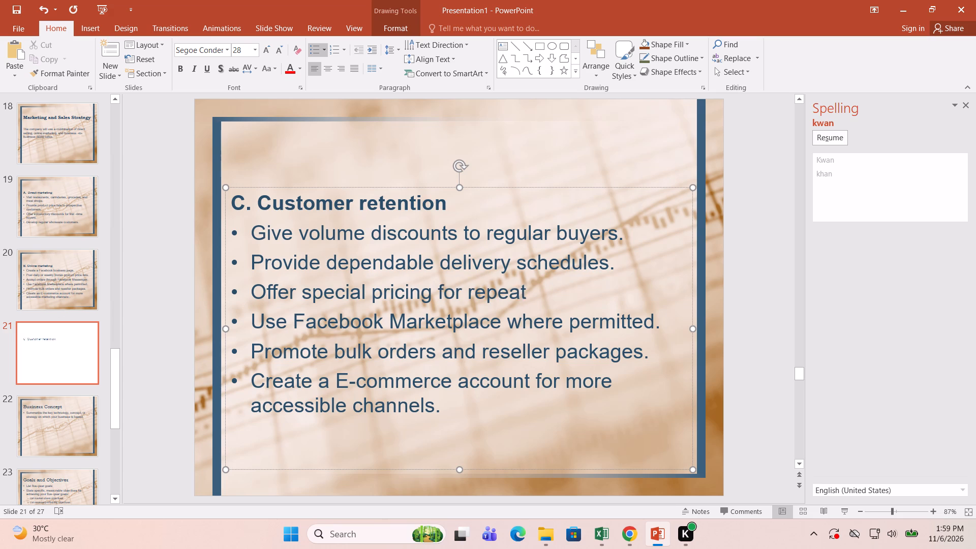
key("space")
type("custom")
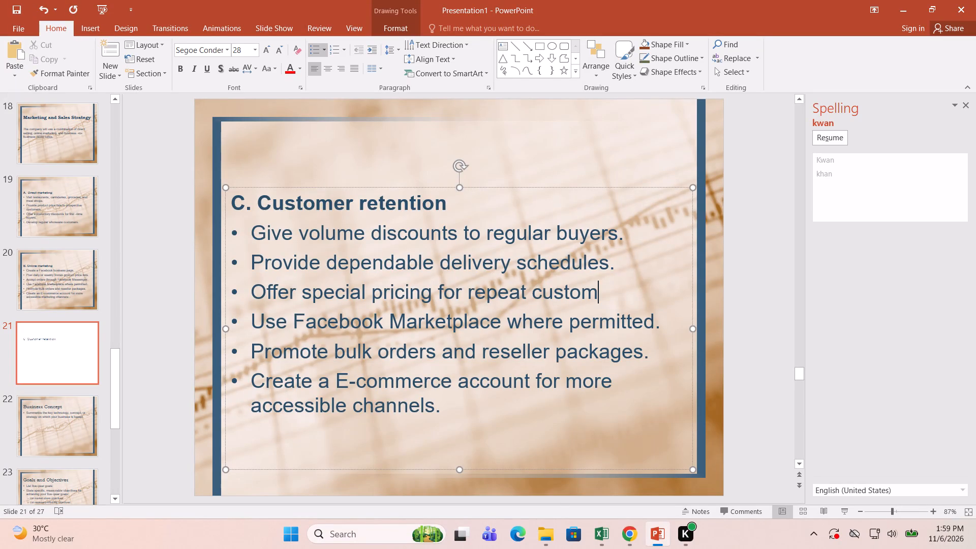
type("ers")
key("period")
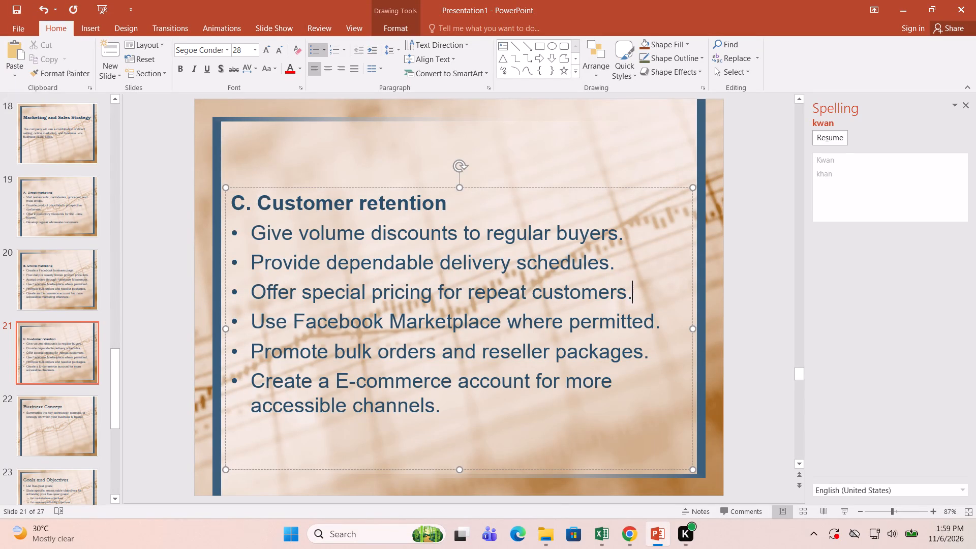
Delete the Facebook Marketplace bullet and the bulk orders and reseller packages bullet from the Customer retention slide.
left_click_drag(649, 359, 340, 332)
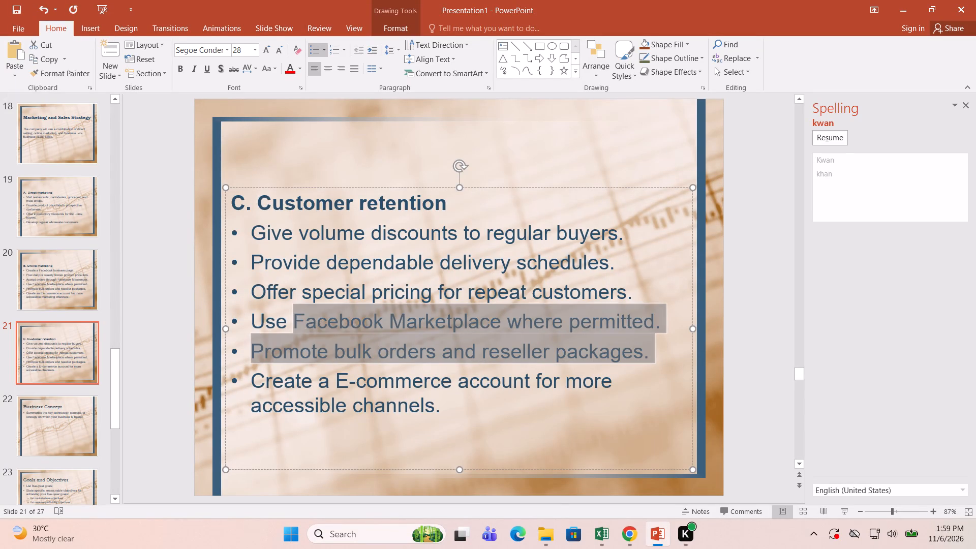
left_click_drag(340, 332, 248, 318)
key("BackSpace")
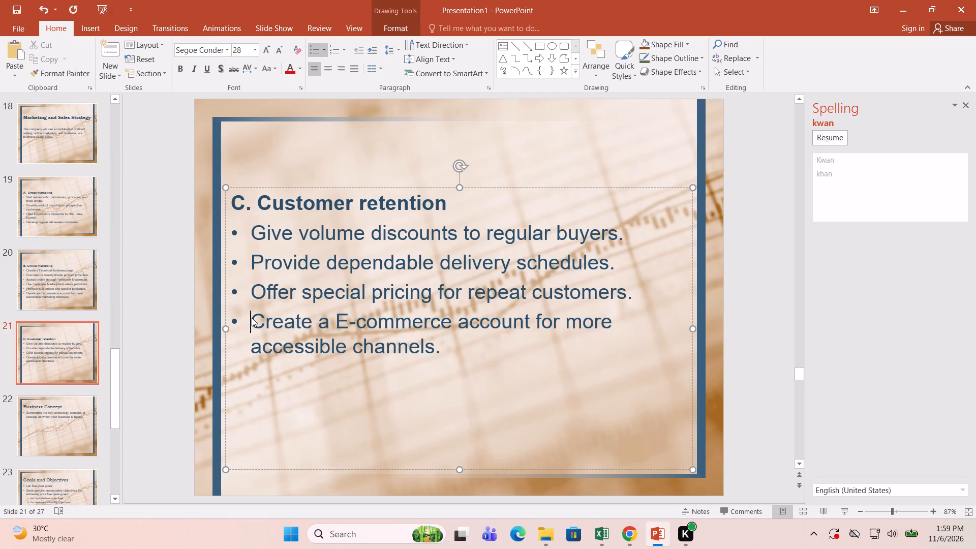
Replace the remaining E-commerce account bullet on the Customer retention slide with "Maintain good after-sales.".
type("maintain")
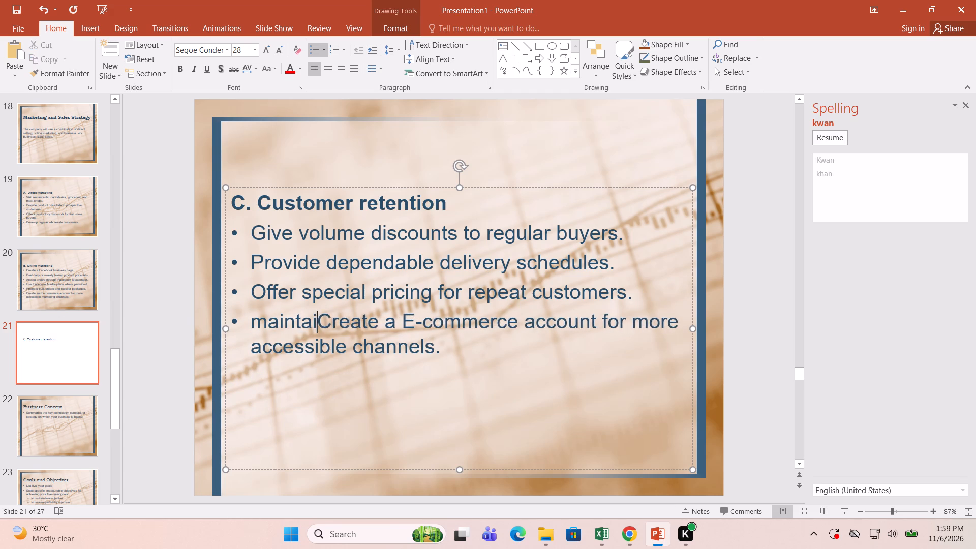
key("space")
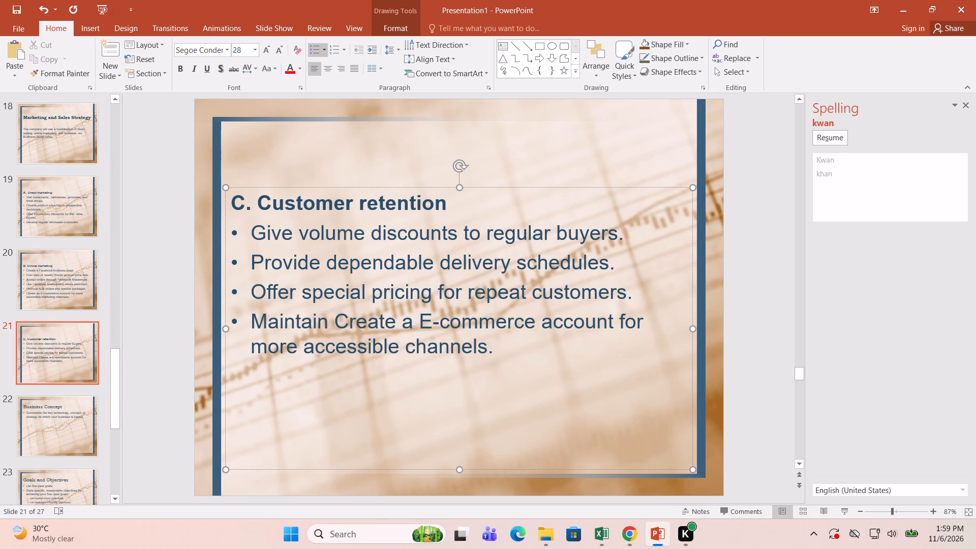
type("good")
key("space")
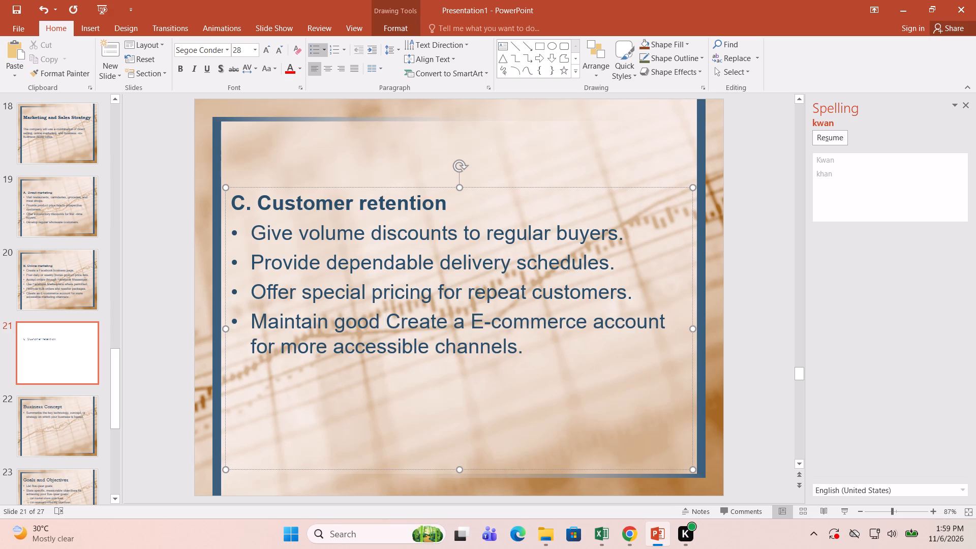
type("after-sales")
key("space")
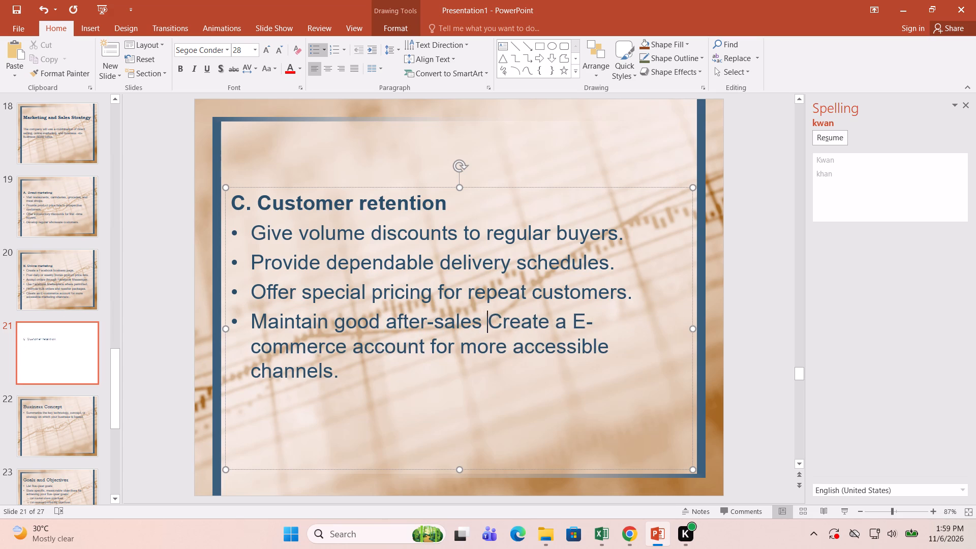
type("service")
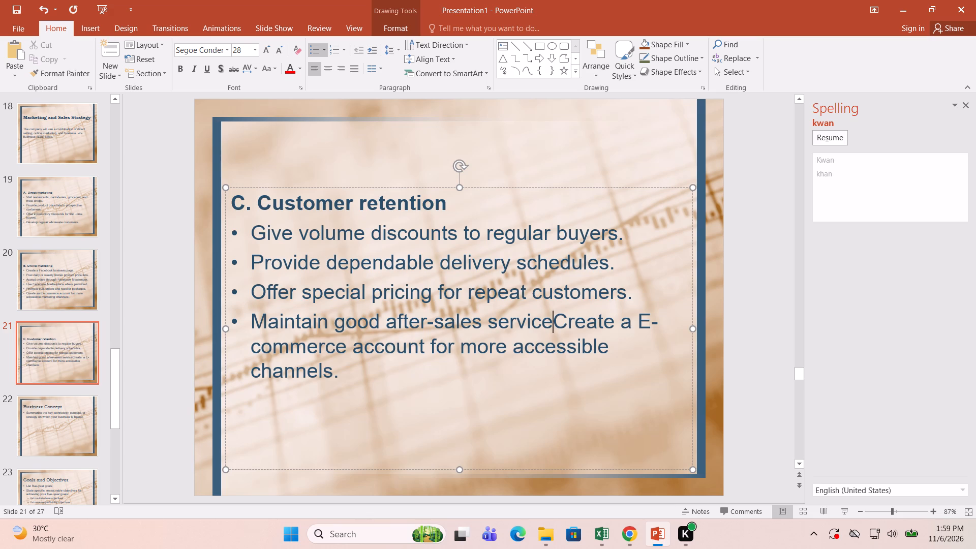
left_click_drag(550, 321, 605, 379)
key("BackSpace")
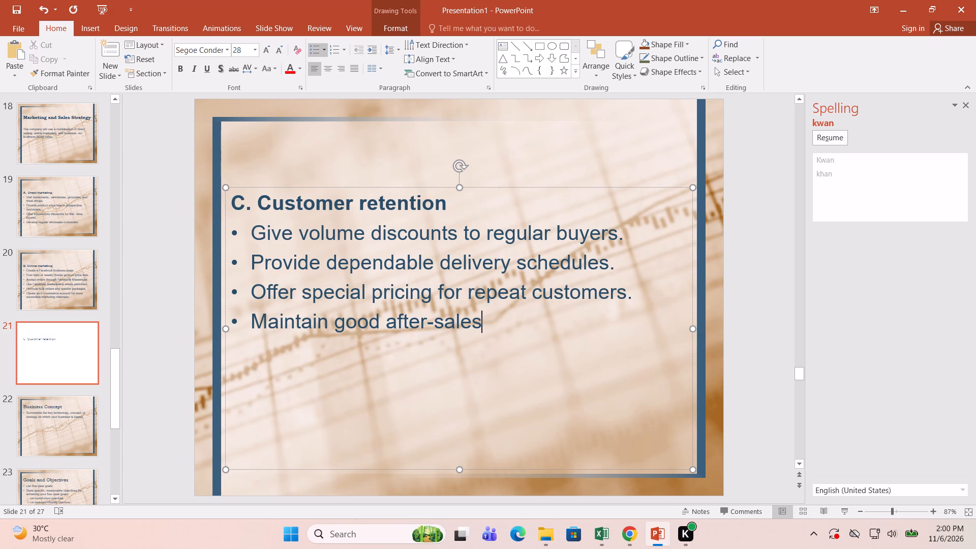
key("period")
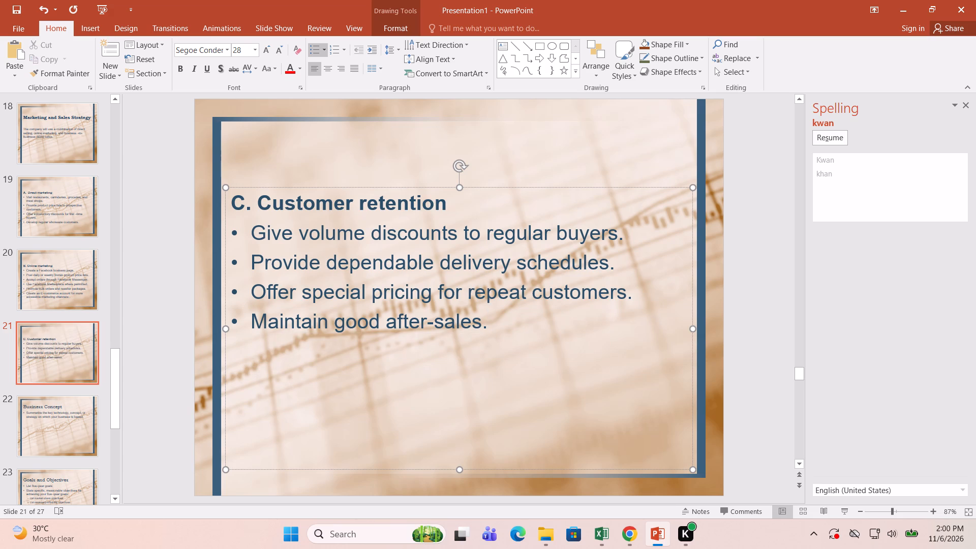
Shorten the Customer retention text box so its lower edge sits just below the last bullet.
left_click_drag(481, 419, 486, 413)
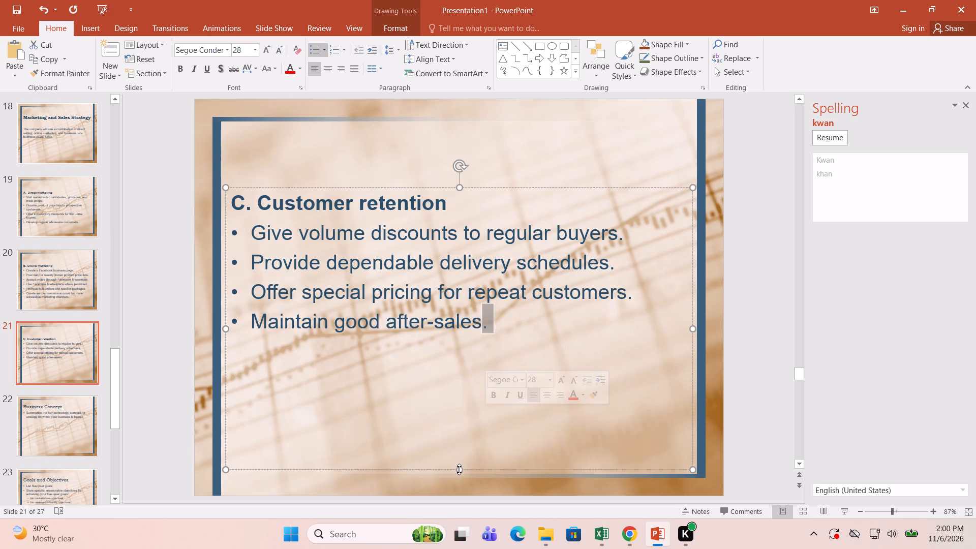
left_click_drag(459, 469, 460, 354)
left_click(451, 409)
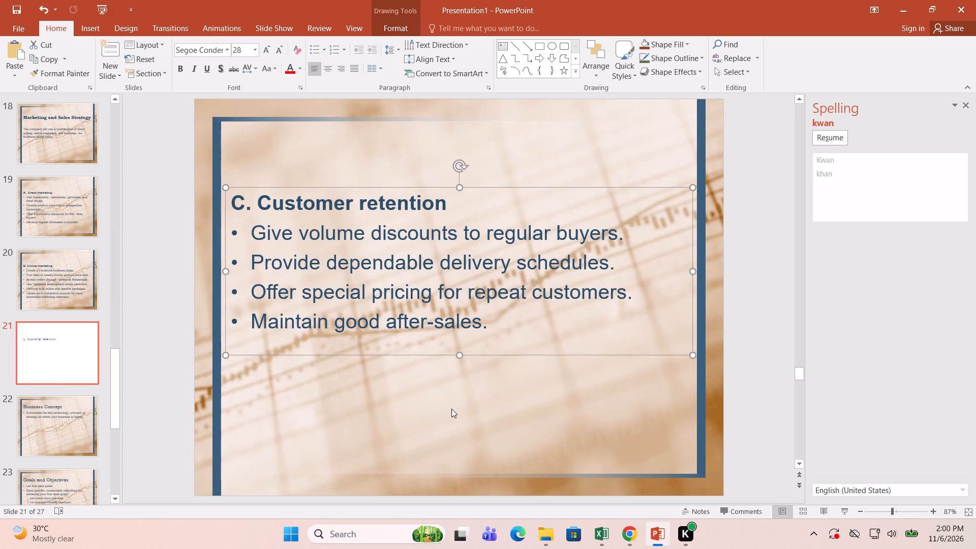
Shorten the Online marketing text box so its lower edge sits just below the last bullet.
scroll(466, 436, "up", 1)
left_click(440, 347)
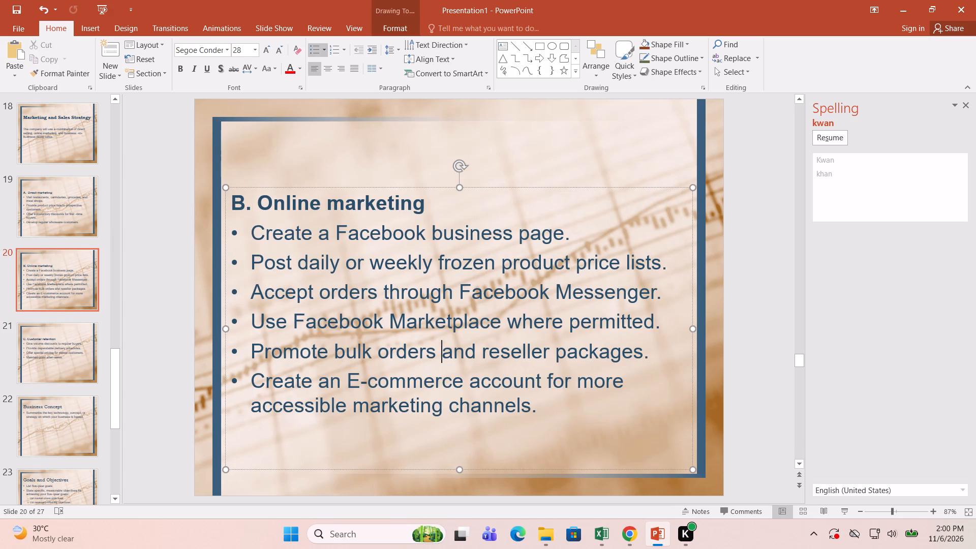
left_click_drag(461, 470, 458, 427)
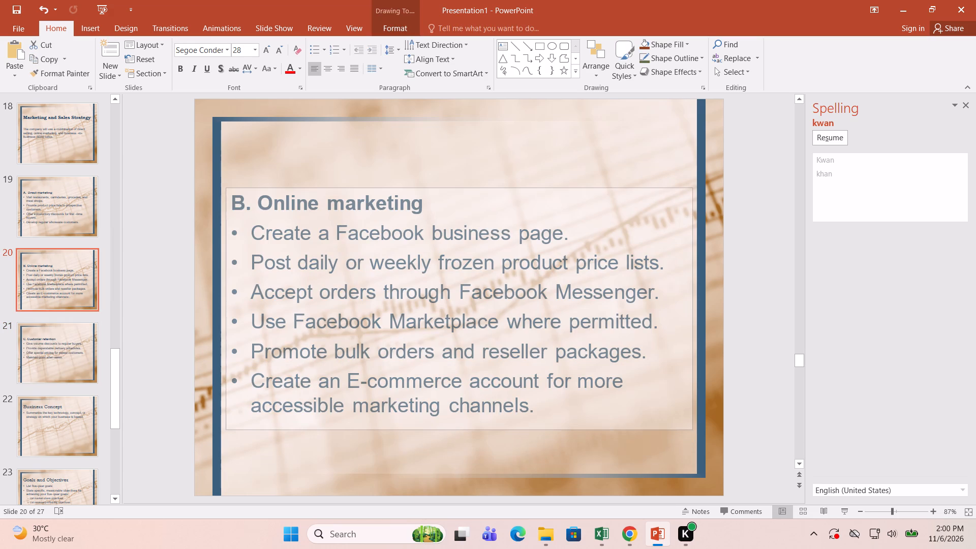
left_click_drag(458, 427, 458, 426)
Shorten the Direct marketing text box so its lower edge sits just below the last bullet.
scroll(454, 434, "up", 2)
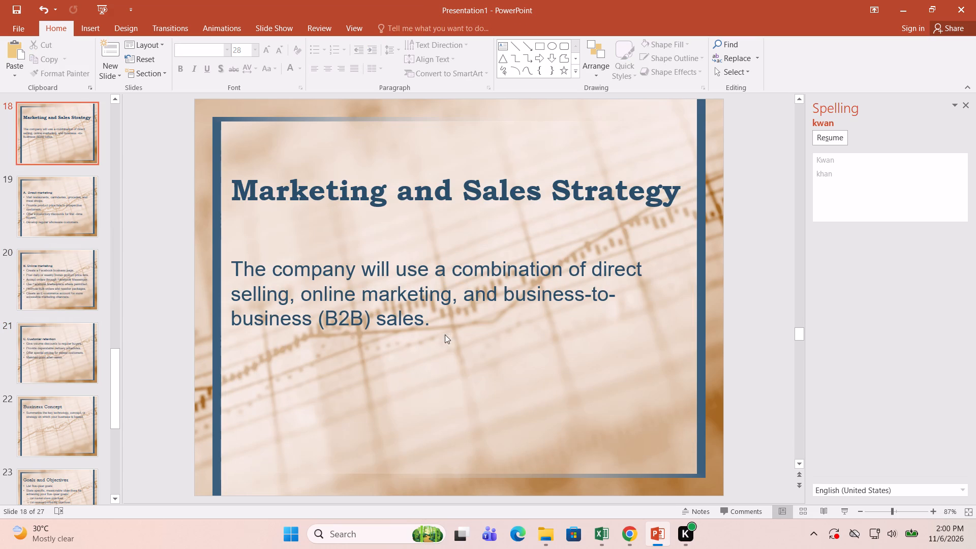
scroll(457, 361, "down", 1)
left_click(481, 343)
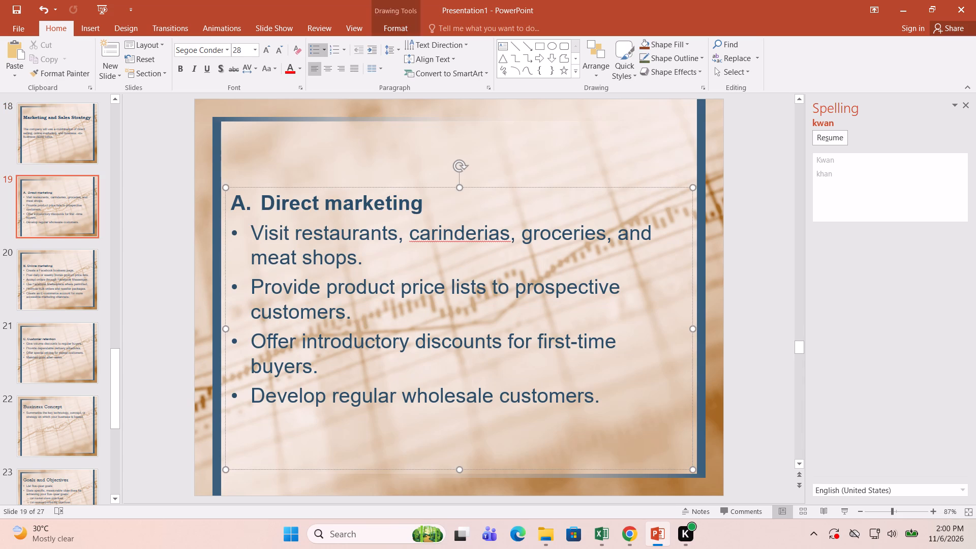
left_click_drag(460, 470, 454, 415)
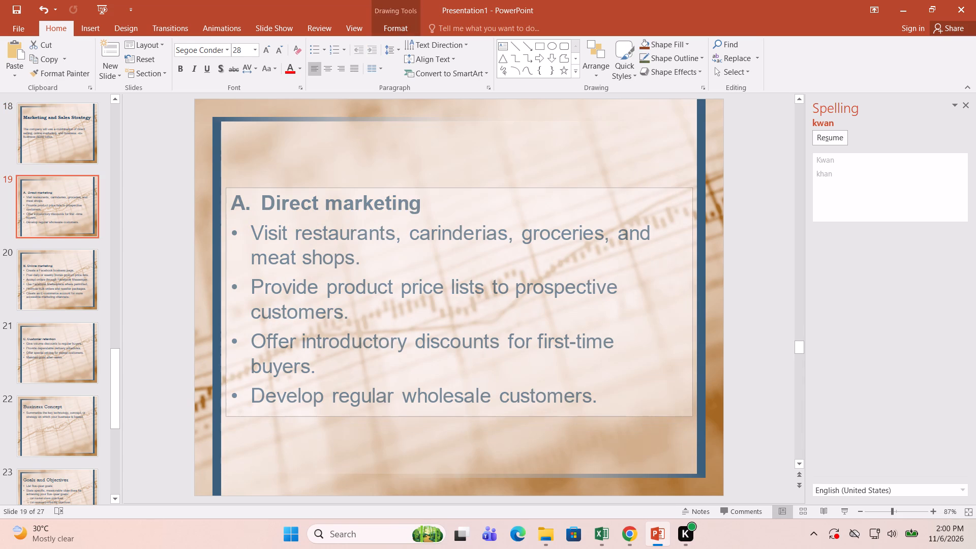
left_click_drag(454, 415, 454, 415)
Review the completed slides from the Marketing and Sales Strategy section back to the opening title slide.
scroll(449, 440, "down", 1)
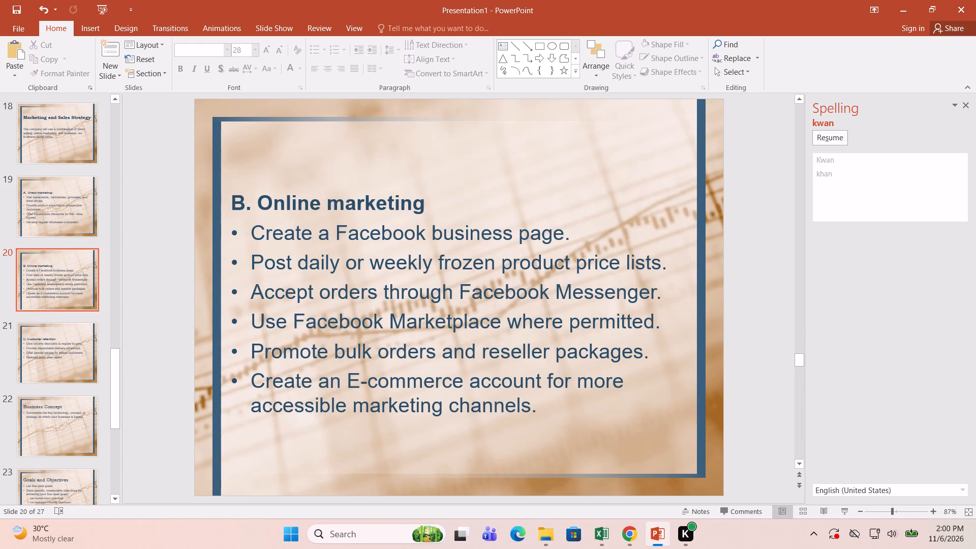
scroll(449, 438, "up", 1)
scroll(448, 436, "down", 2)
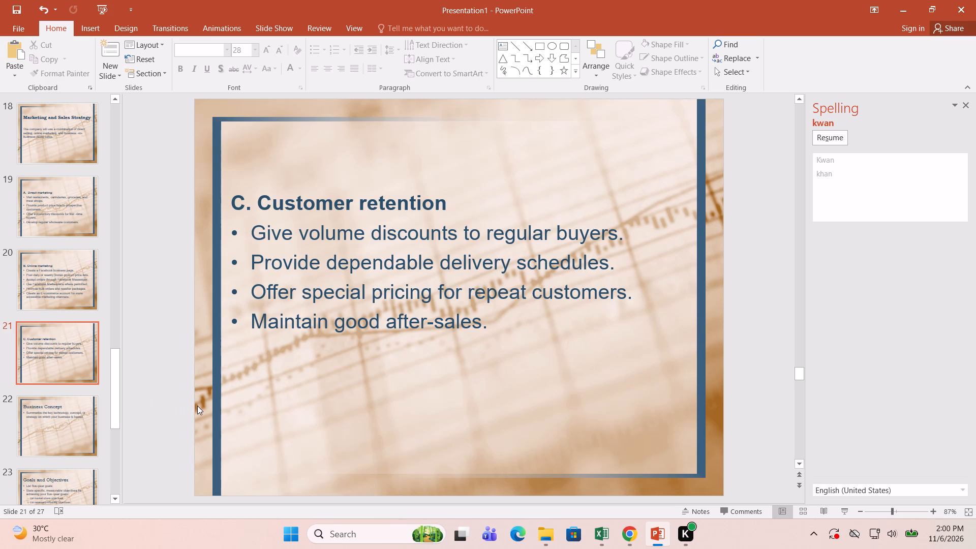
scroll(198, 405, "down", 1)
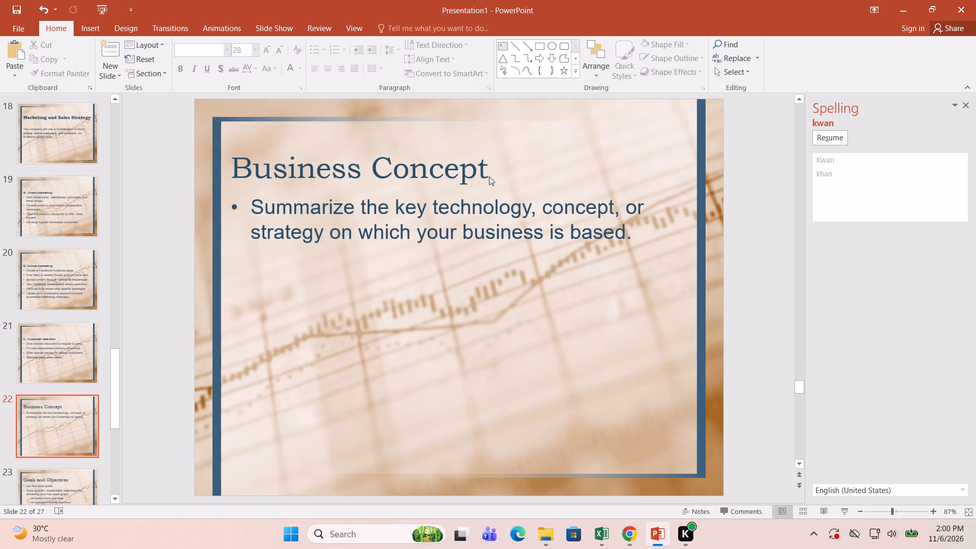
left_click(482, 167)
scroll(463, 290, "up", 1)
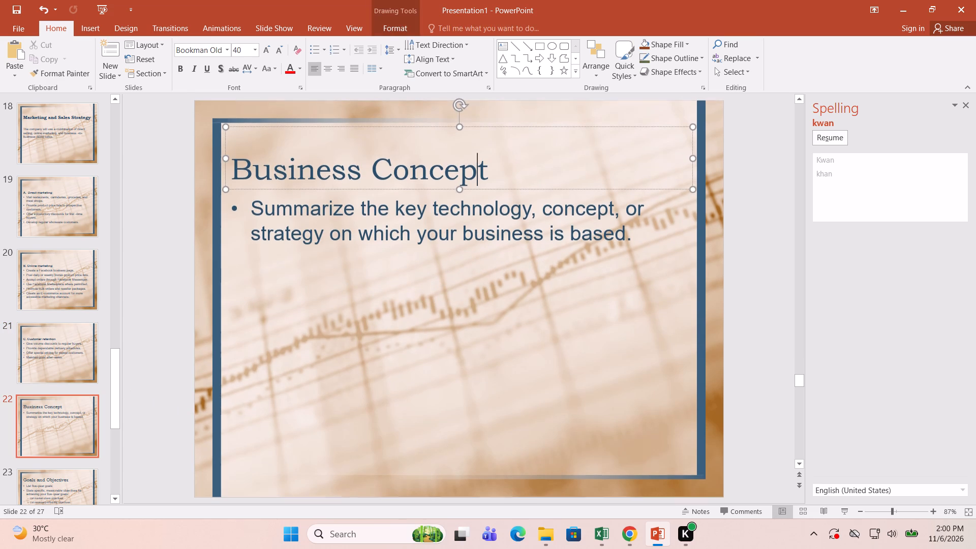
scroll(463, 290, "up", 1)
left_click(461, 335)
scroll(486, 385, "down", 2)
scroll(486, 382, "up", 2)
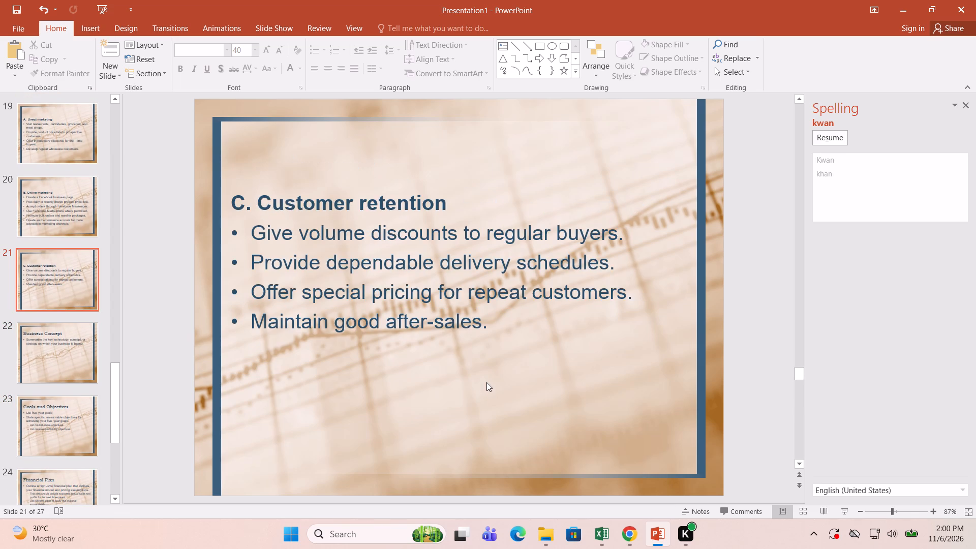
scroll(486, 382, "up", 3)
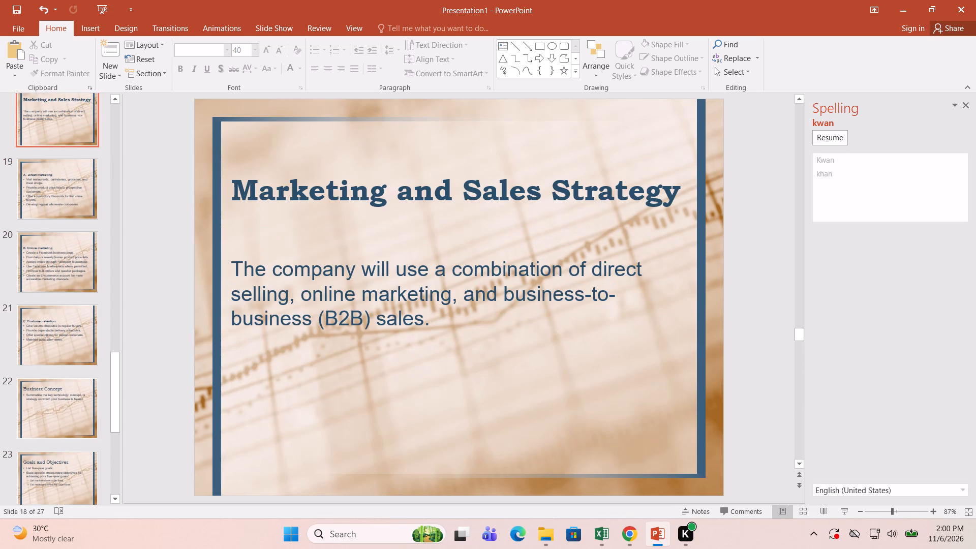
scroll(486, 382, "up", 2)
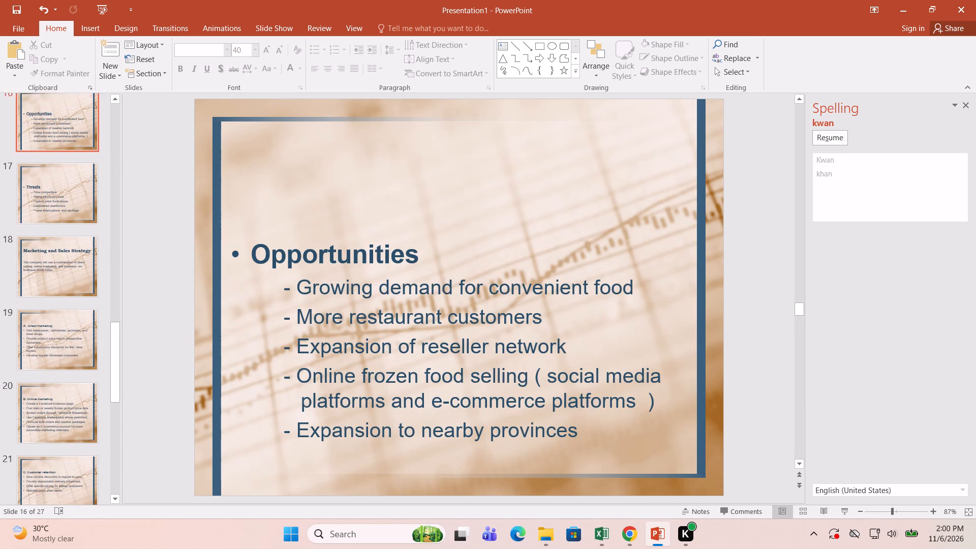
scroll(486, 382, "up", 2)
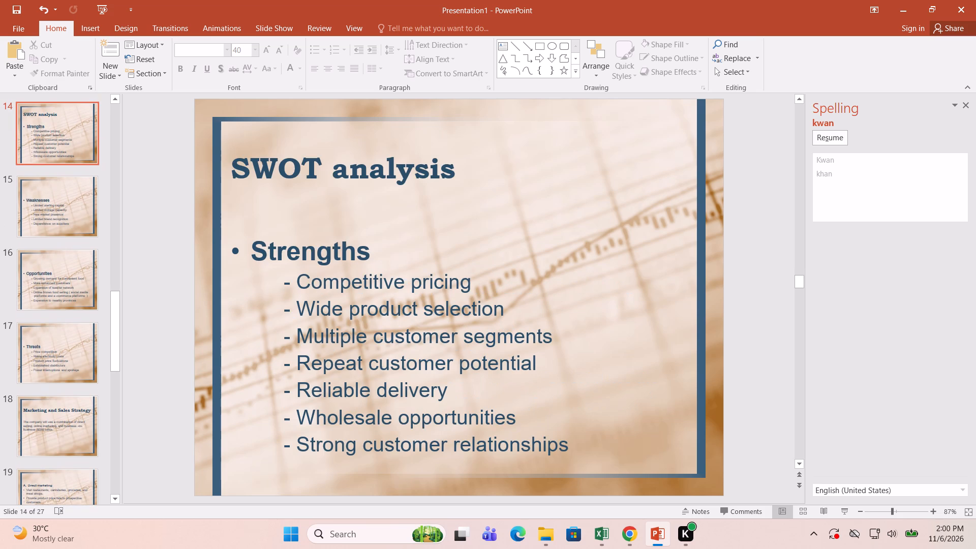
scroll(486, 382, "up", 1)
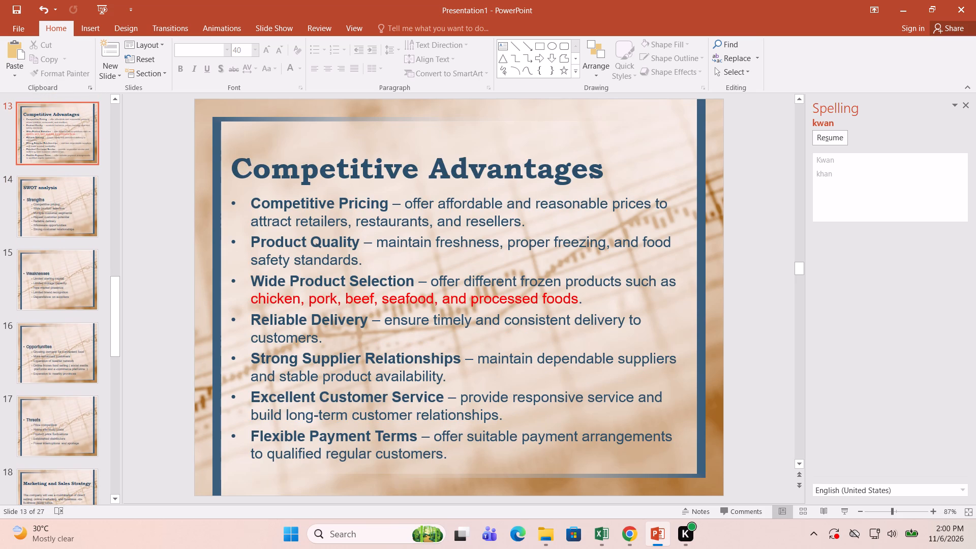
scroll(486, 382, "up", 1)
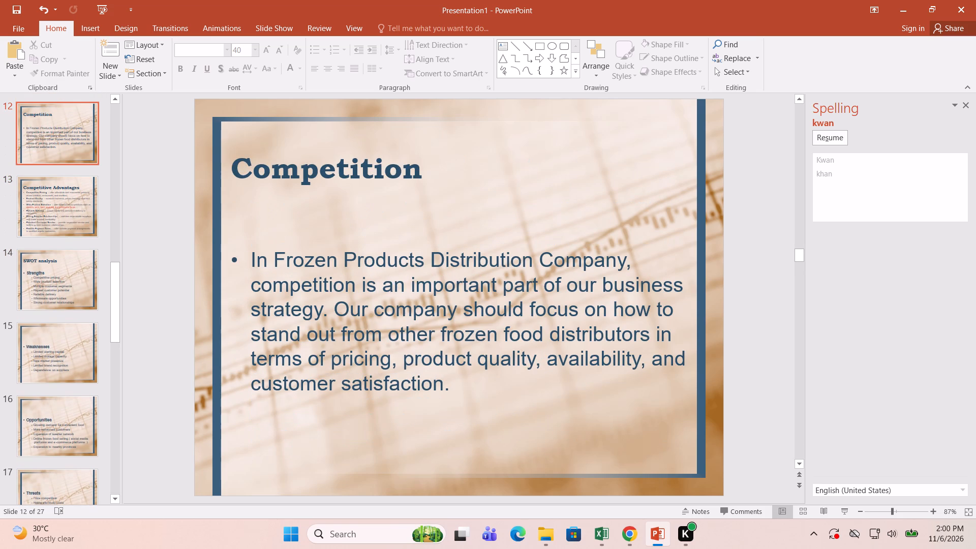
scroll(487, 375, "up", 1)
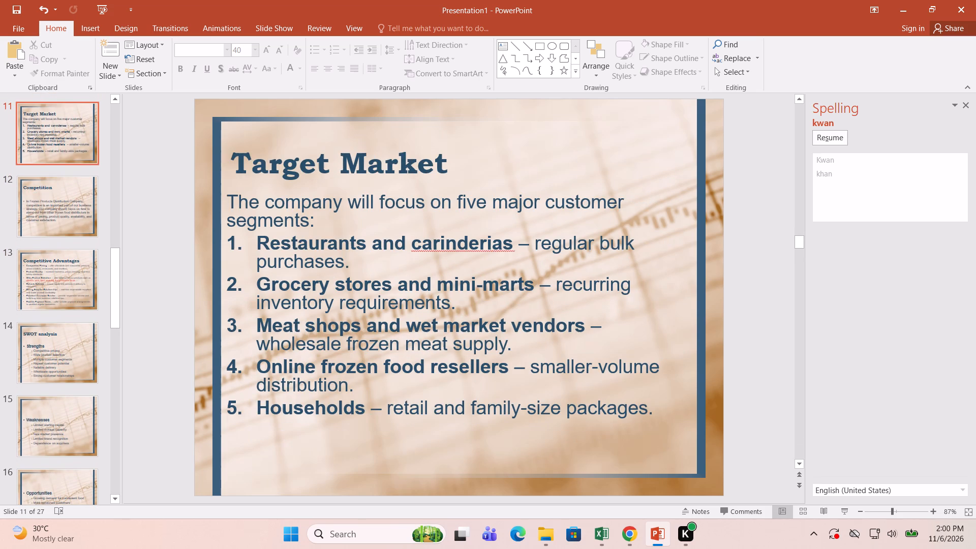
scroll(476, 387, "up", 1)
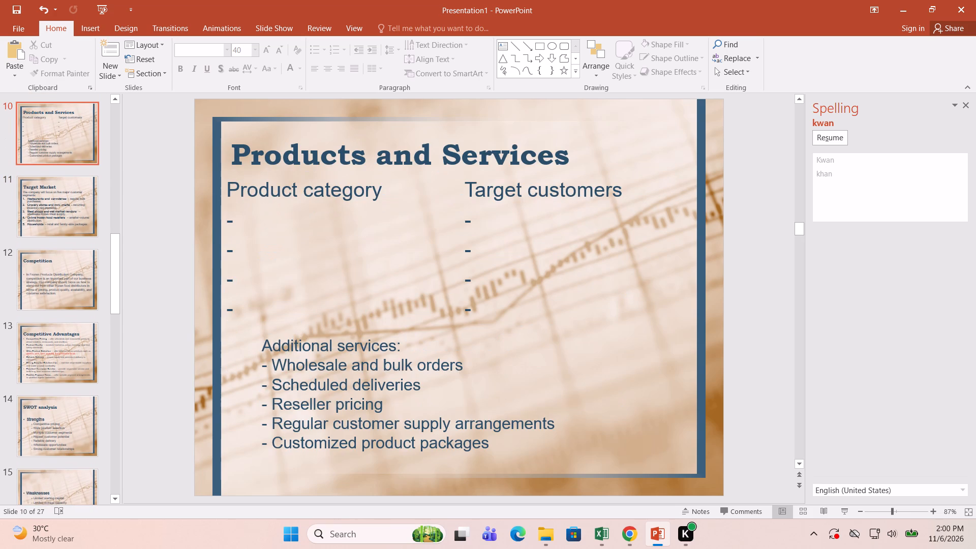
scroll(476, 387, "up", 2)
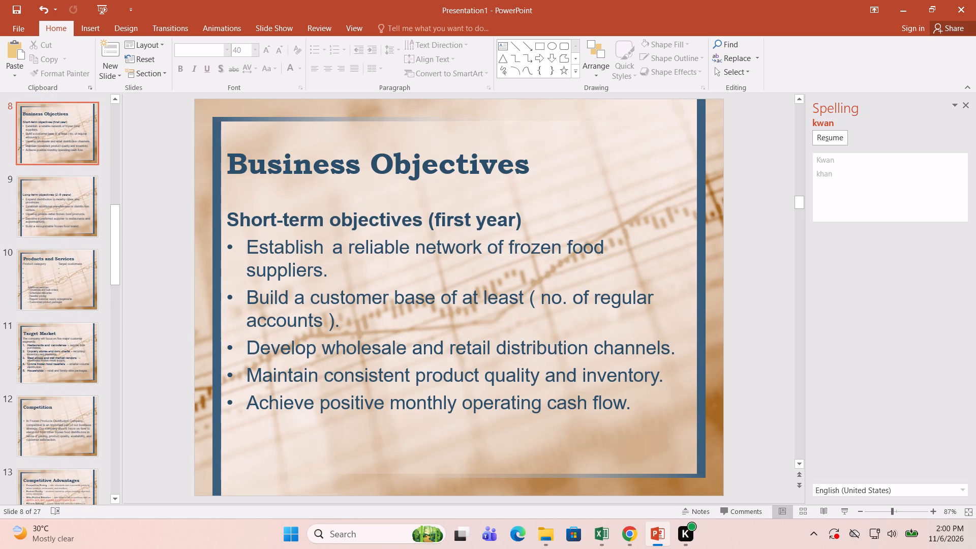
scroll(475, 391, "down", 1)
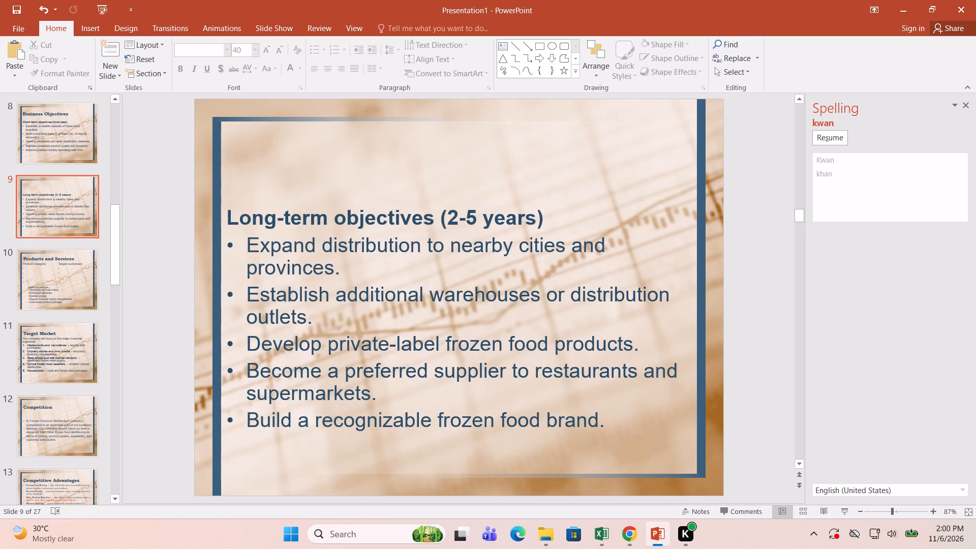
scroll(475, 391, "up", 2)
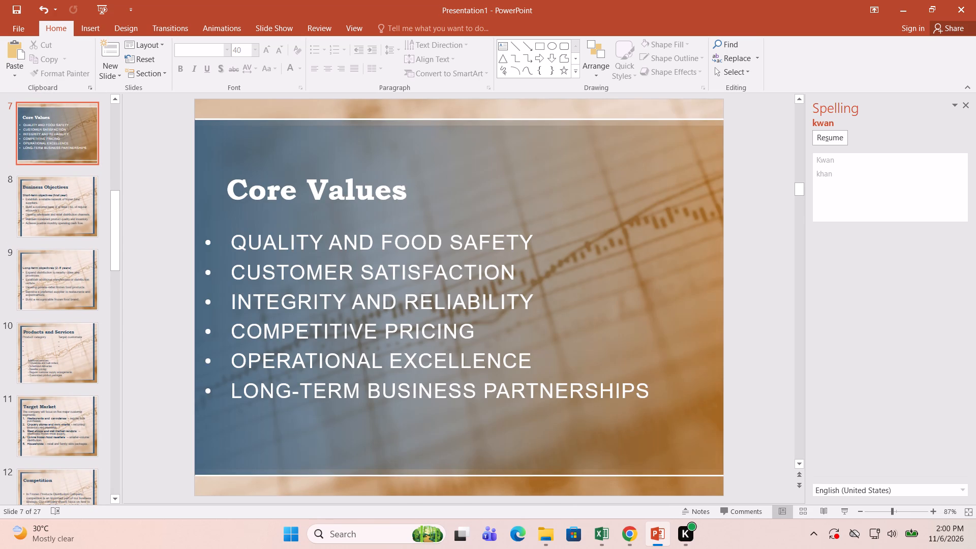
scroll(476, 390, "down", 1)
scroll(478, 388, "up", 3)
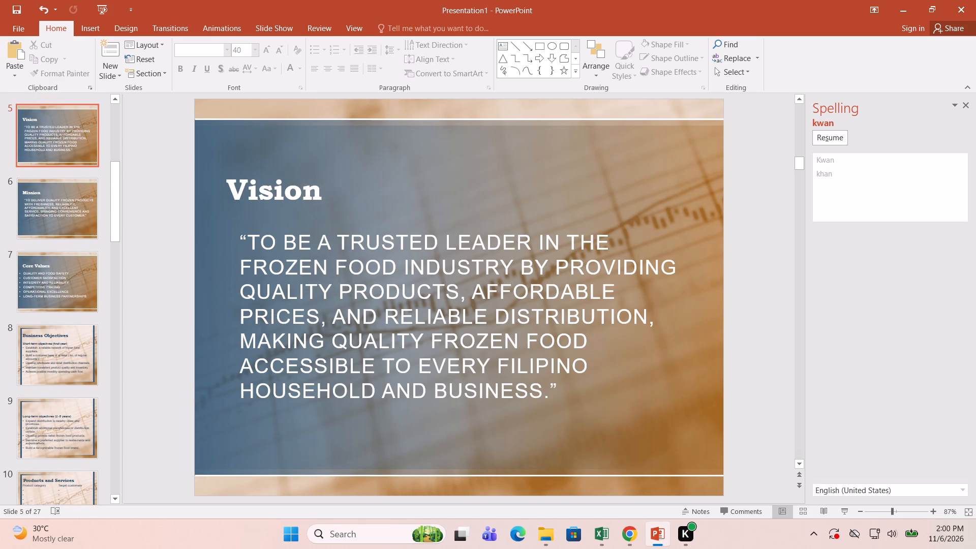
scroll(487, 379, "up", 1)
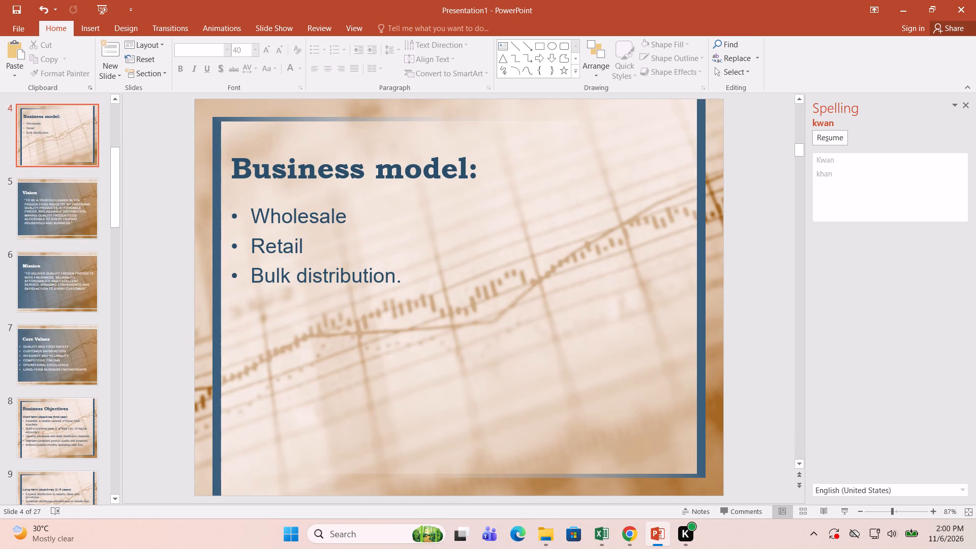
scroll(488, 377, "up", 1)
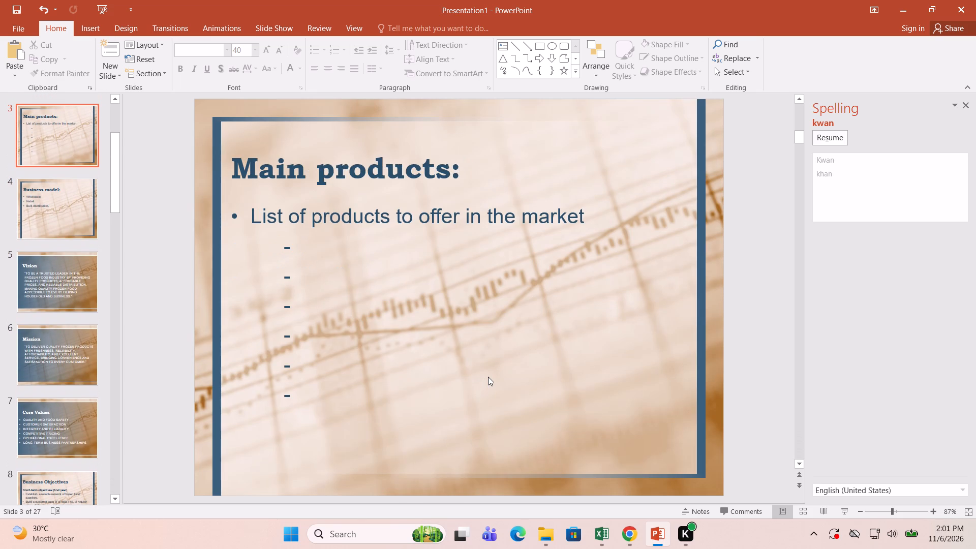
scroll(488, 376, "up", 1)
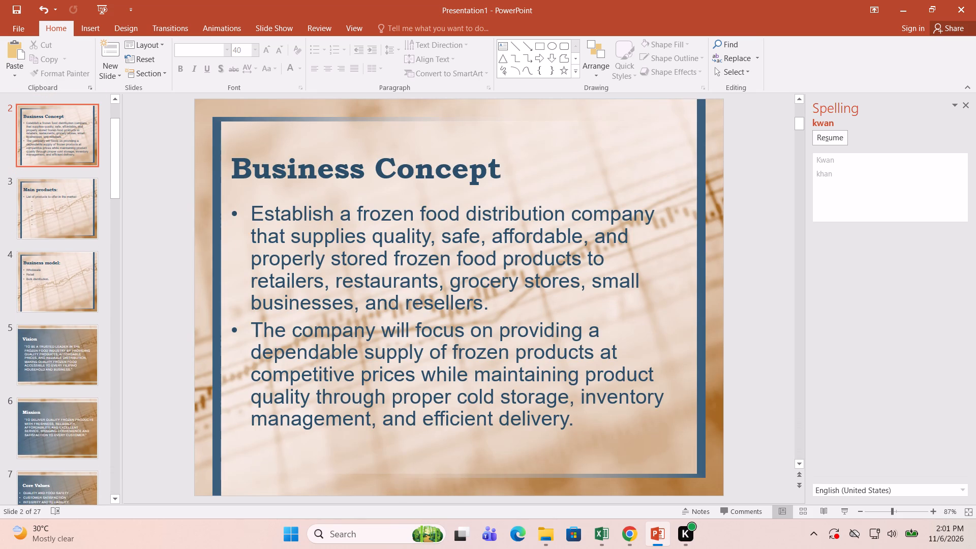
scroll(489, 375, "up", 3)
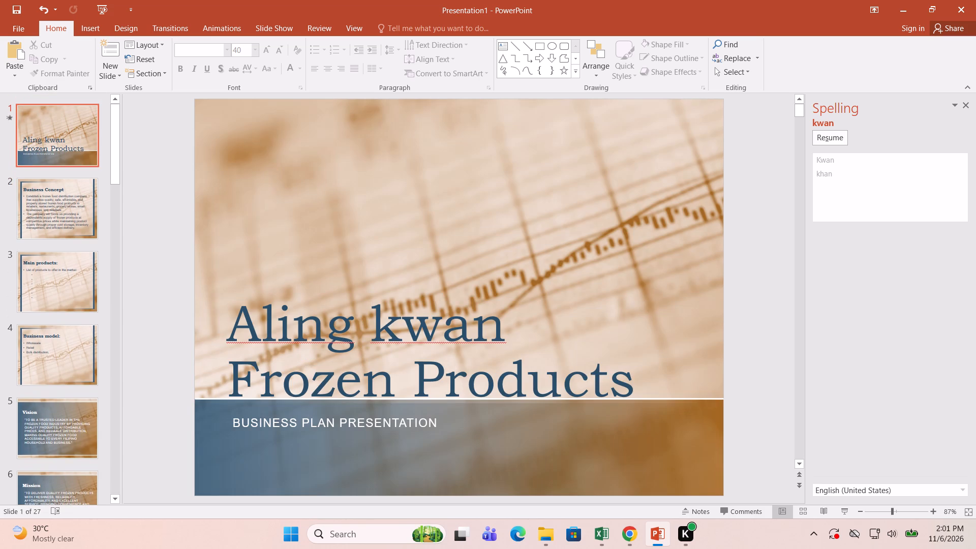
Replace the placeholder title "Business Concept" on slide 22, after Customer retention, with "Operations and management".
scroll(494, 384, "down", 9)
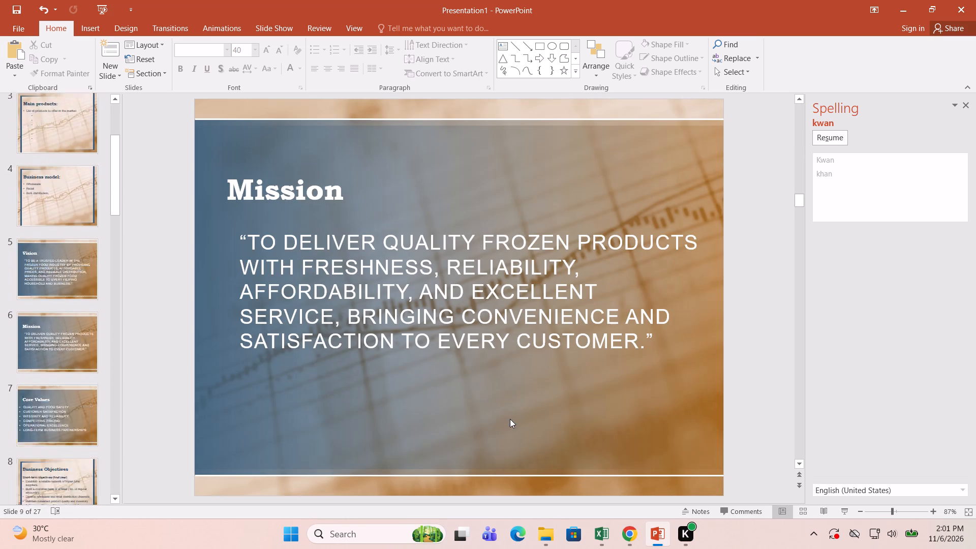
scroll(512, 425, "down", 20)
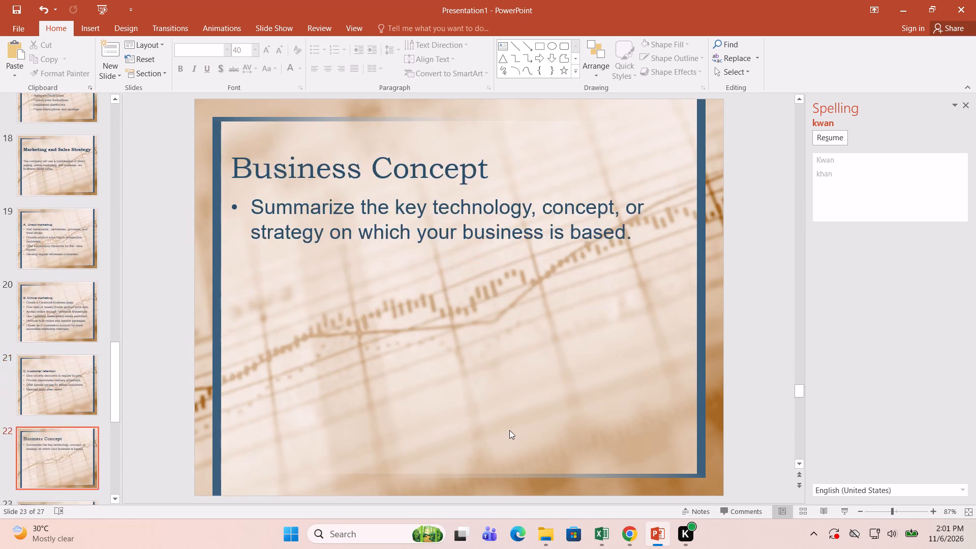
scroll(515, 423, "up", 4)
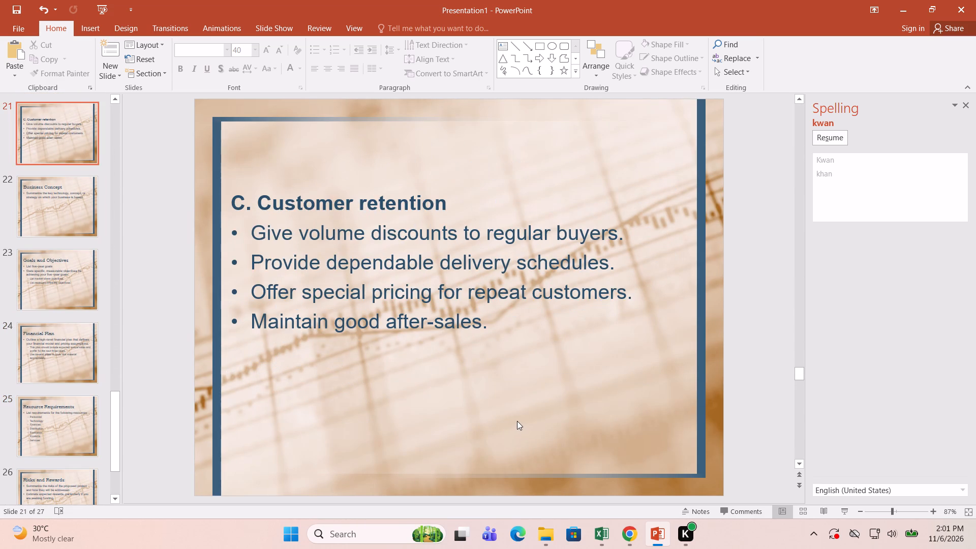
scroll(517, 421, "up", 1)
scroll(517, 420, "down", 2)
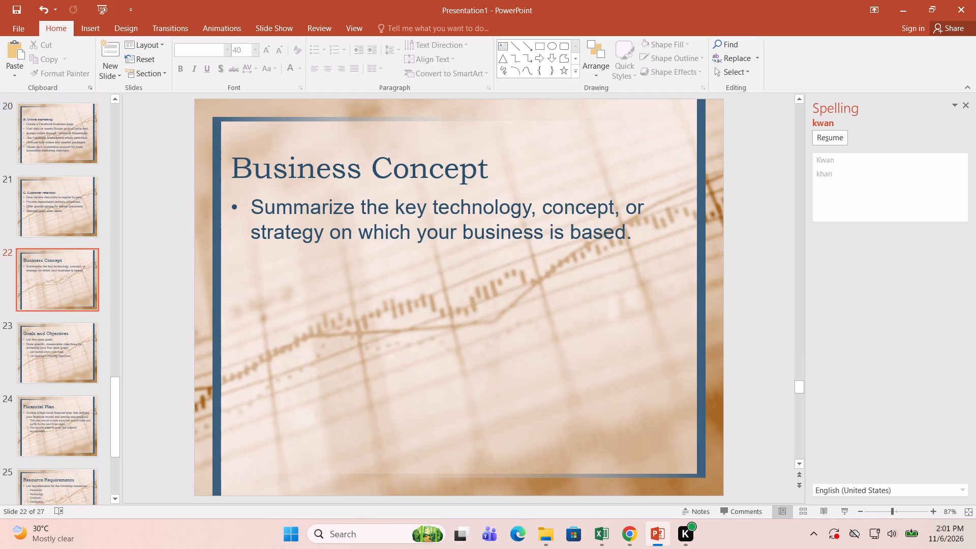
left_click(376, 176)
left_click_drag(497, 166, 218, 159)
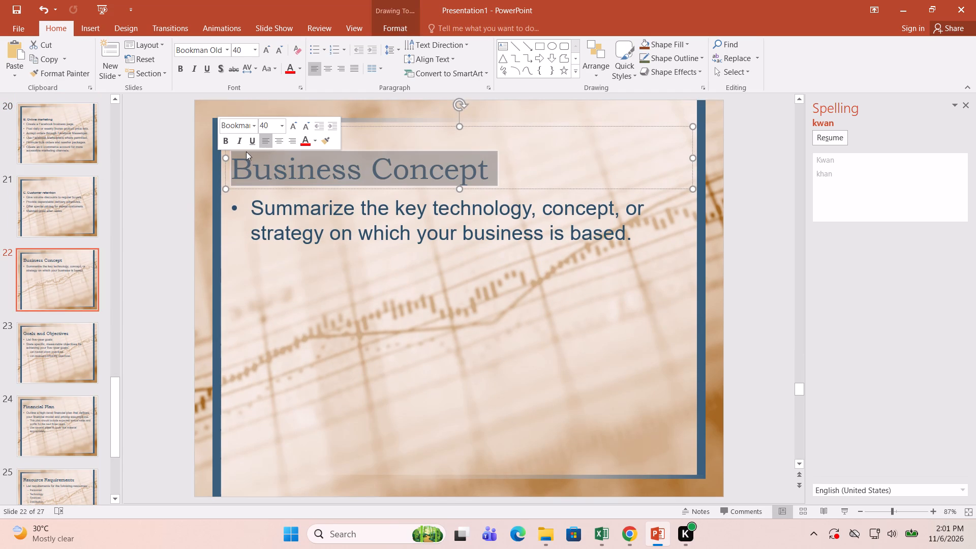
type("oper")
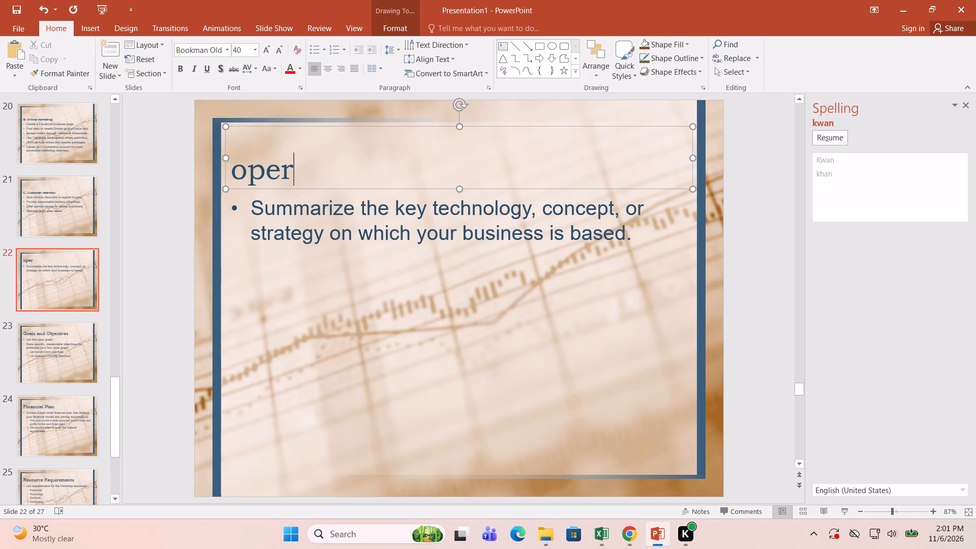
type("ations")
key("space")
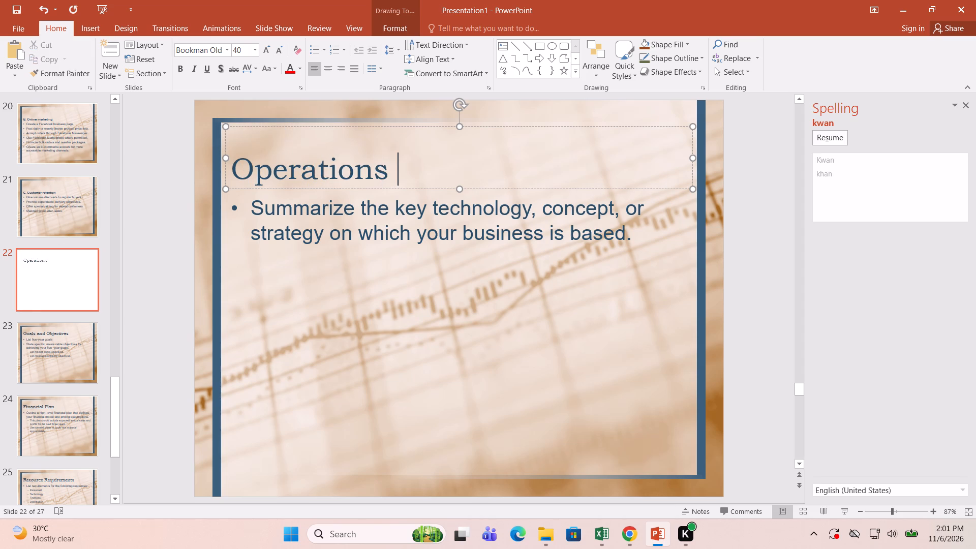
type("and manage,ent")
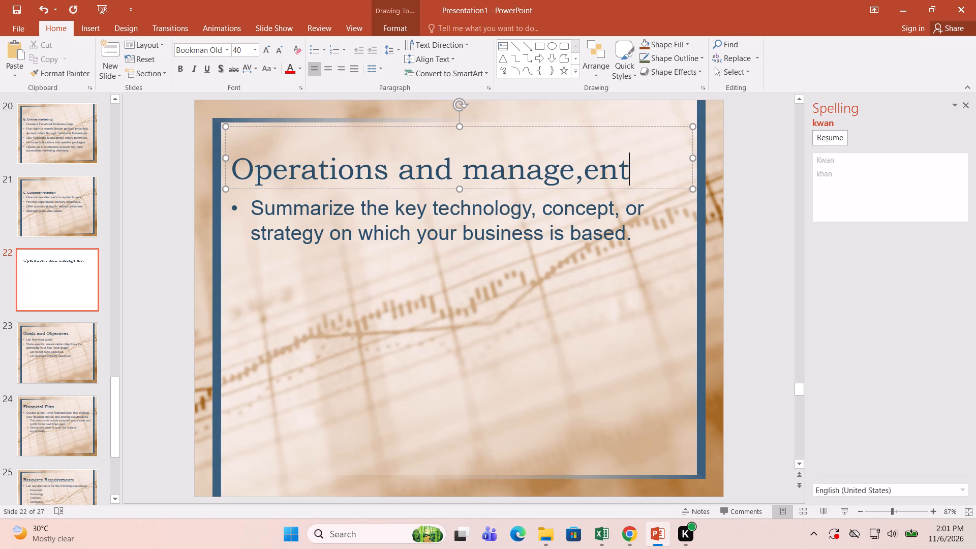
key("BackSpace")
key("BackSpace")
key("BackSpace")
key("BackSpace")
type("ment")
left_click_drag(491, 317, 489, 302)
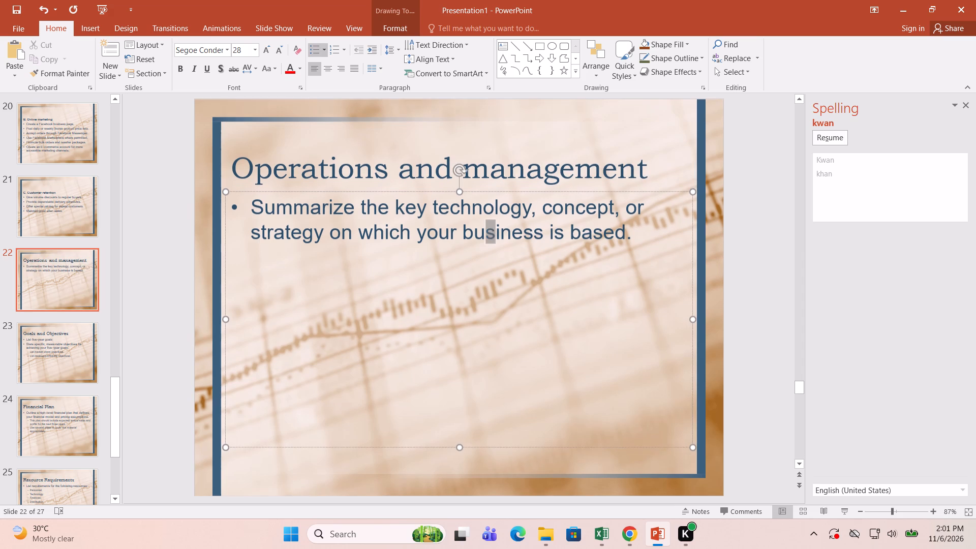
Capitalize the word "management" in the slide 22 title so it reads "Operations and Management".
left_click(494, 168)
key("BackSpace")
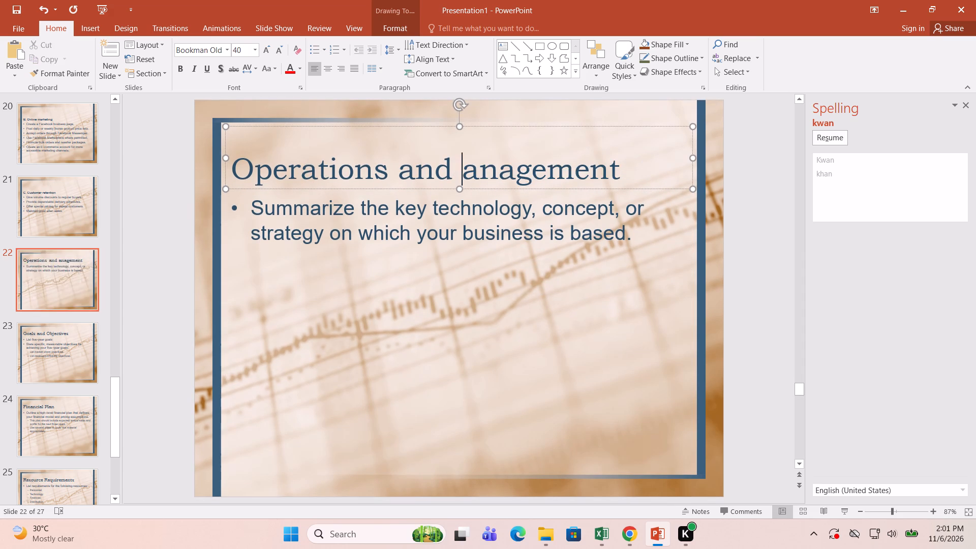
key("shift+m")
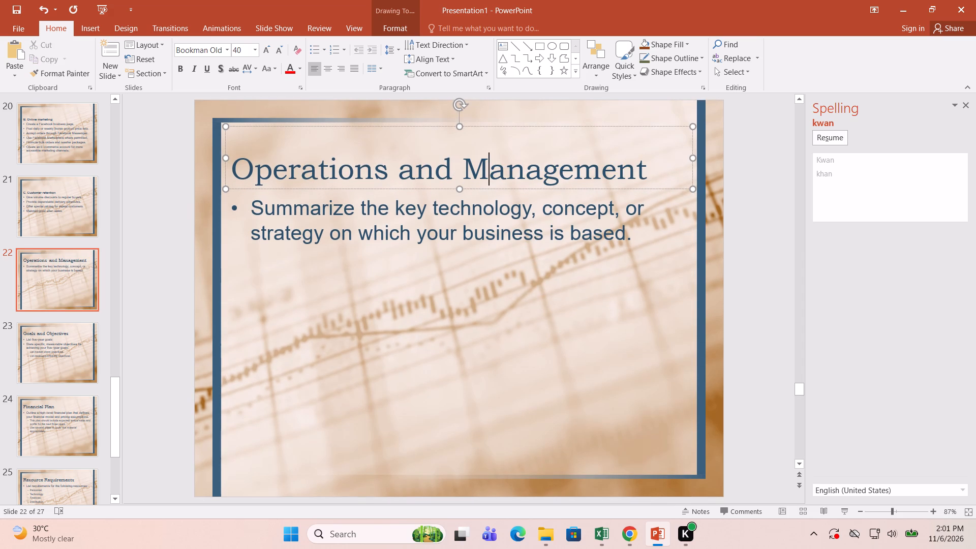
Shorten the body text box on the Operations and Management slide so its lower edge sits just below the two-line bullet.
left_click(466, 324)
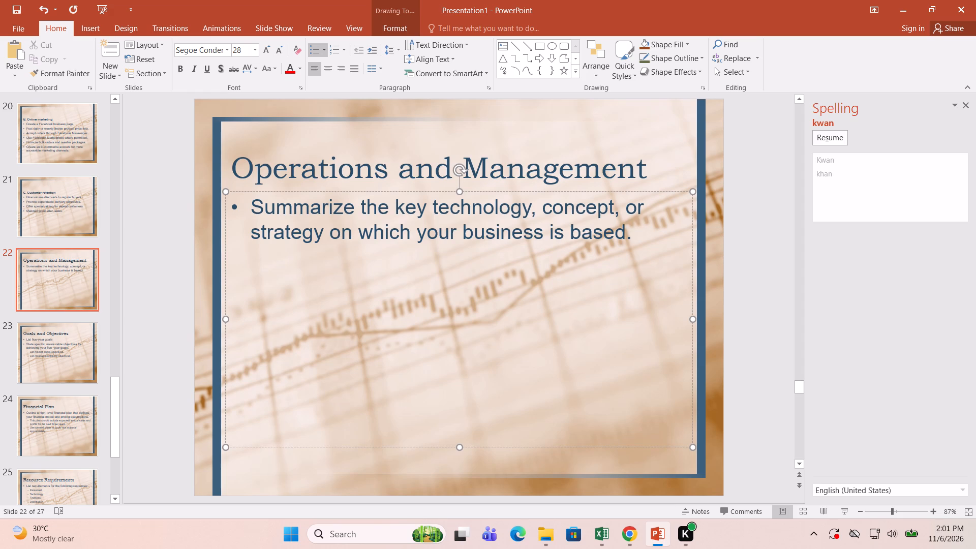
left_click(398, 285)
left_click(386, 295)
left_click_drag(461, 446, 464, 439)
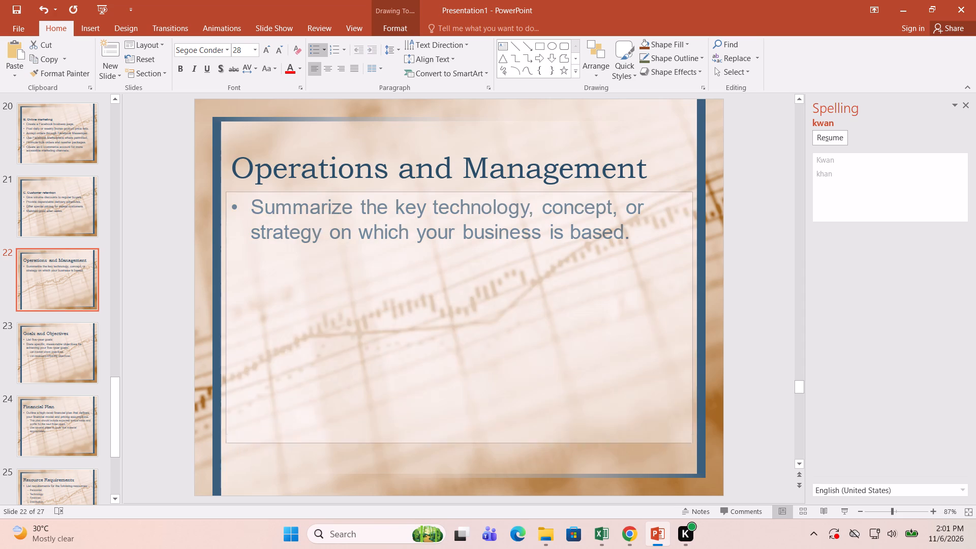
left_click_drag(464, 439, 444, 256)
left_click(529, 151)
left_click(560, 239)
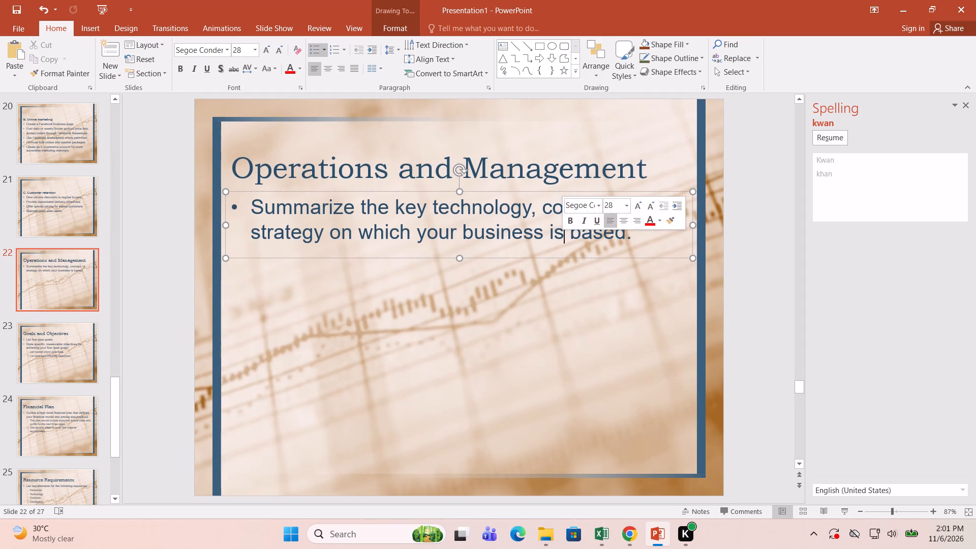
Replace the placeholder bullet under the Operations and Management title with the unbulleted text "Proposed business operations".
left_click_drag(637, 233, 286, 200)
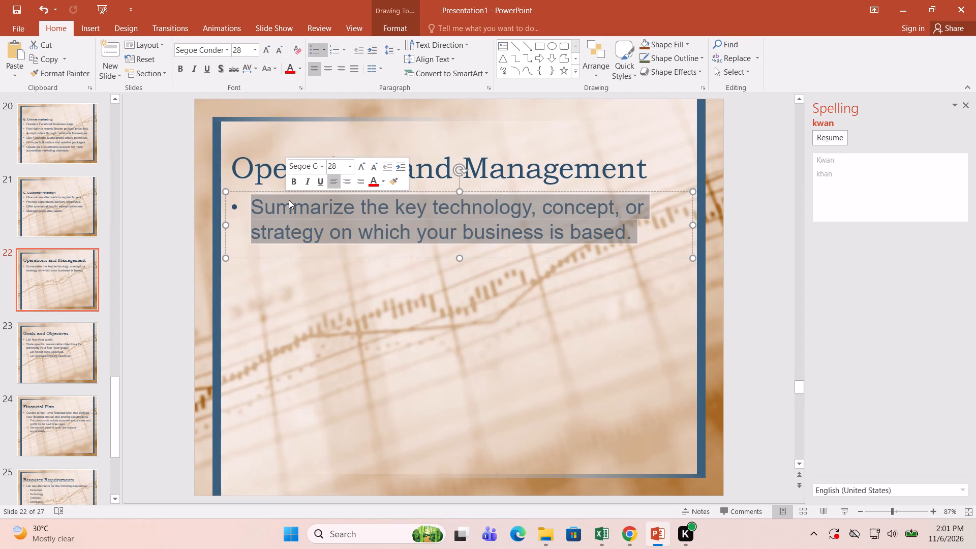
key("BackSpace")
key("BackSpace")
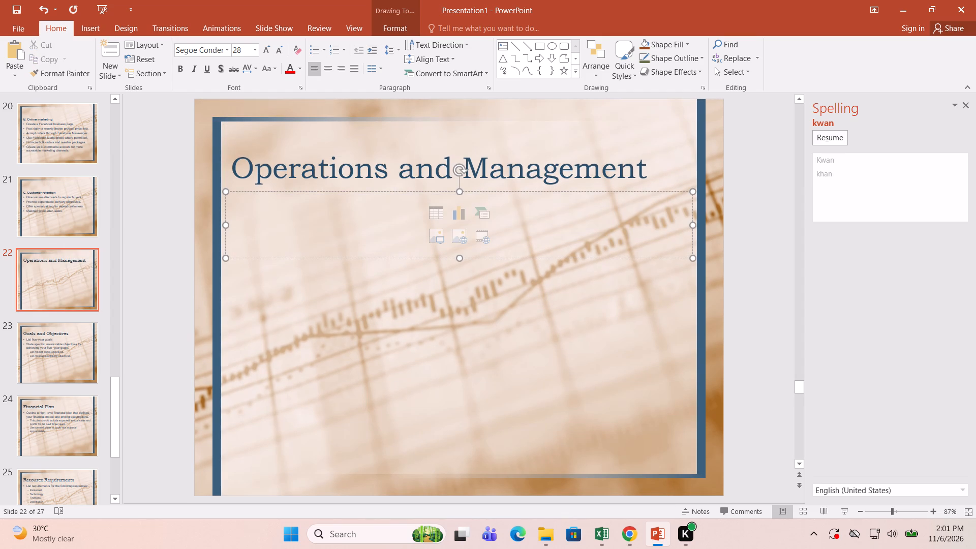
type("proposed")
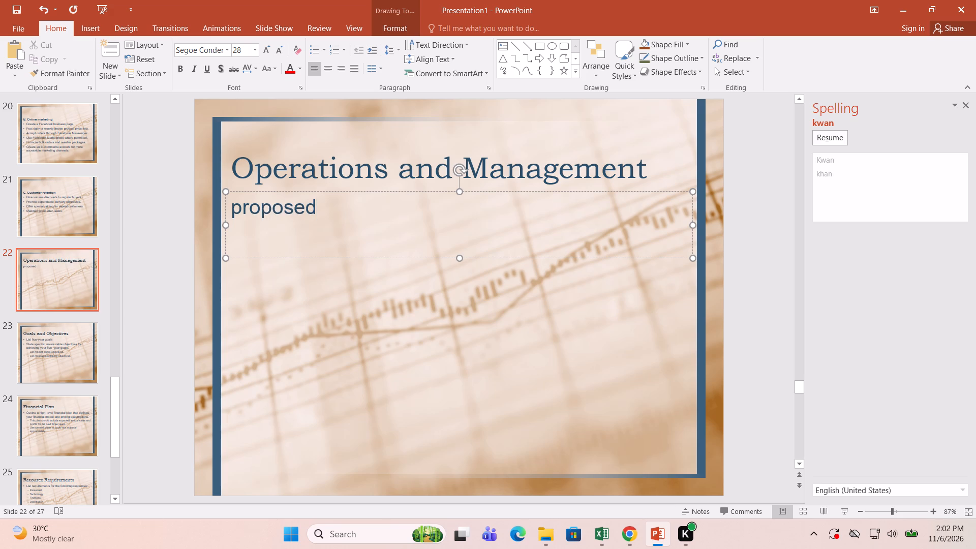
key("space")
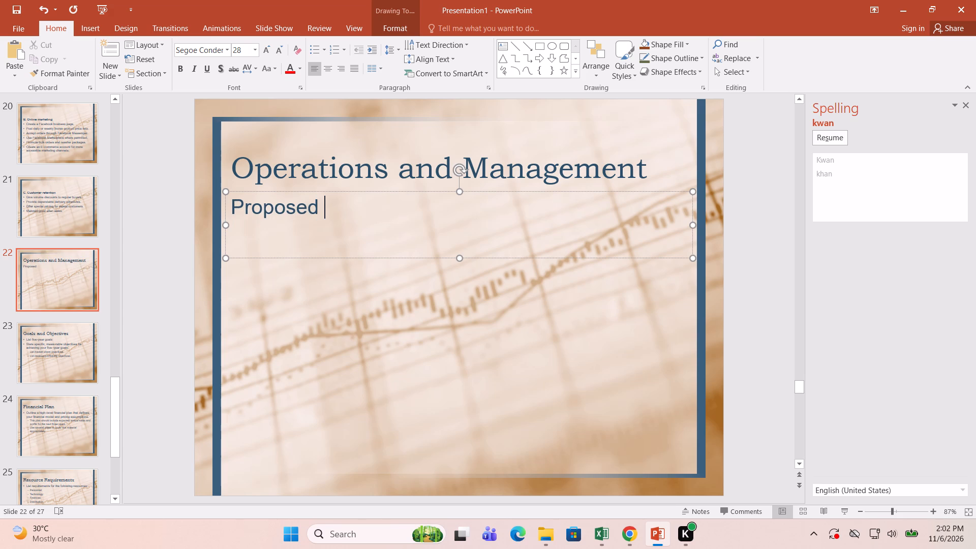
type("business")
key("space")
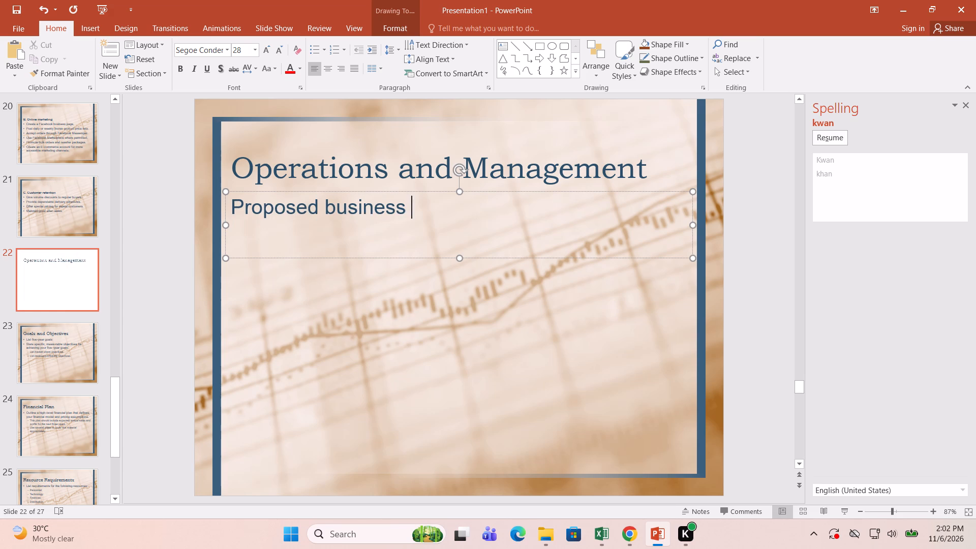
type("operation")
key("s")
Delete the body text box containing "Proposed business operations" to leave an empty content placeholder.
left_click(389, 336)
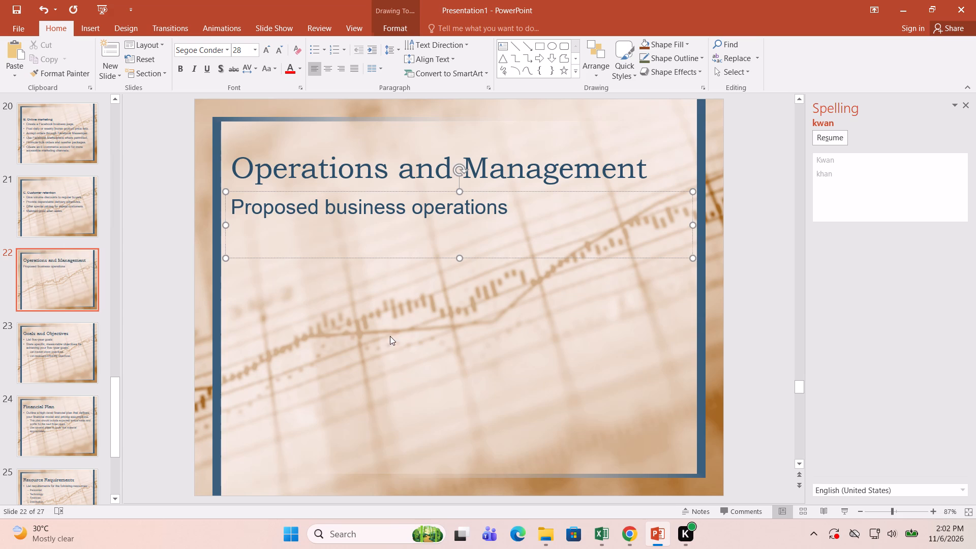
left_click(449, 216)
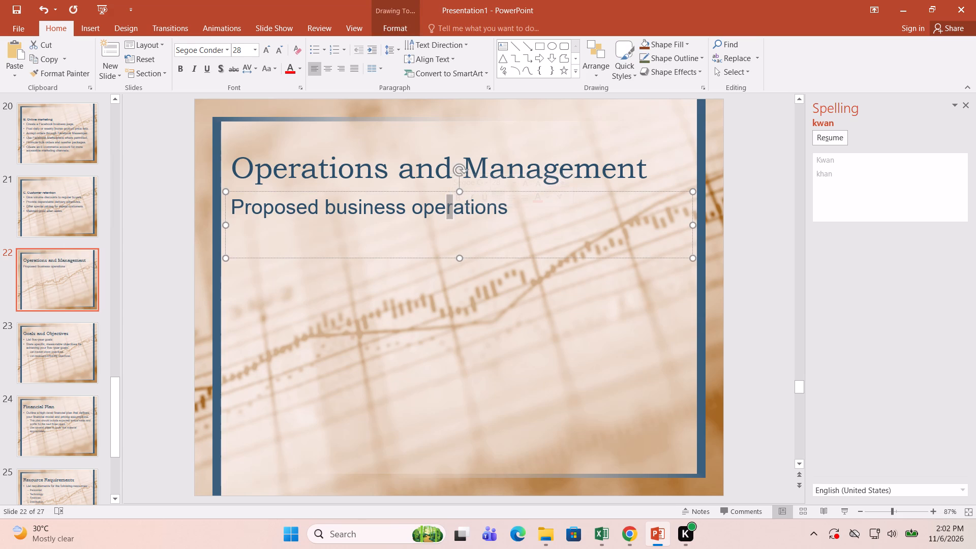
left_click(489, 255)
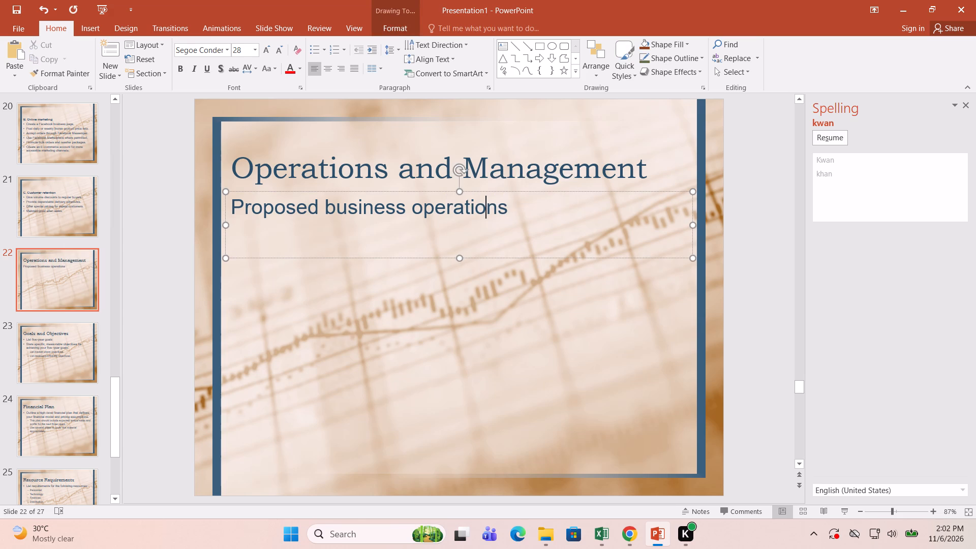
left_click(491, 258)
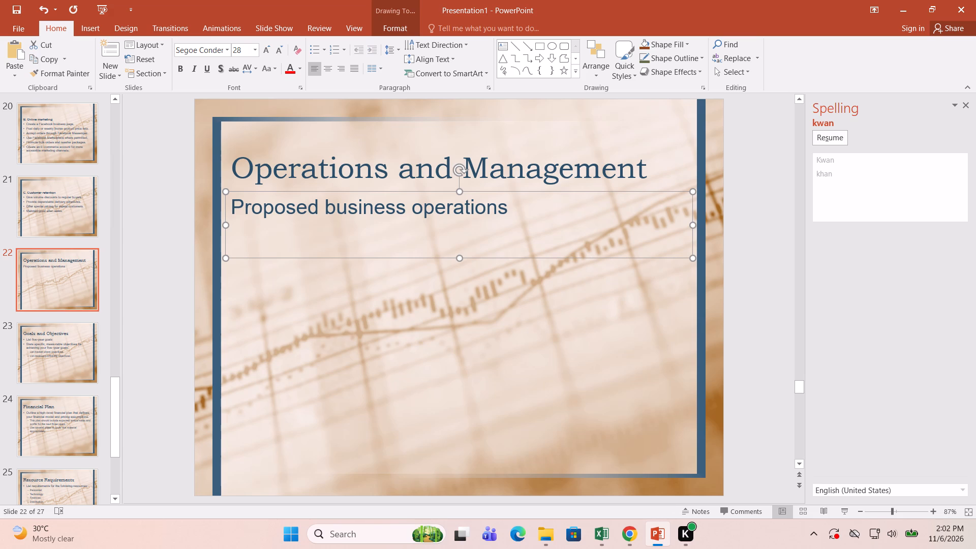
key("BackSpace")
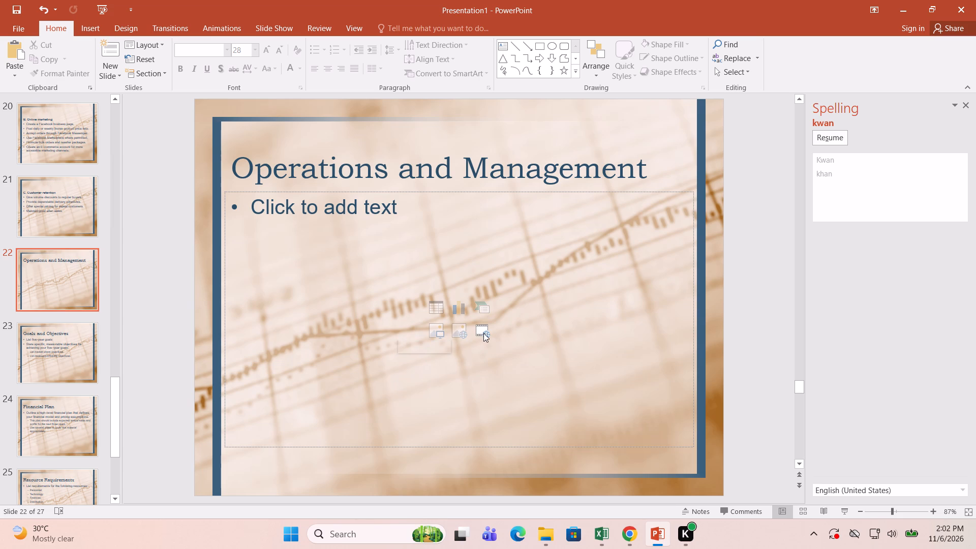
Insert a Segmented Process SmartArt graphic from the Process category into the empty content placeholder.
left_click(486, 309)
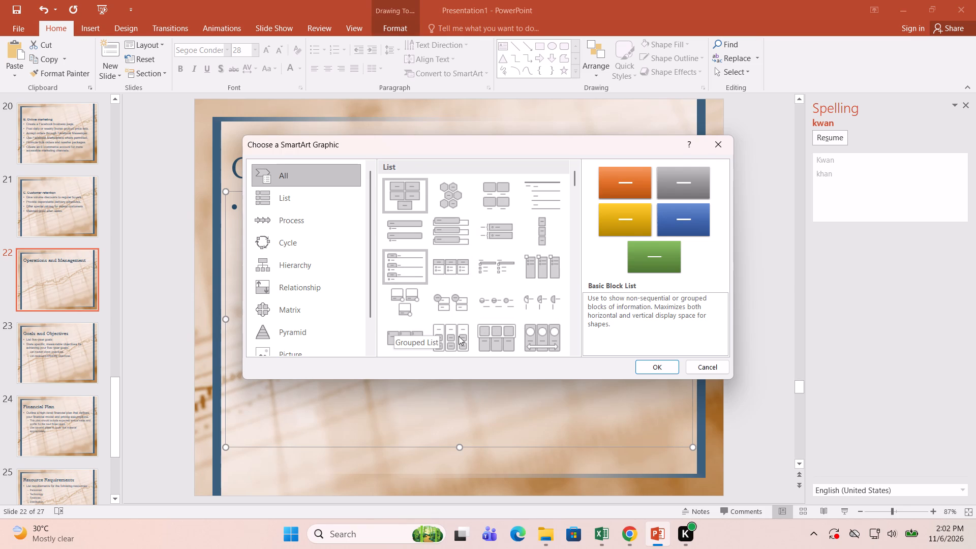
left_click(303, 220)
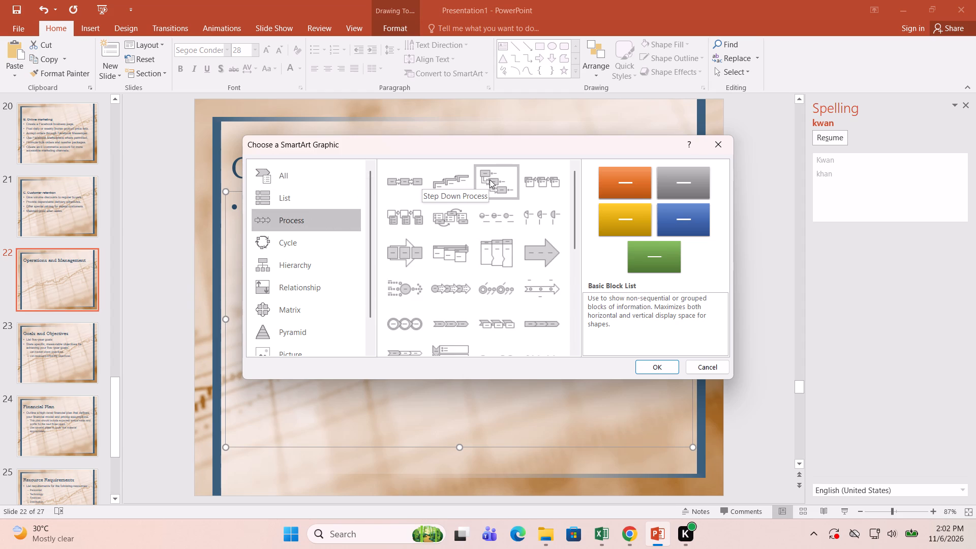
scroll(502, 201, "down", 1)
scroll(530, 240, "down", 2)
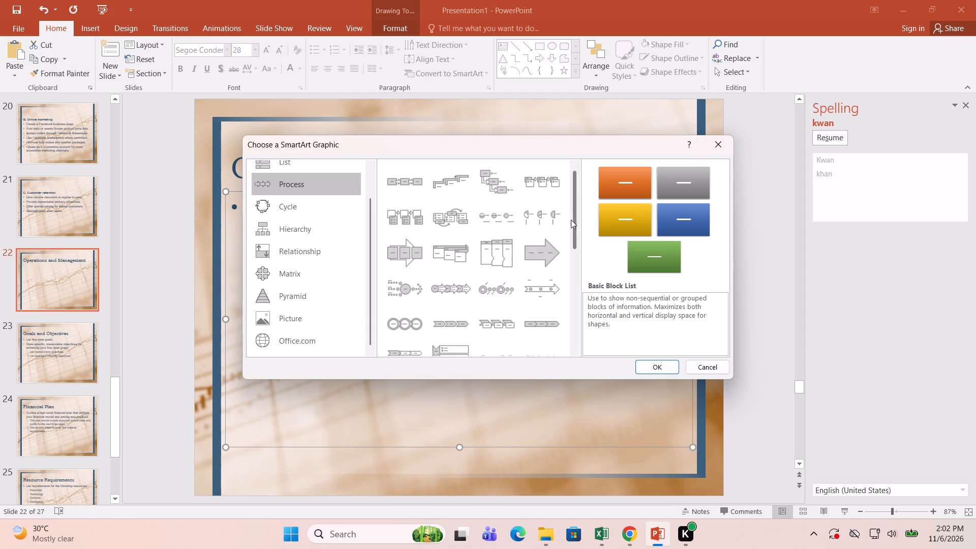
left_click_drag(574, 220, 569, 253)
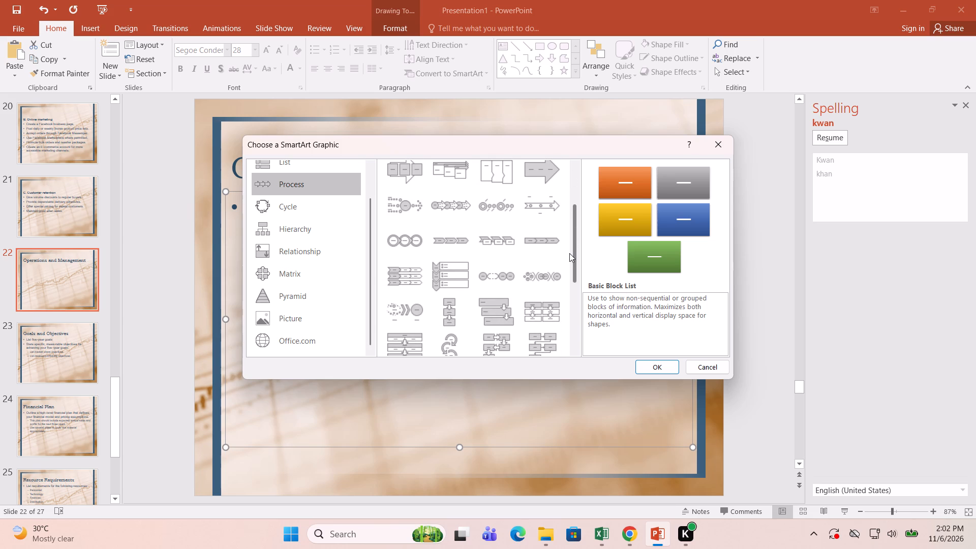
left_click_drag(569, 253, 568, 277)
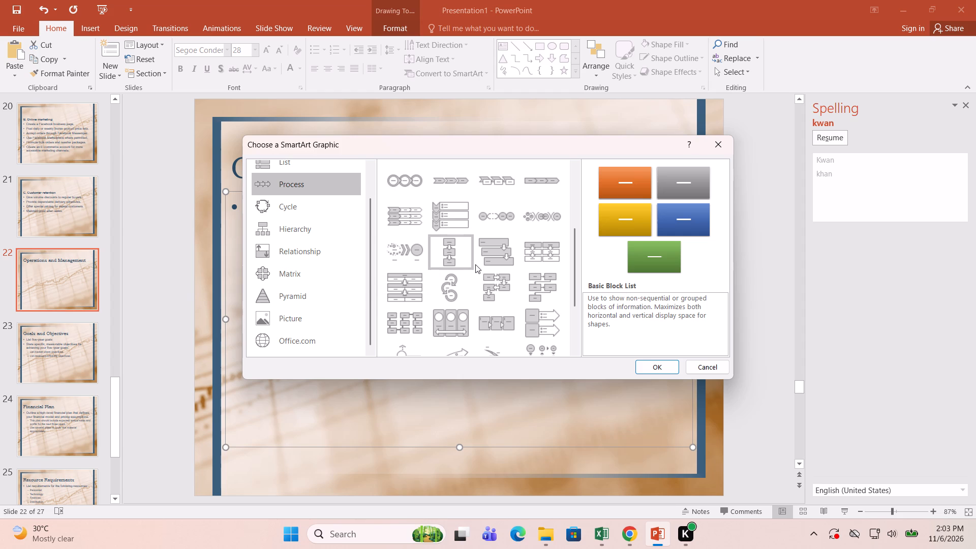
left_click(408, 287)
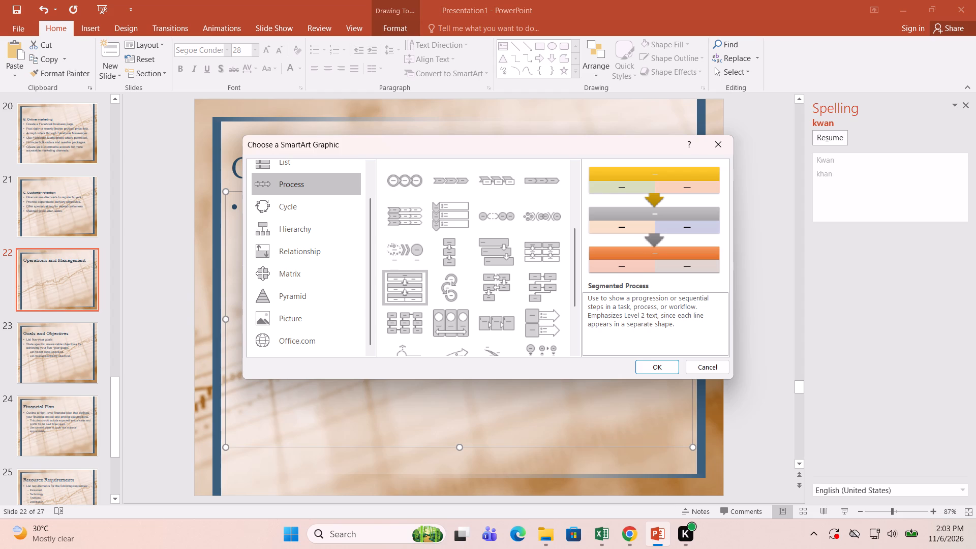
left_click(661, 362)
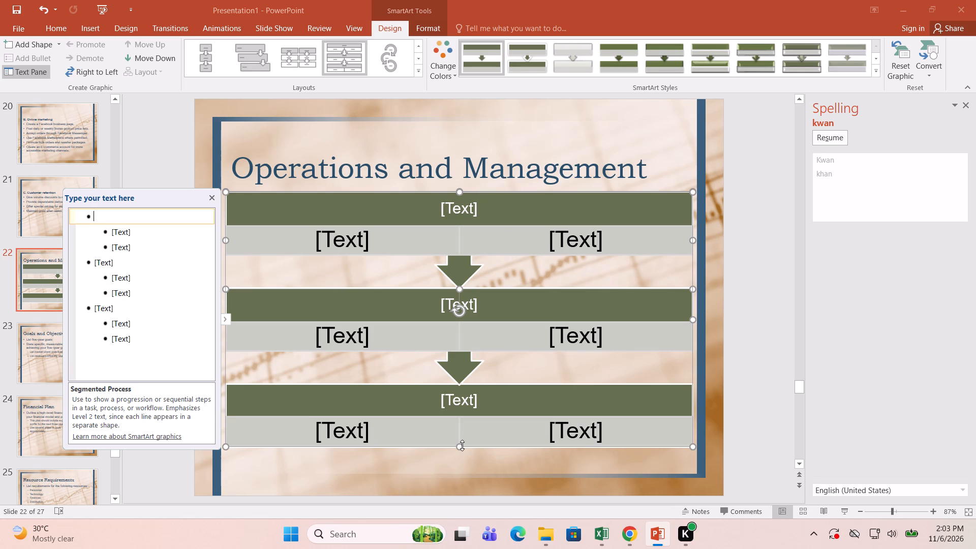
Adjust the SmartArt graphic's height so its lower edge sits a little above the bottom line of the slide's blue frame.
left_click_drag(462, 445, 464, 498)
scroll(525, 415, "down", 1)
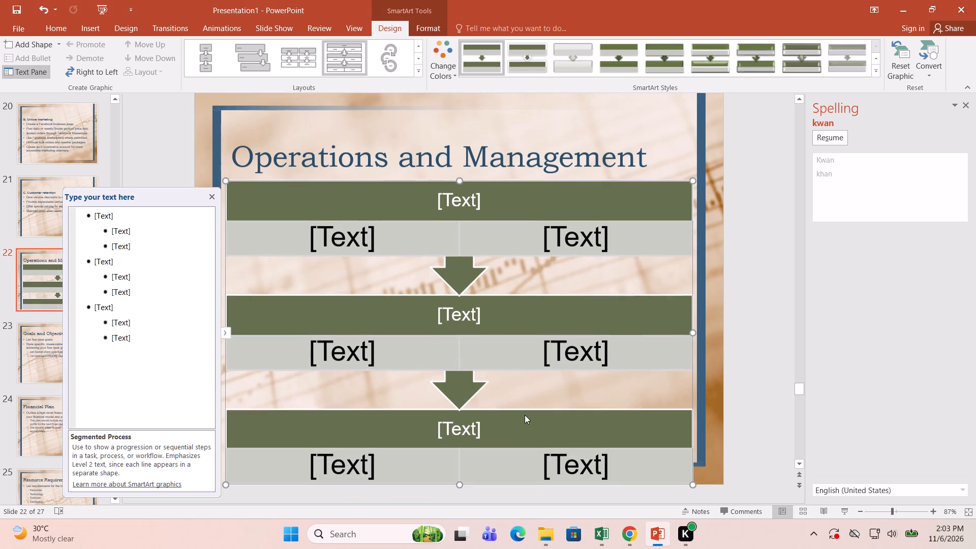
left_click_drag(459, 485, 460, 434)
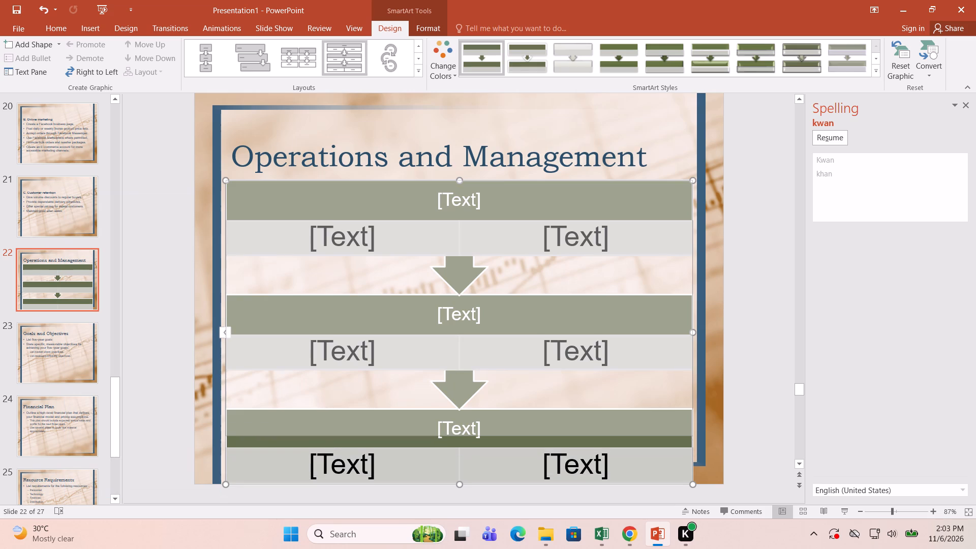
left_click_drag(460, 434, 460, 422)
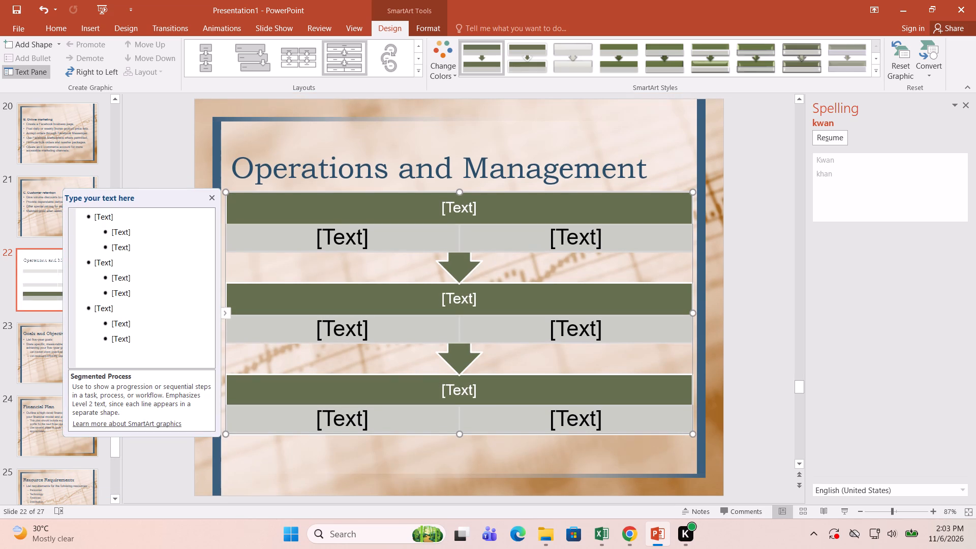
Add two blank top-level entries to the Segmented Process graphic after the third process step's last sub-item.
left_click(159, 334)
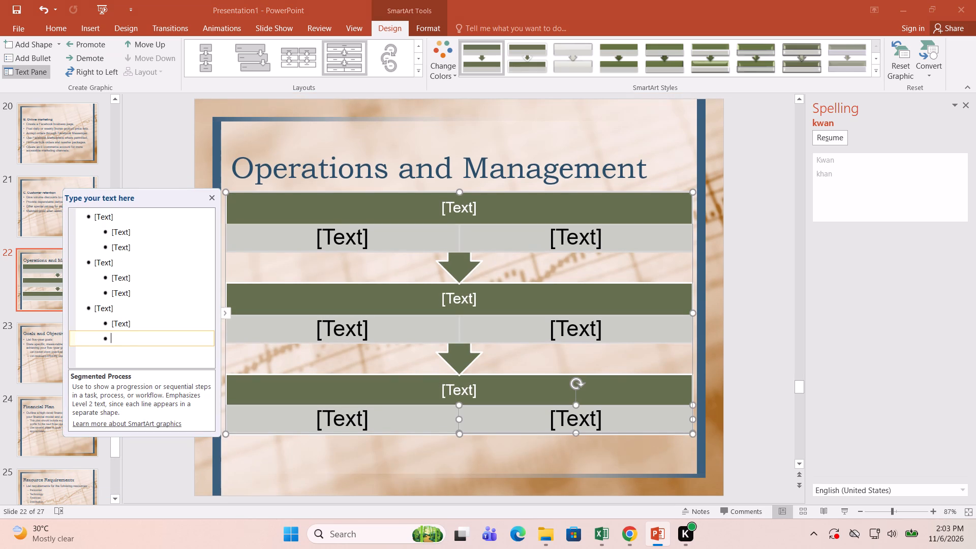
key("Return")
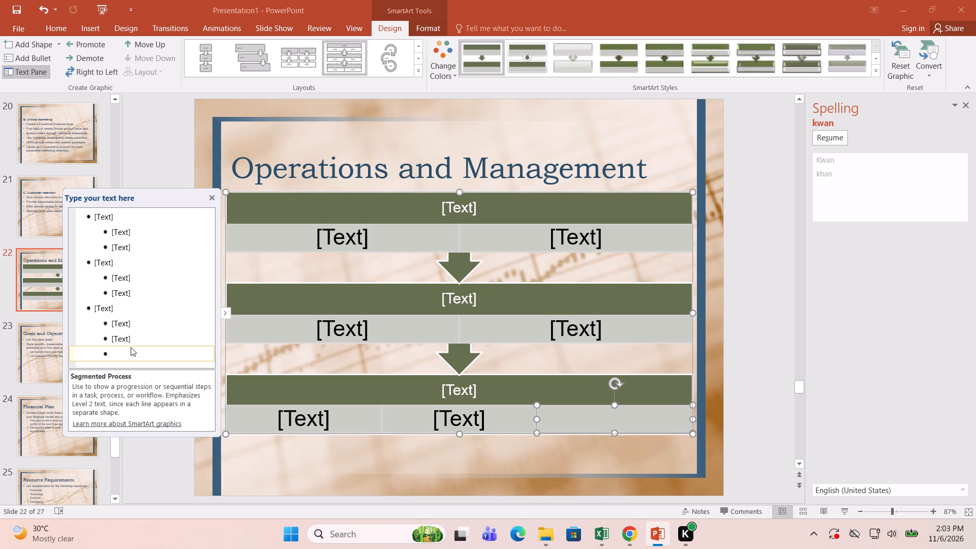
key("BackSpace")
key("BackSpace")
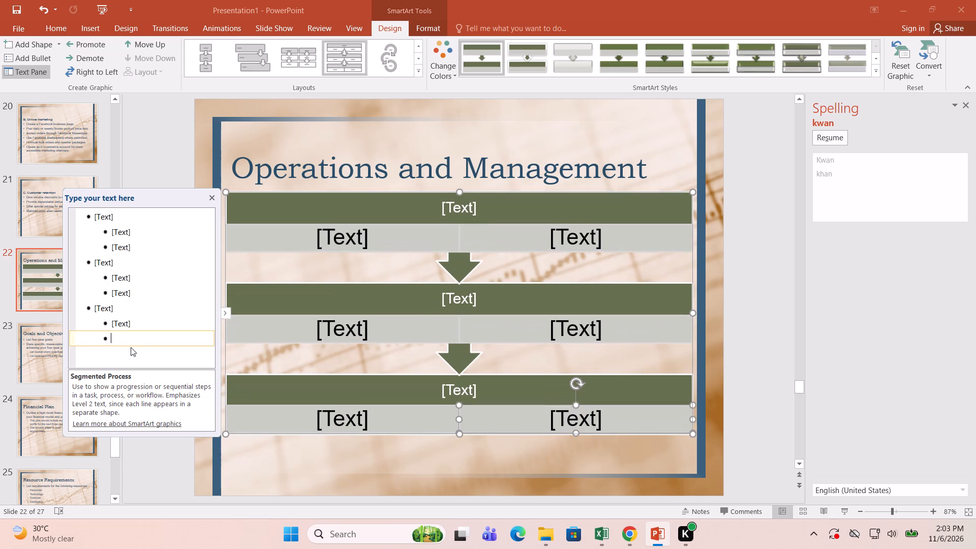
key("Return")
key("BackSpace")
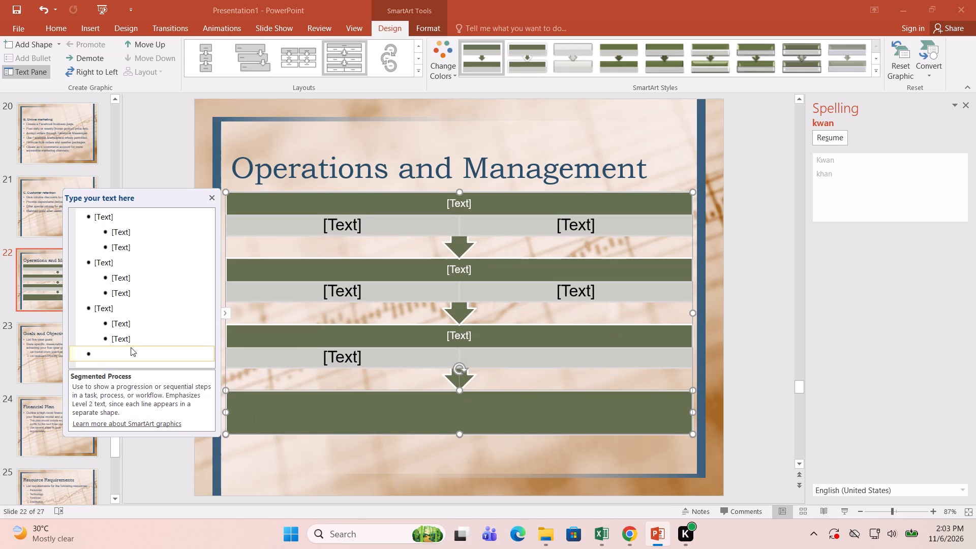
key("Return")
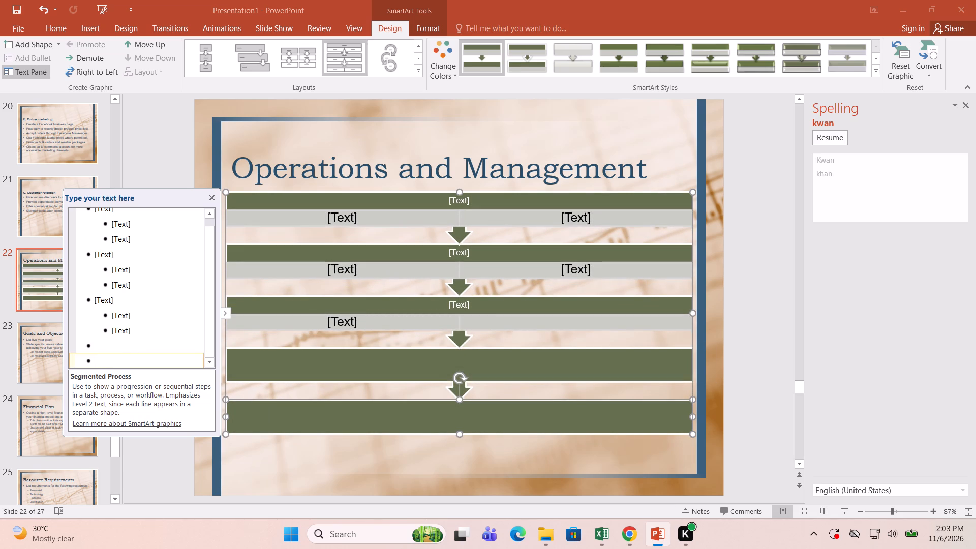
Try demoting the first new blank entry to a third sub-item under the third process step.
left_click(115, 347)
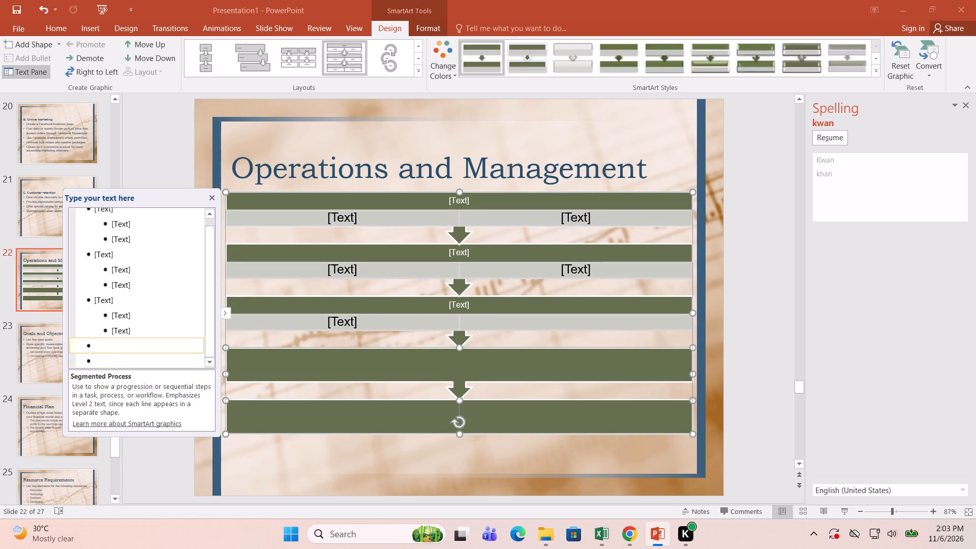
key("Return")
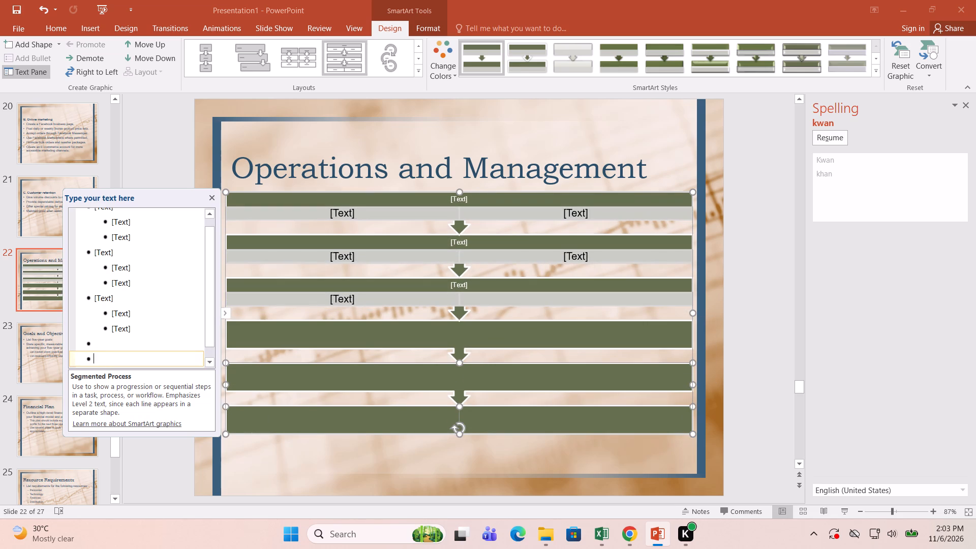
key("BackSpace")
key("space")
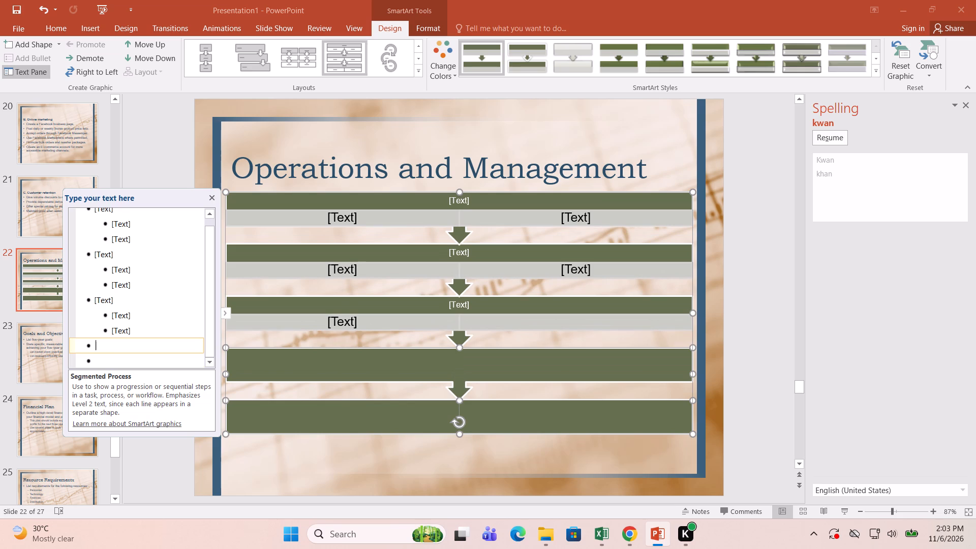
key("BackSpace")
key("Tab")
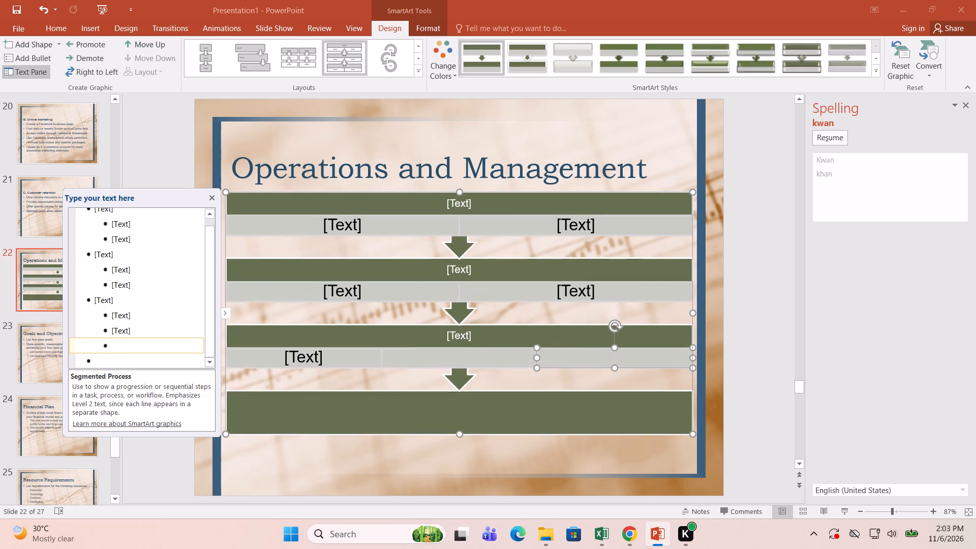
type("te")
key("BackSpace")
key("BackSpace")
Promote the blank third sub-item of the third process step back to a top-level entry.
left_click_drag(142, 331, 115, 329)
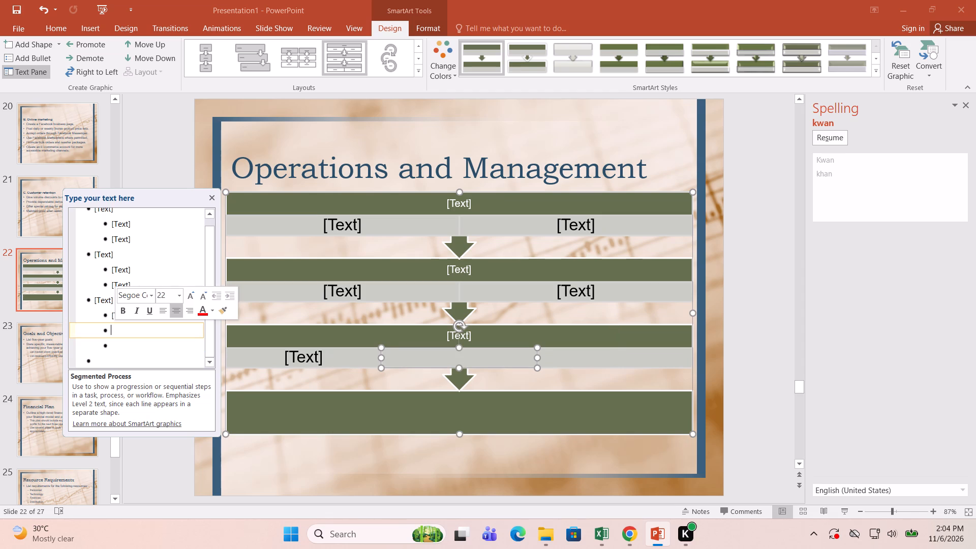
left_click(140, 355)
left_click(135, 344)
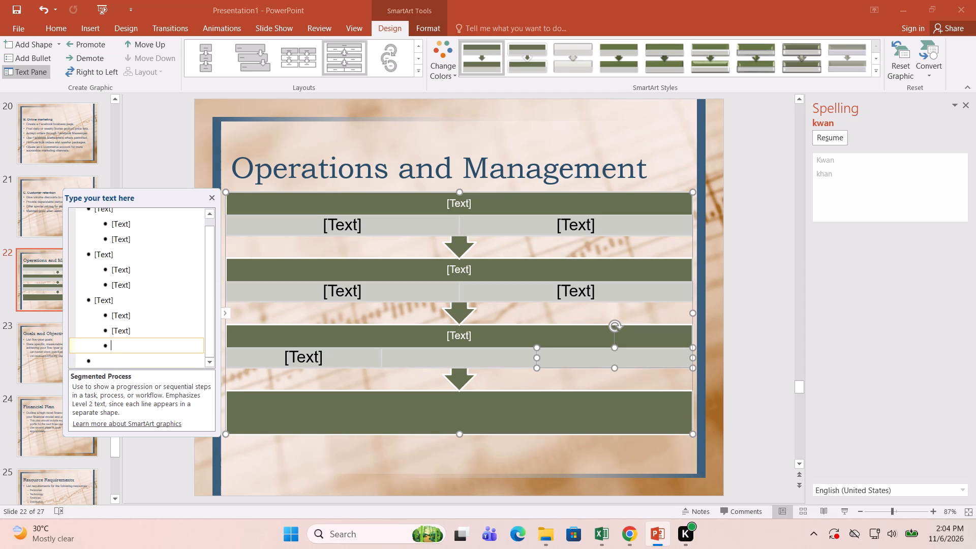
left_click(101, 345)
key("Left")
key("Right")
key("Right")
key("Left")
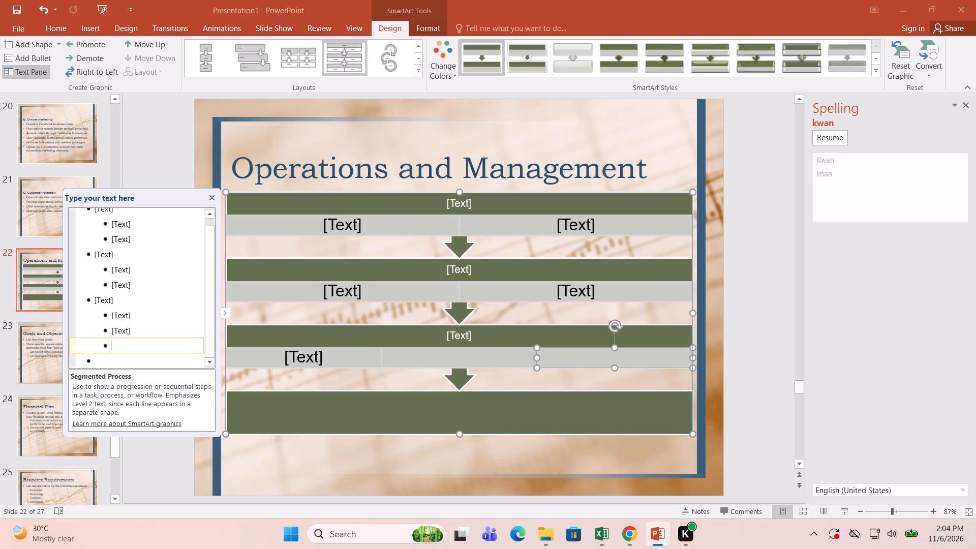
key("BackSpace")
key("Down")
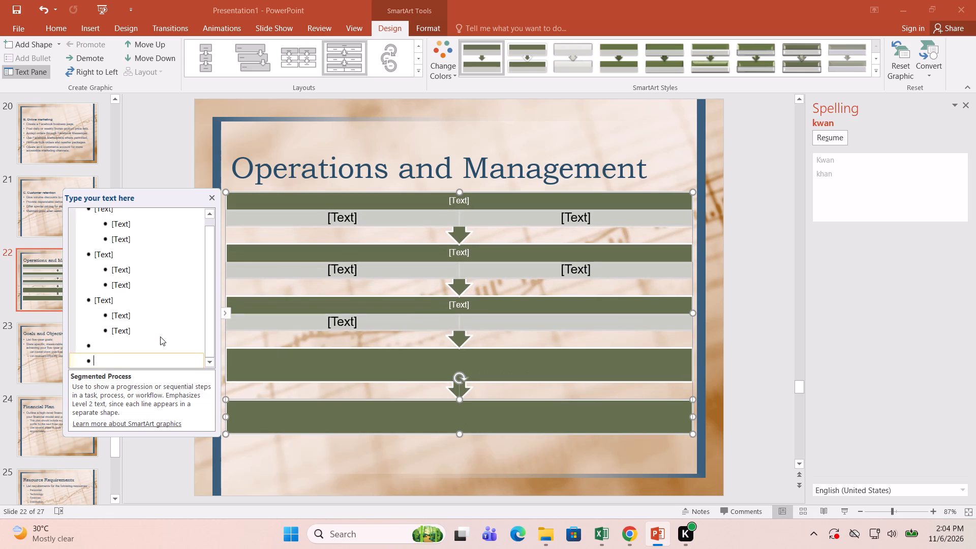
Give the fourth process step two blank sub-items by demoting the last blank entry and adding another below it.
key("Tab")
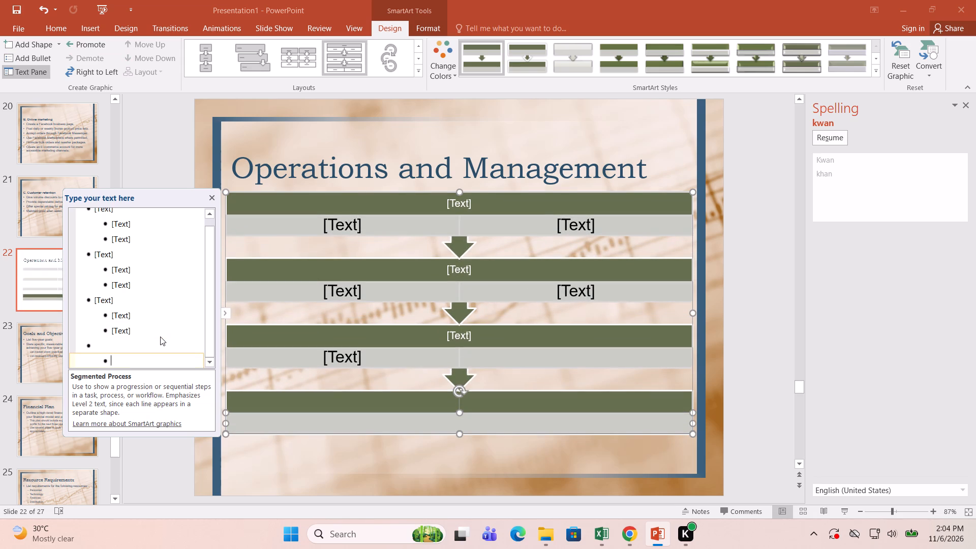
key("Down")
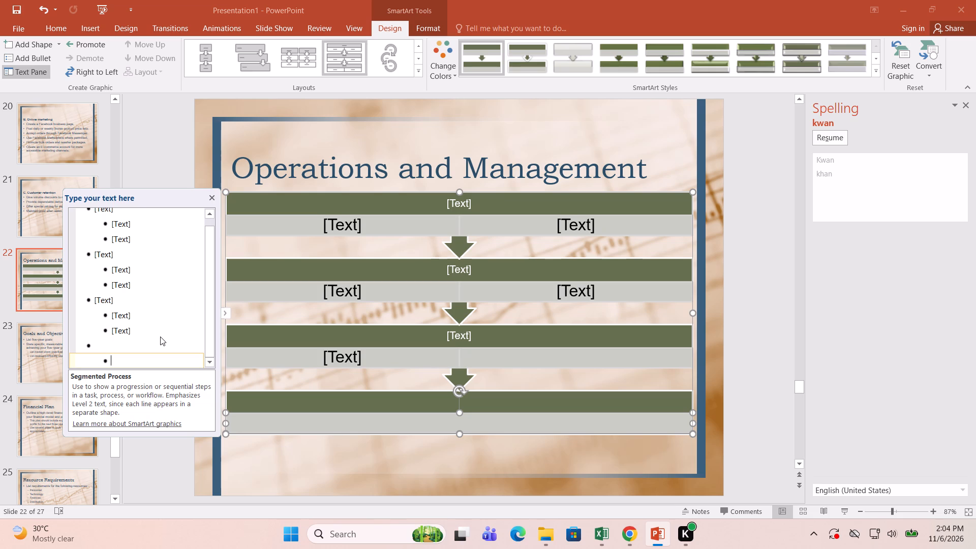
key("Return")
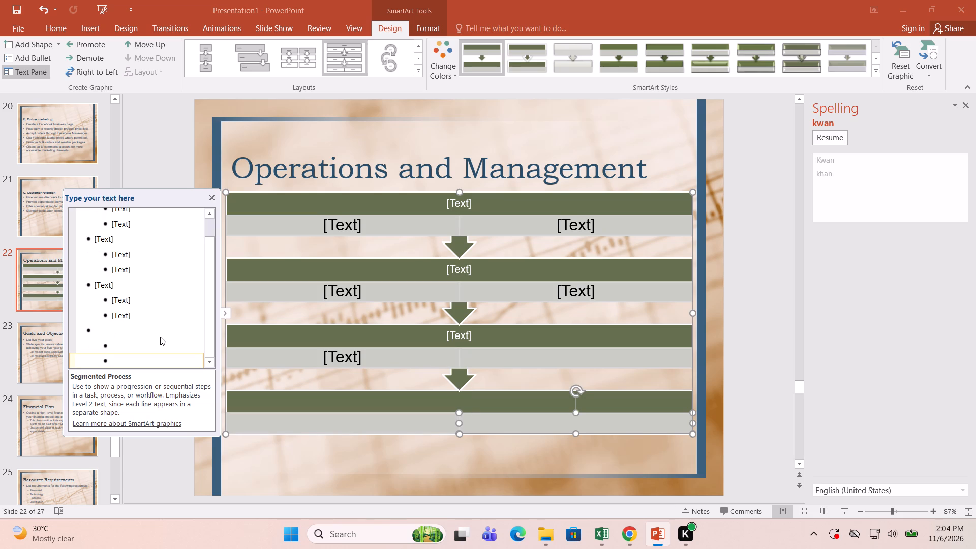
Promote the first process step's second sub-item to its own top-level step.
left_click_drag(207, 300, 205, 280)
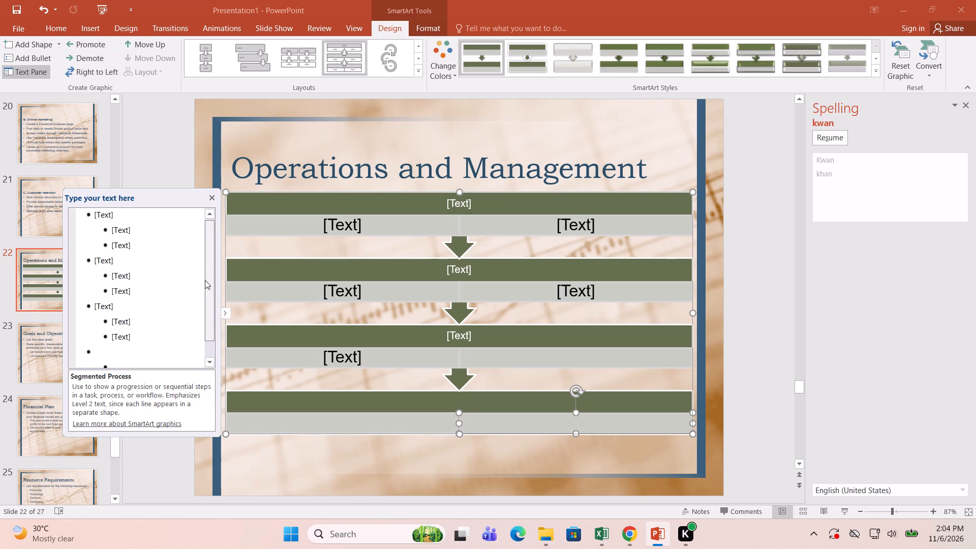
left_click_drag(205, 280, 195, 262)
left_click(125, 251)
key("BackSpace")
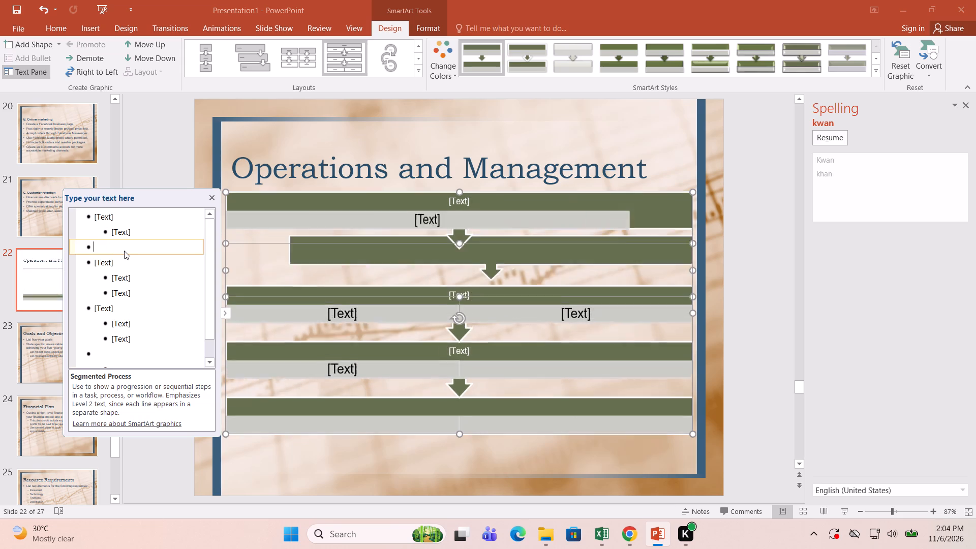
Remove one placeholder sub-item from each of the two process steps that follow the new blank top-level step.
left_click(135, 280)
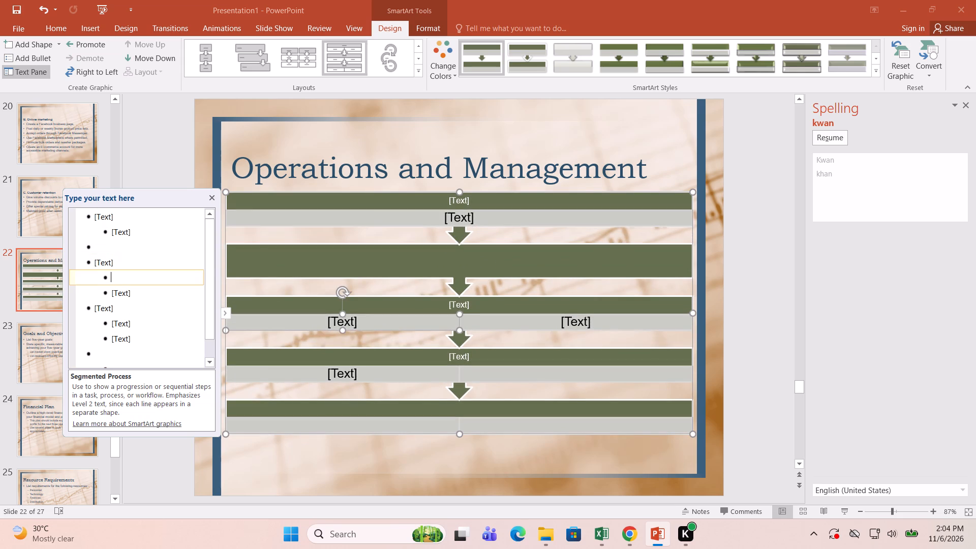
left_click(142, 295)
key("BackSpace")
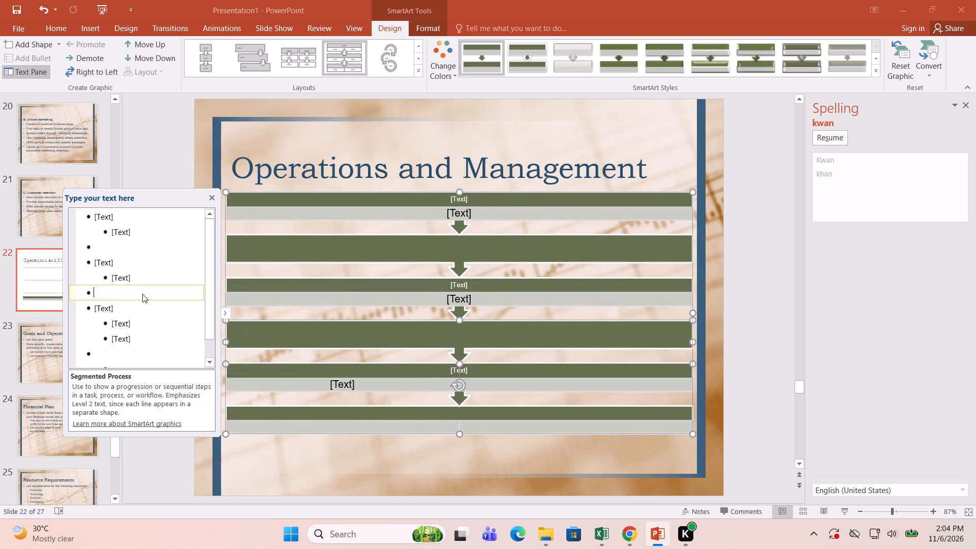
key("BackSpace")
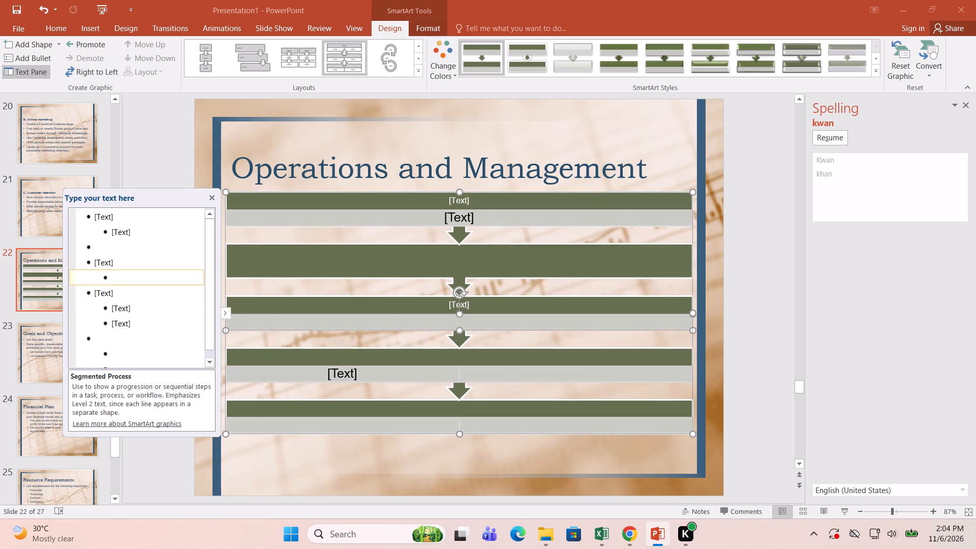
left_click(137, 307)
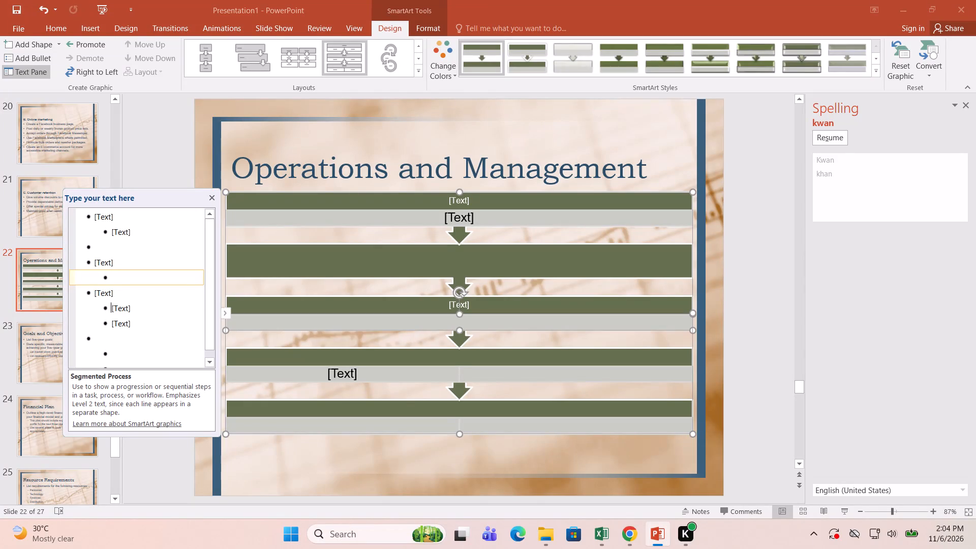
key("BackSpace")
key("BackSpace")
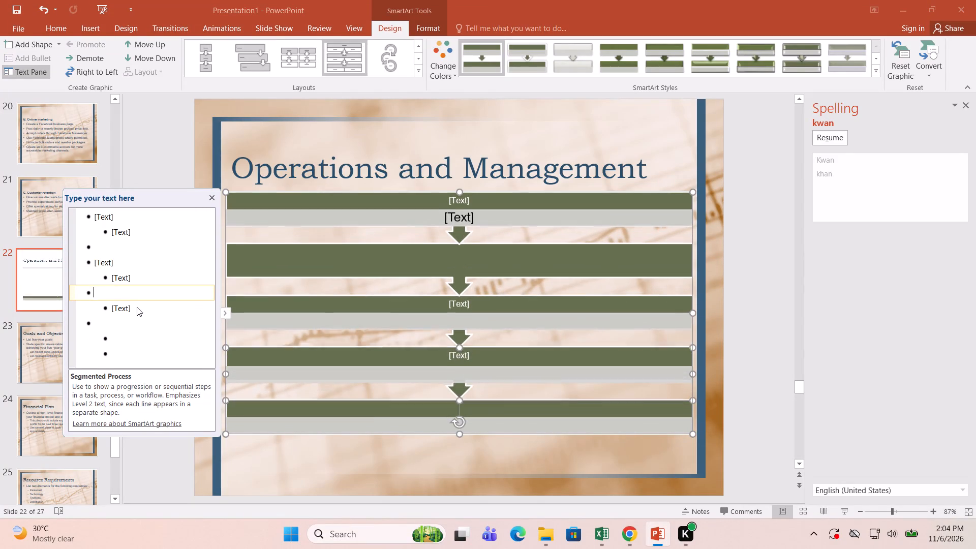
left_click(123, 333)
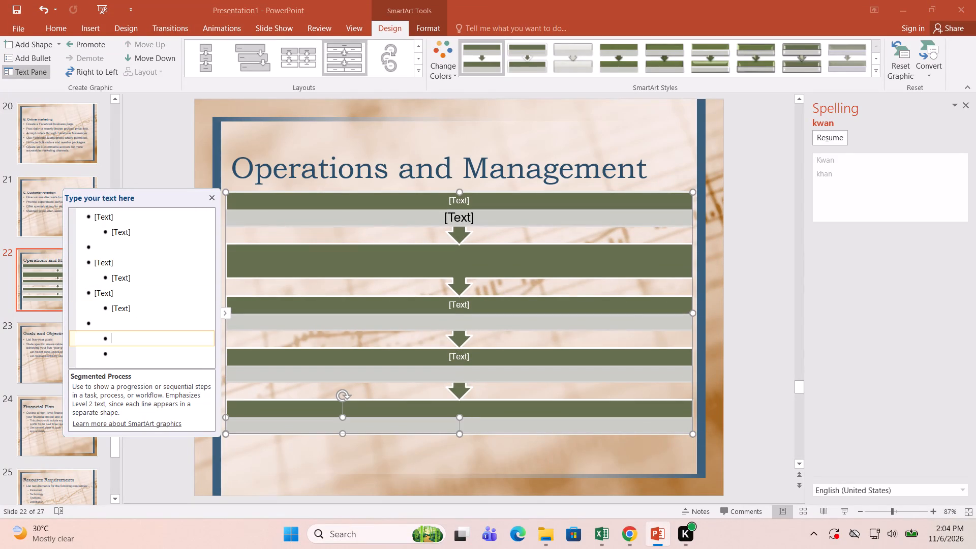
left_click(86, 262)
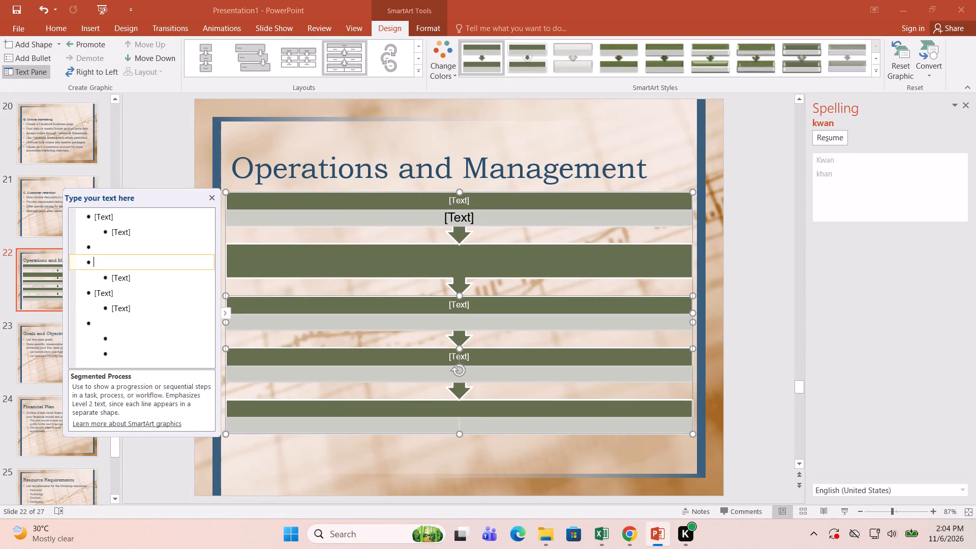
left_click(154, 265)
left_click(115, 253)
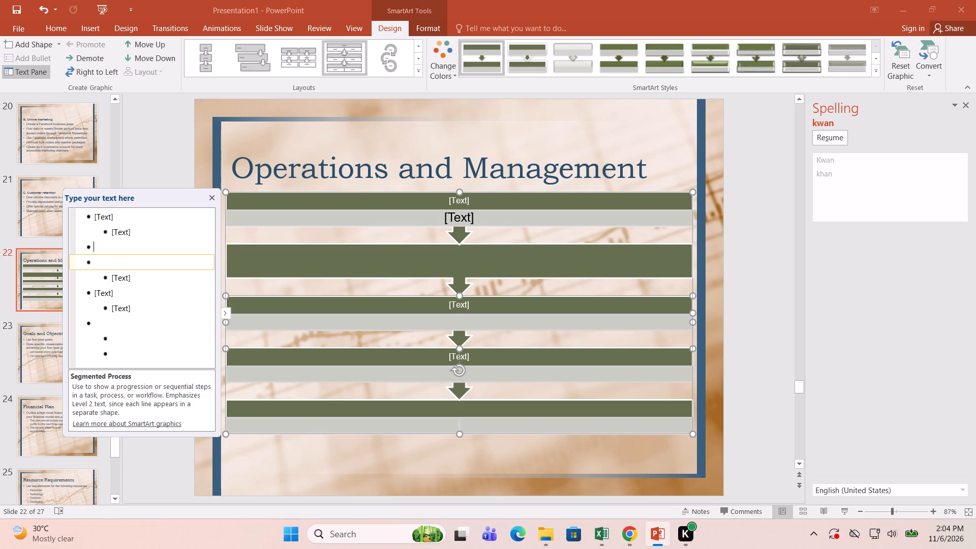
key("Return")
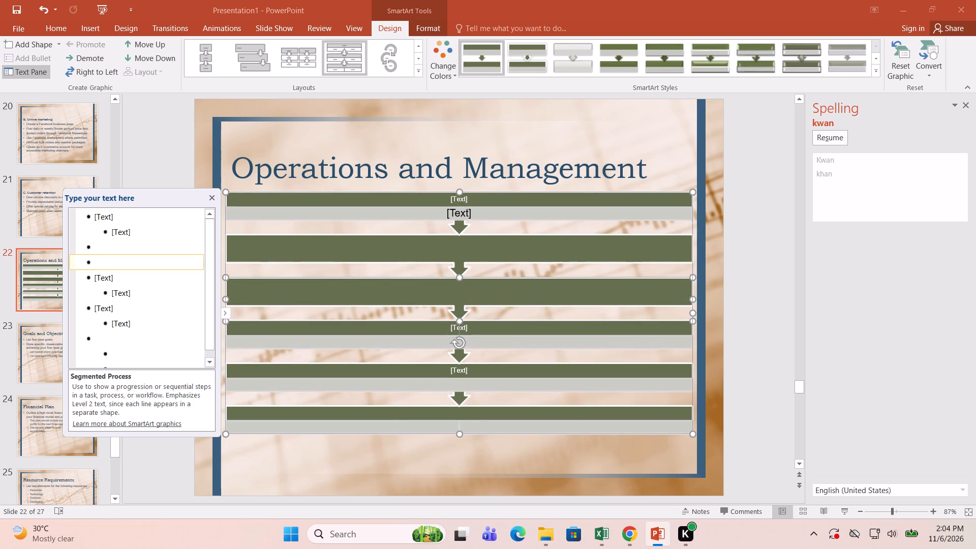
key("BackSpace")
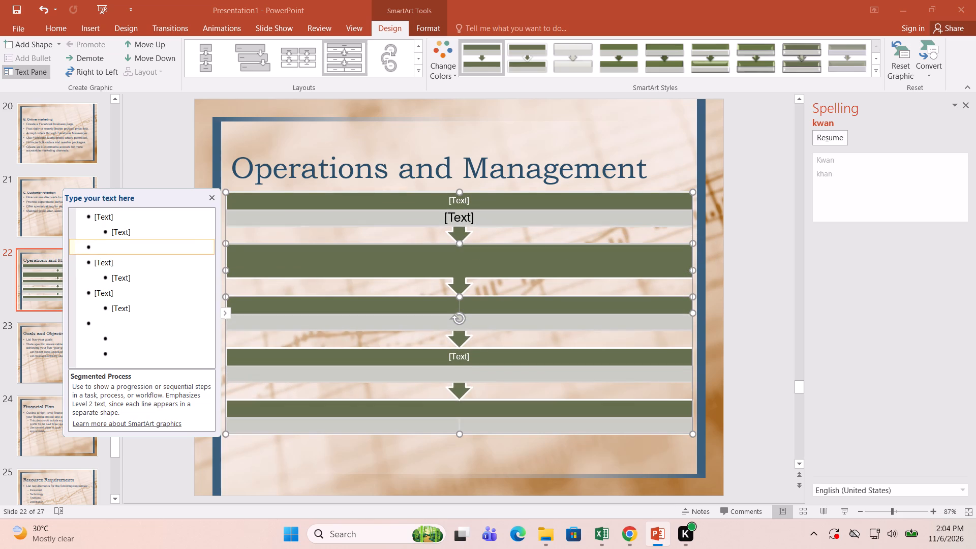
Demote the entry below the blank second step to its sub-item, and promote the sub-item after it to a top-level step.
key("Down")
key("Tab")
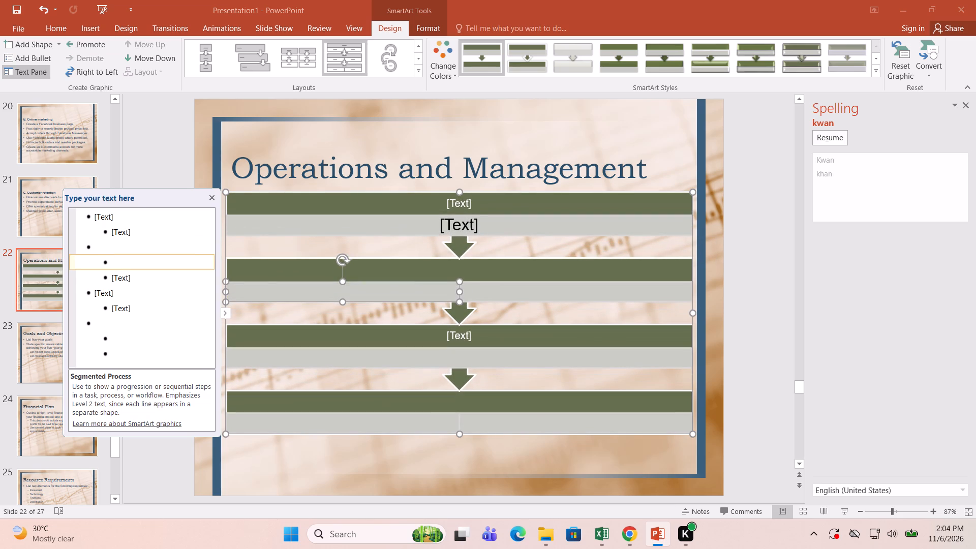
key("Down")
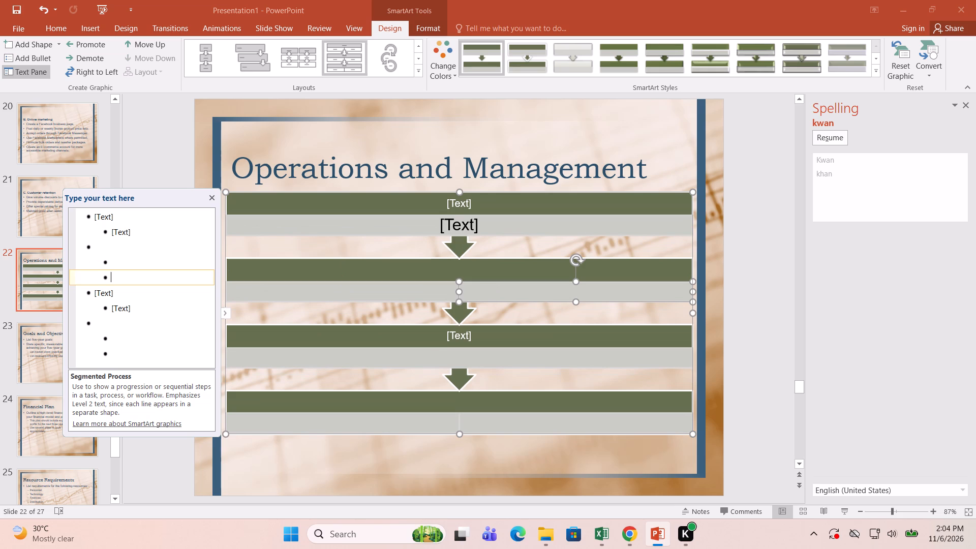
key("BackSpace")
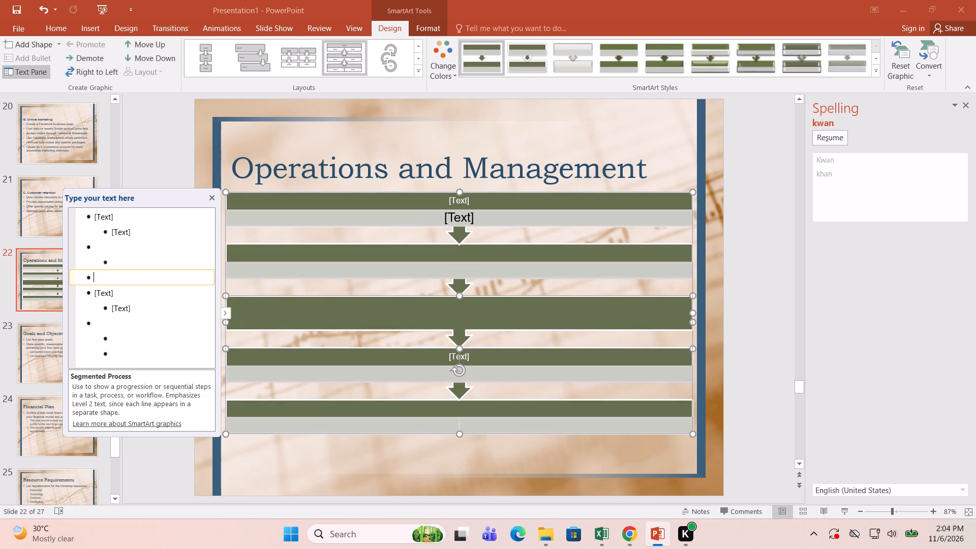
Remove the blank top-level step below the second process step's sub-item.
key("BackSpace")
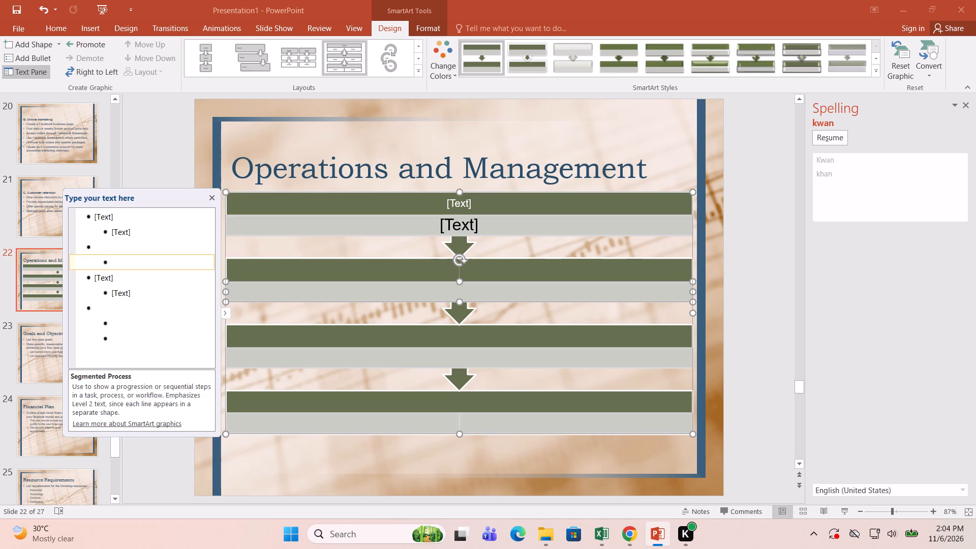
Promote the last blank sub-item to its own top-level process step and add one blank sub-item beneath it.
left_click(126, 324)
left_click(126, 338)
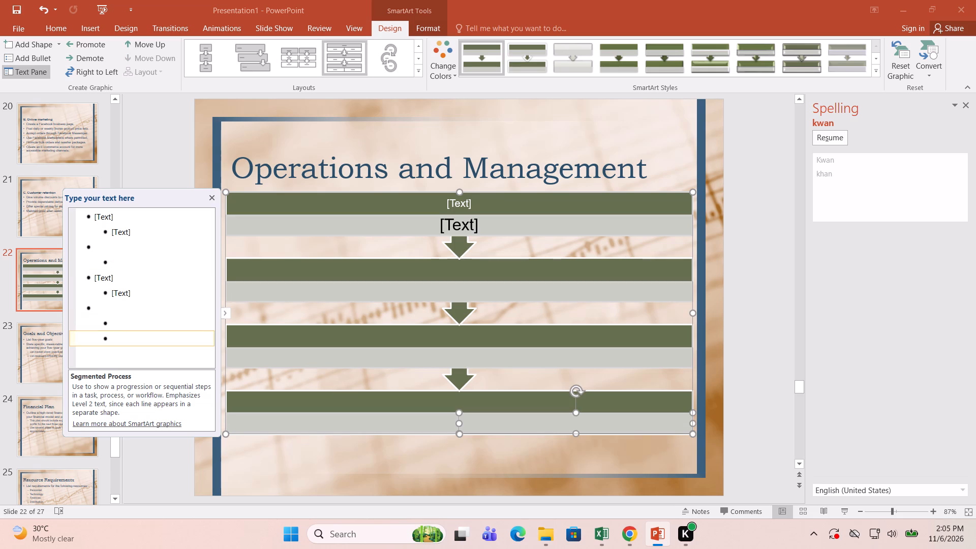
key("BackSpace")
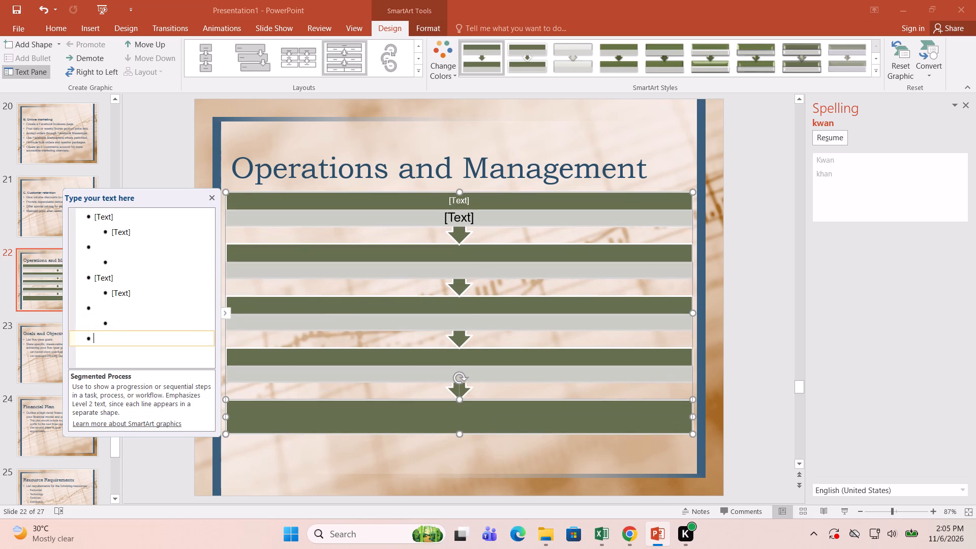
key("Right")
key("Return")
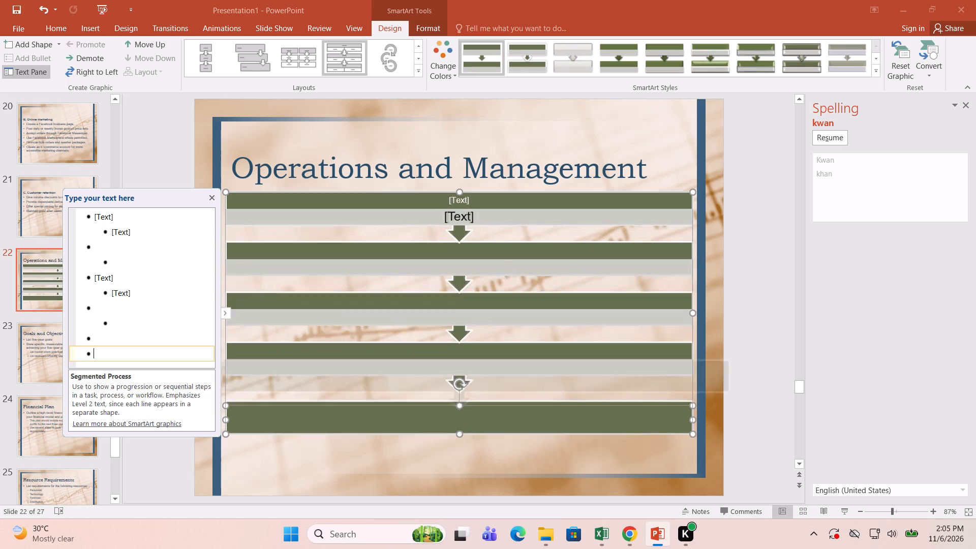
key("Left")
key("Down")
key("Tab")
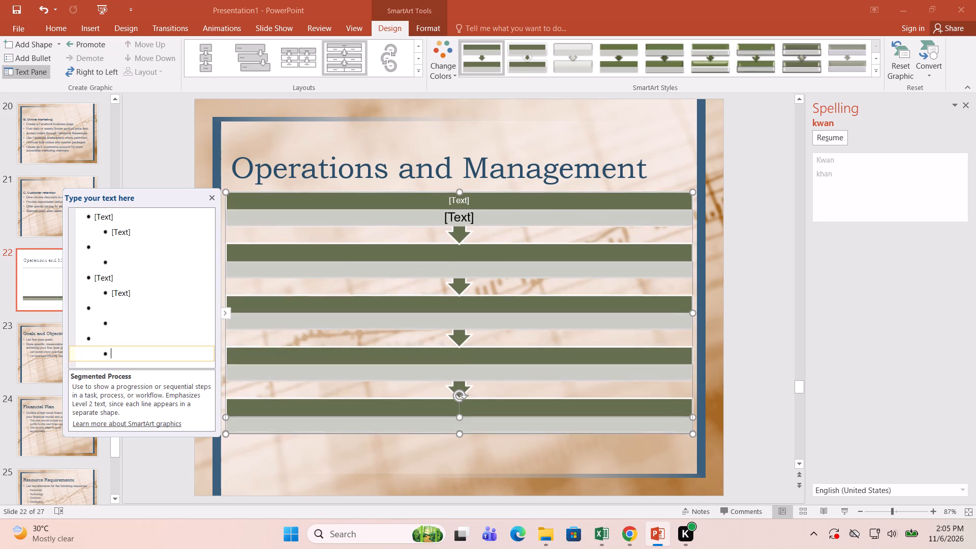
Enter SUPPLIERS as the first process step's heading.
left_click(165, 226)
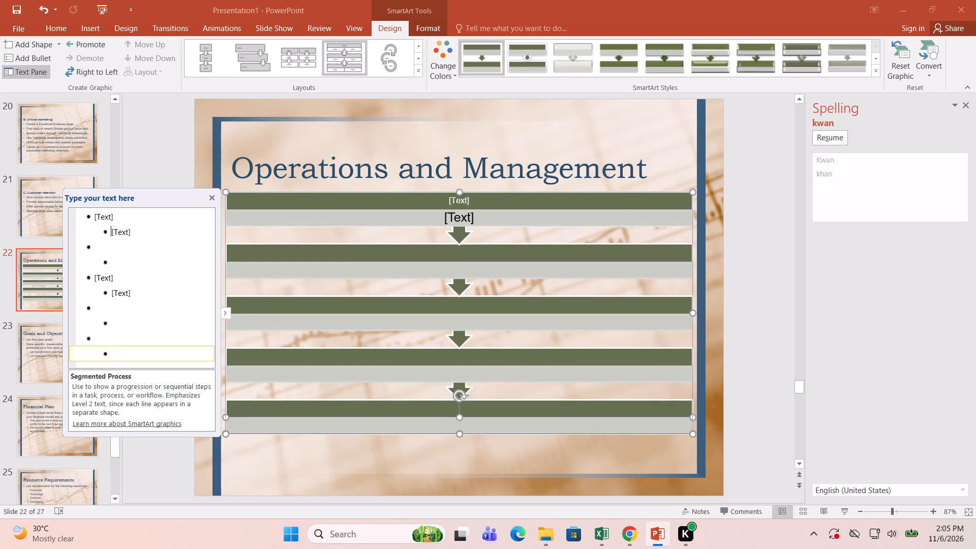
scroll(164, 290, "up", 2)
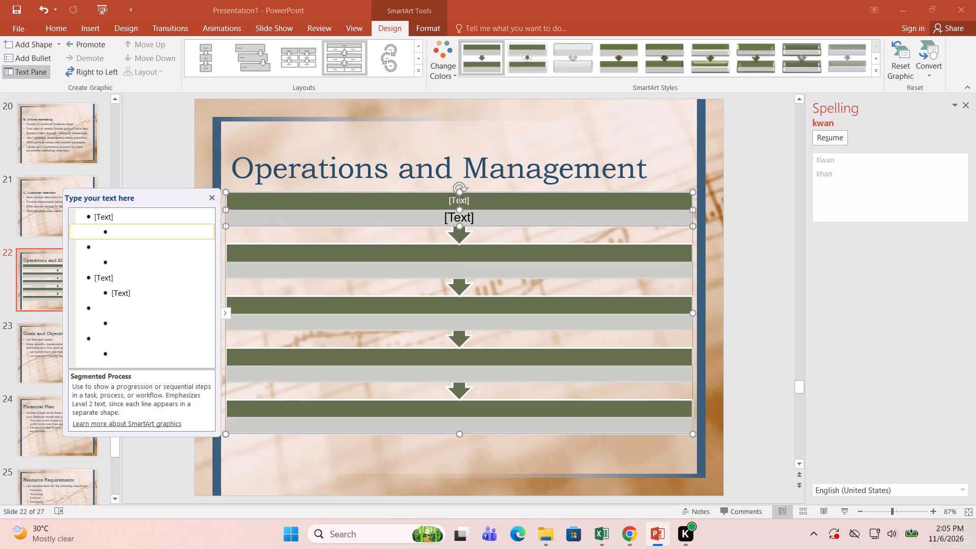
left_click(123, 218)
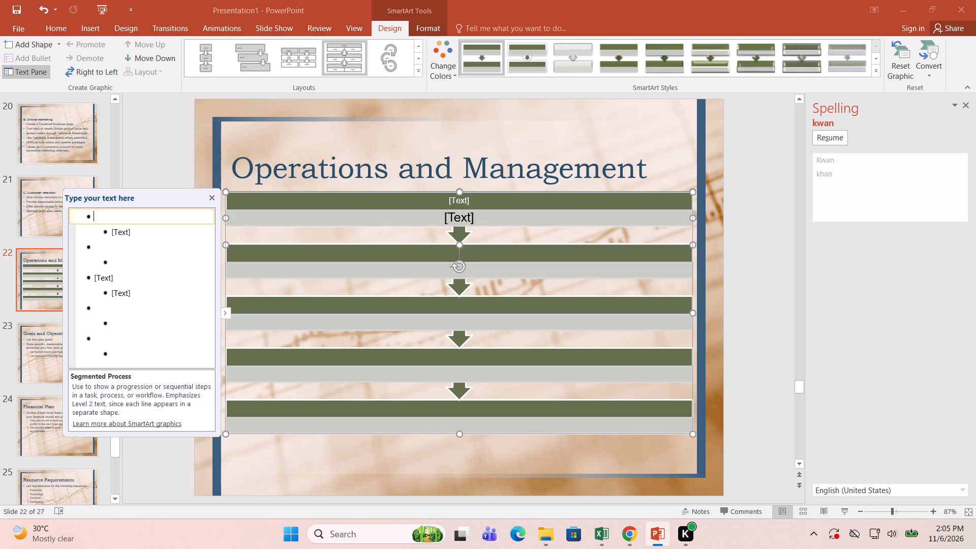
key("s")
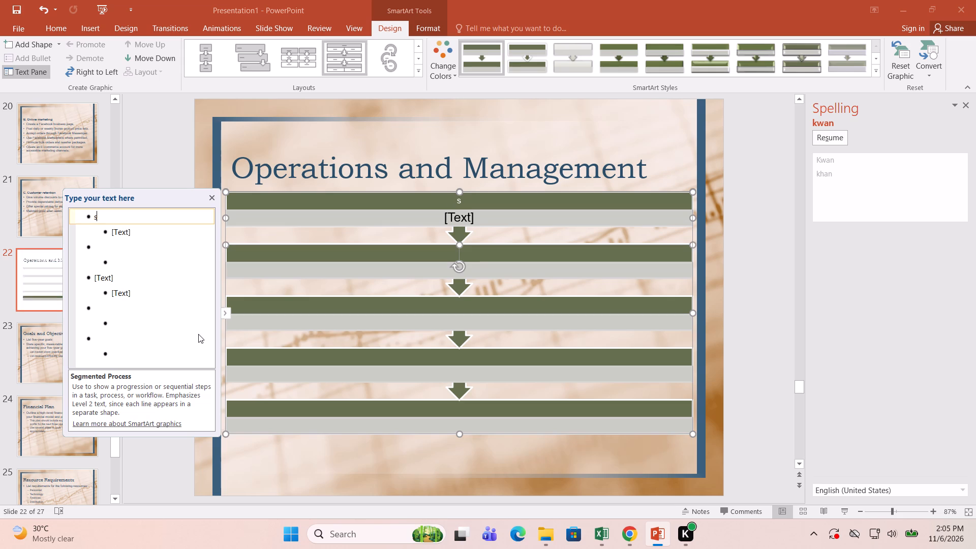
key("BackSpace")
type("SU")
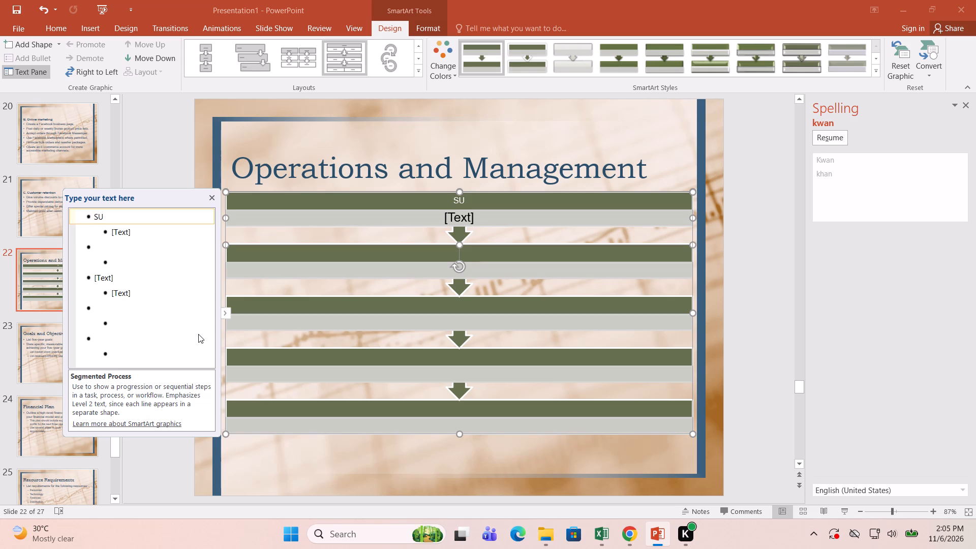
type("PPLIERS")
Set the SUPPLIERS heading's font size to 20.
left_click_drag(131, 218, 108, 216)
left_click_drag(108, 216, 69, 218)
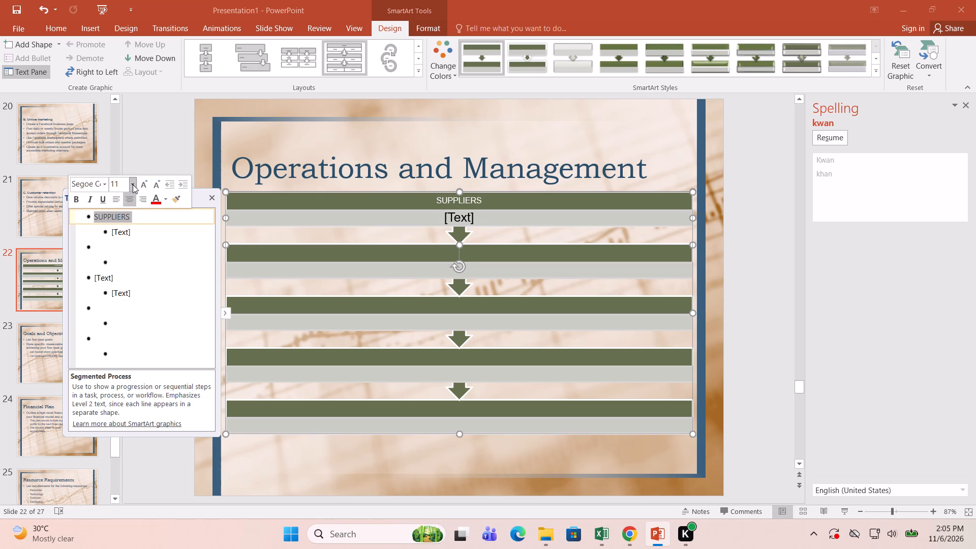
left_click(133, 184)
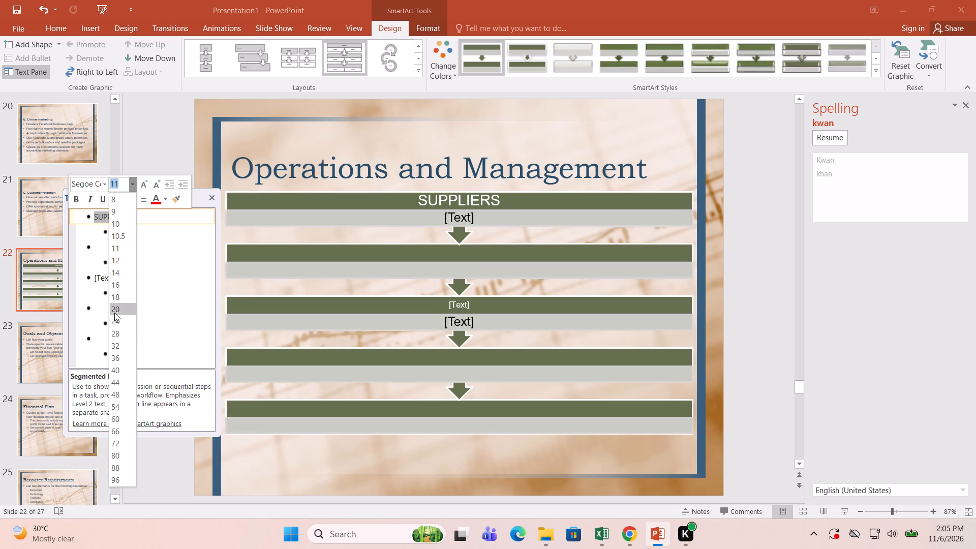
left_click(114, 313)
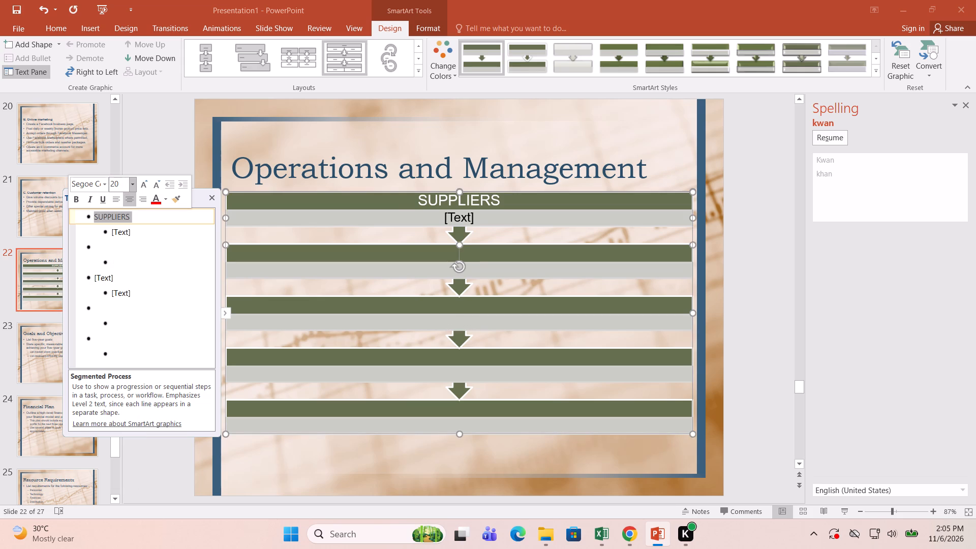
Enter "Frozen meat, poultry, seafood and processed food manufacturers" as the sub-item under SUPPLIERS.
left_click(128, 235)
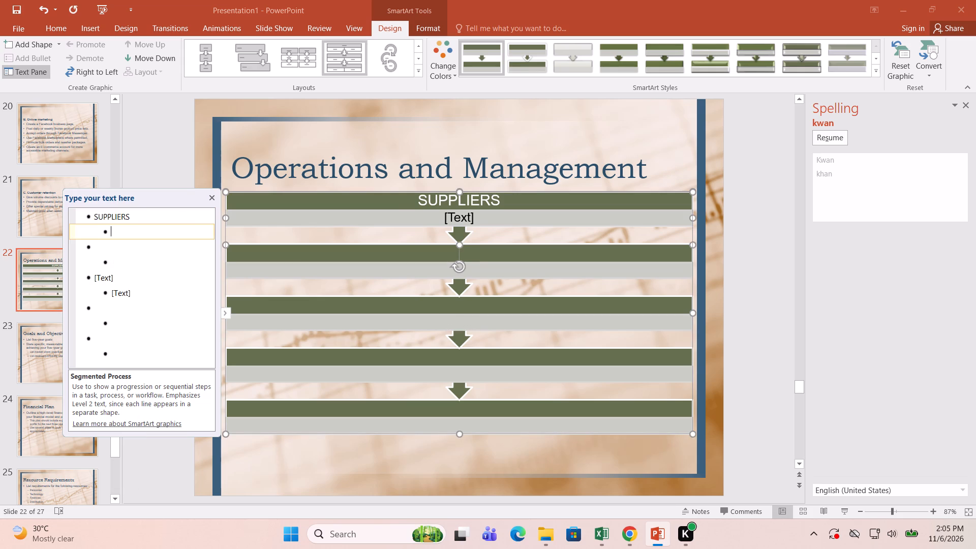
type("FR")
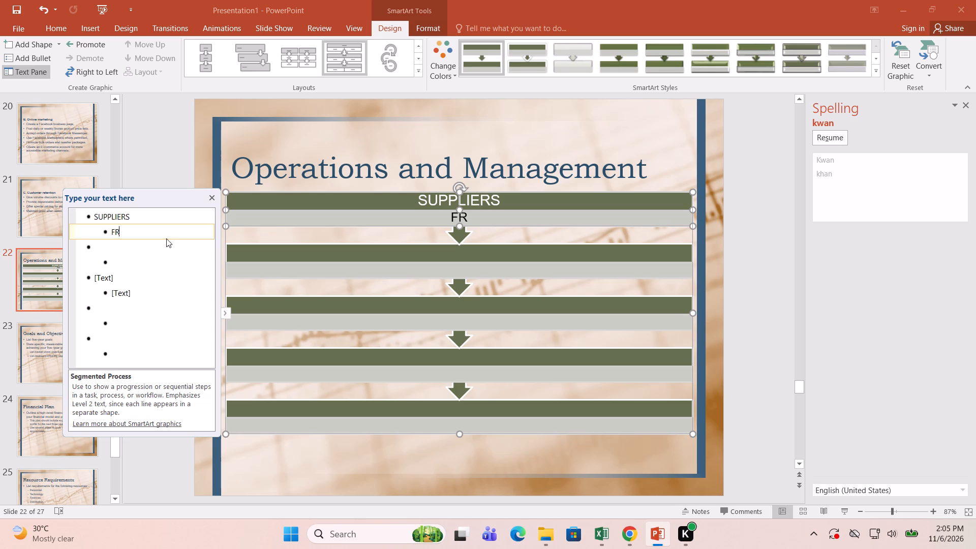
key("BackSpace")
key("r")
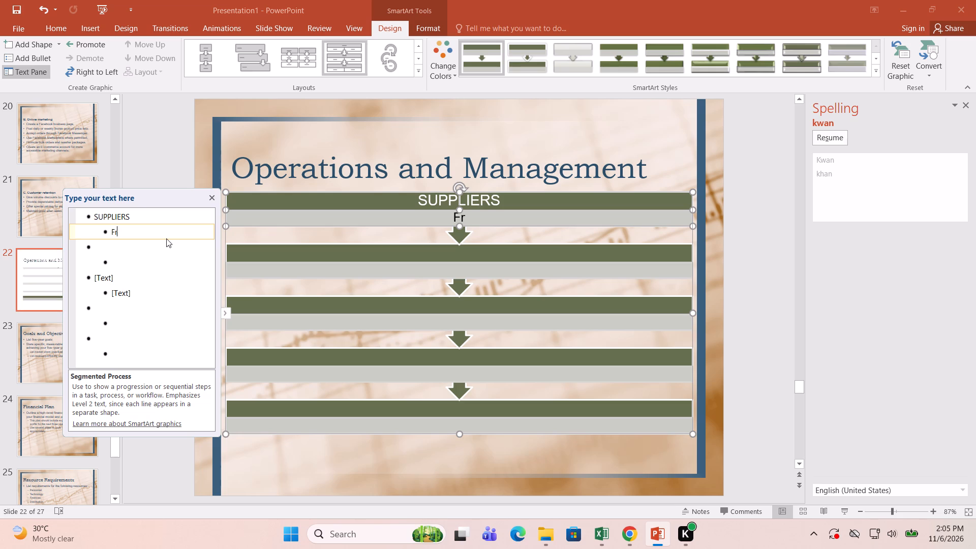
key("o")
type("en")
key("BackSpace")
key("BackSpace")
type("zen")
key("space")
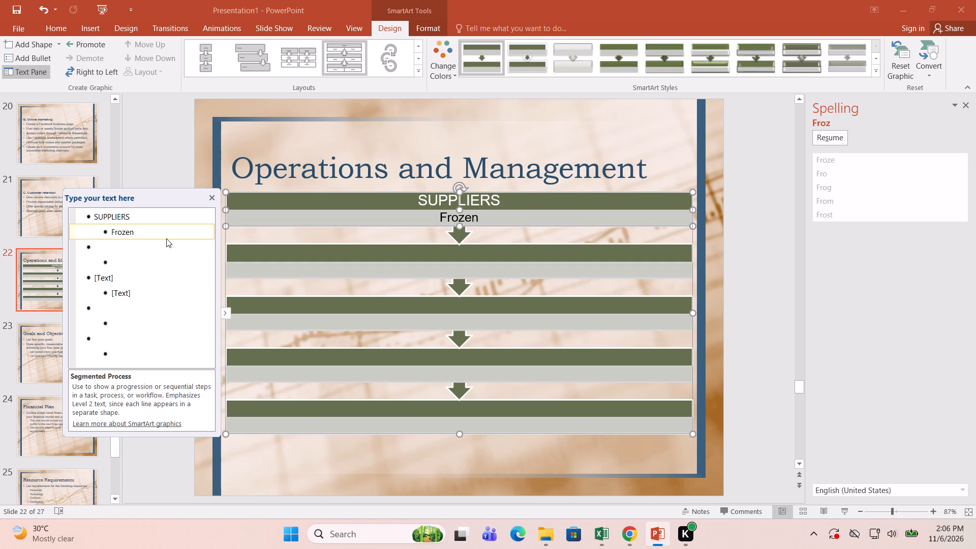
type("meat,")
key("space")
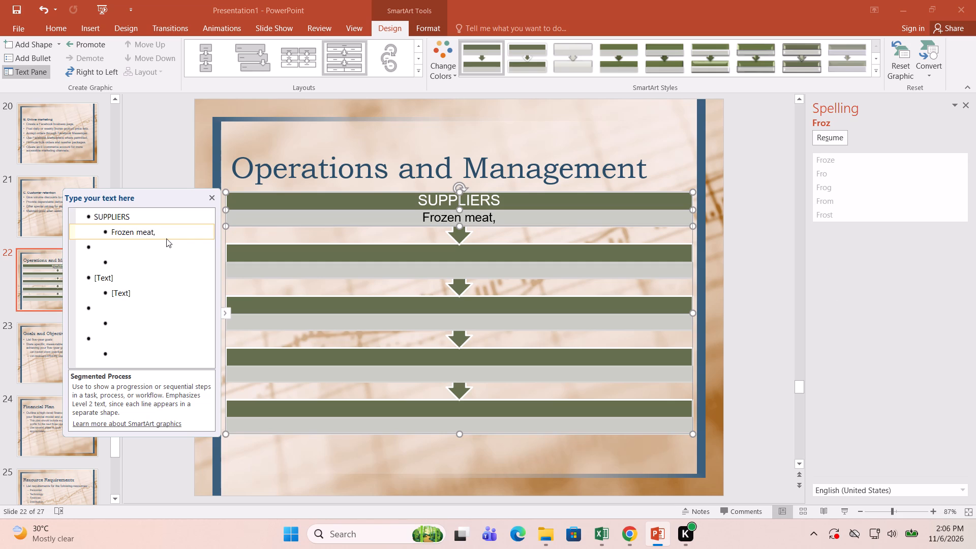
type("poultry")
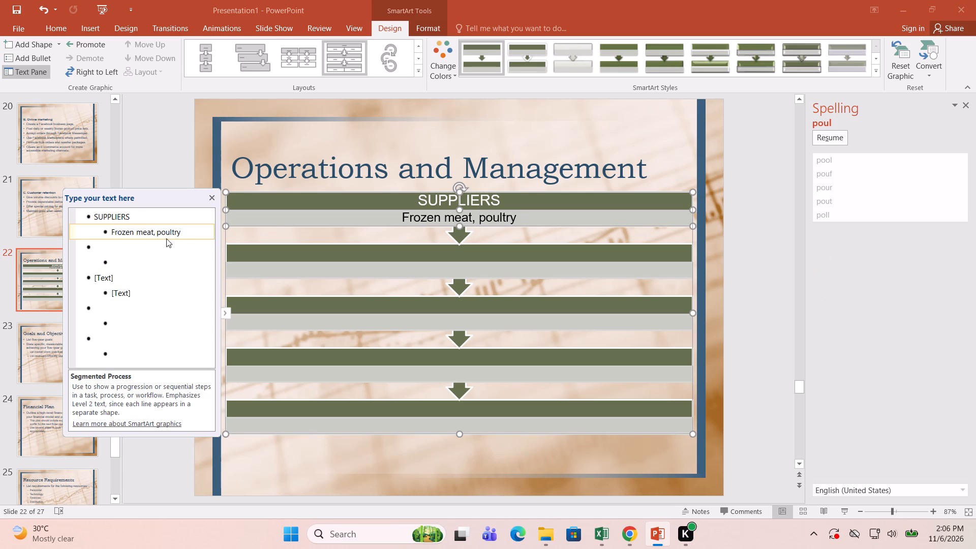
type(", seafood")
key("space")
type("and processe")
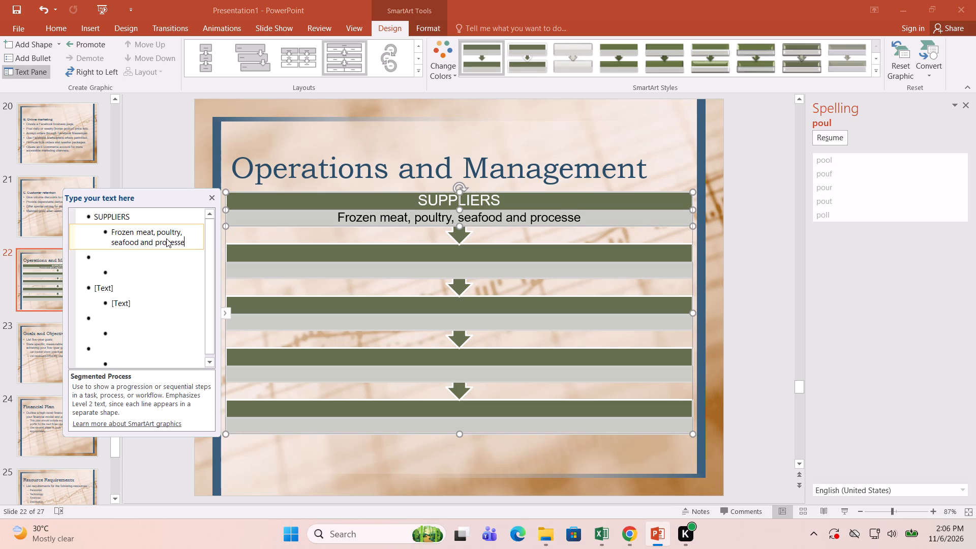
key("d")
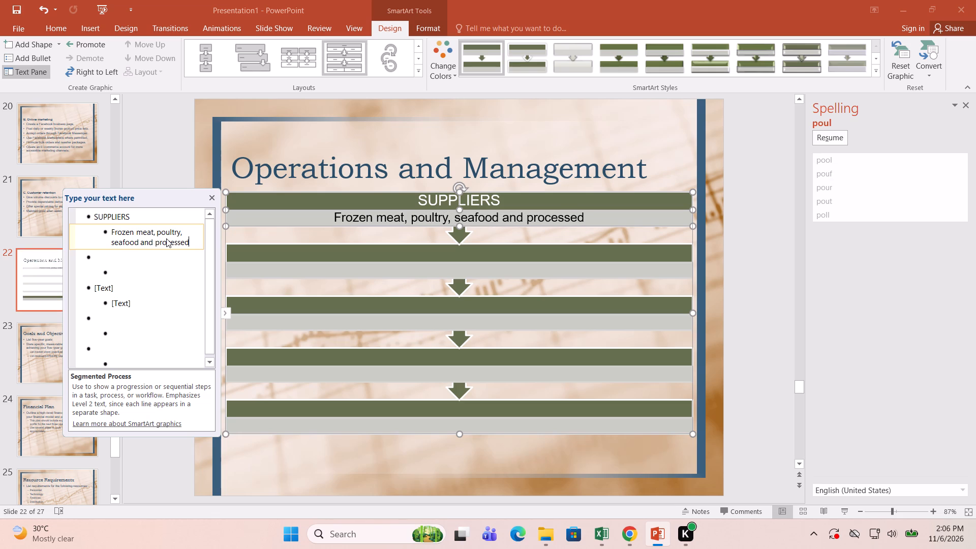
key("space")
type("food manufacturers")
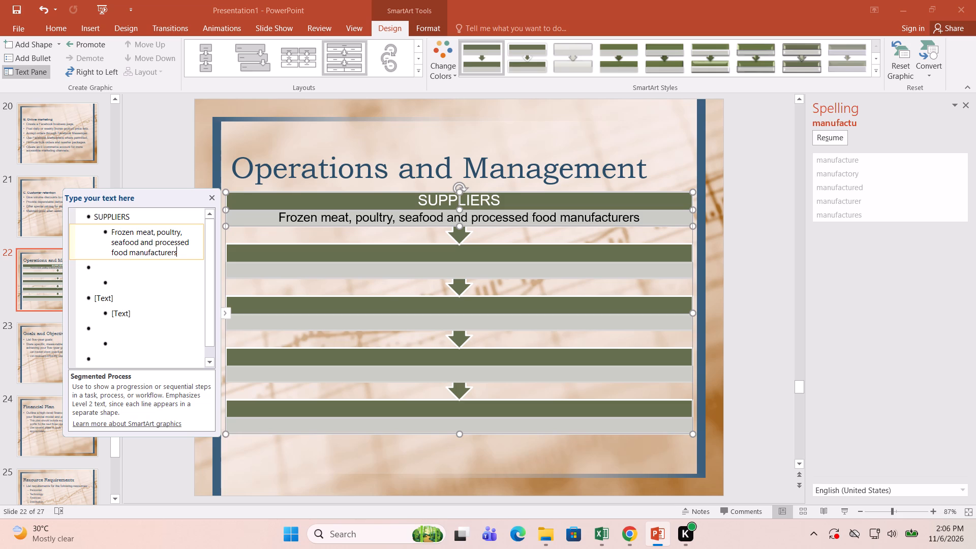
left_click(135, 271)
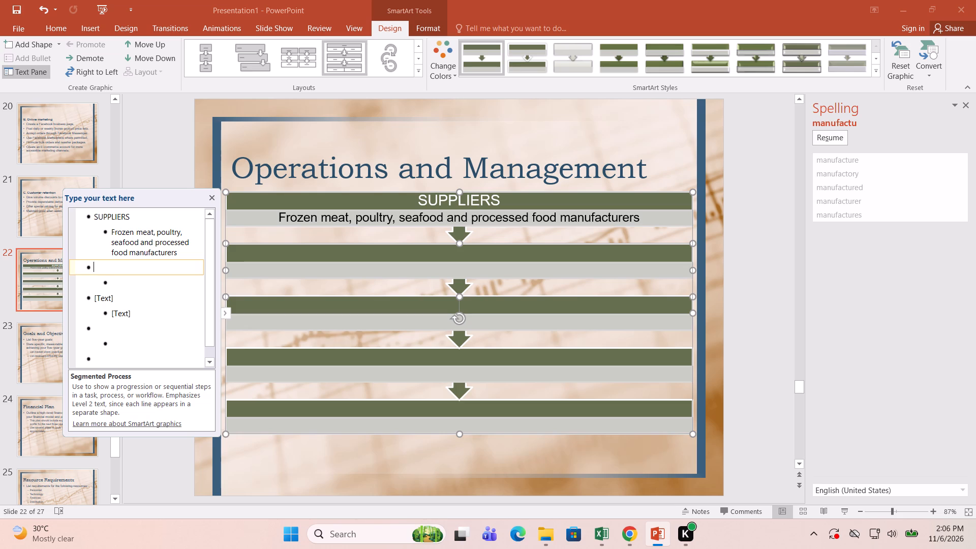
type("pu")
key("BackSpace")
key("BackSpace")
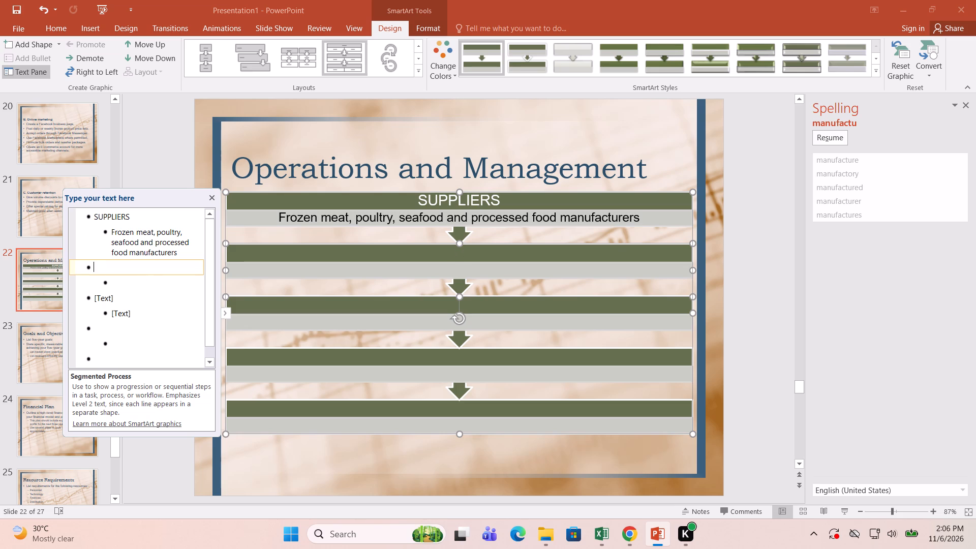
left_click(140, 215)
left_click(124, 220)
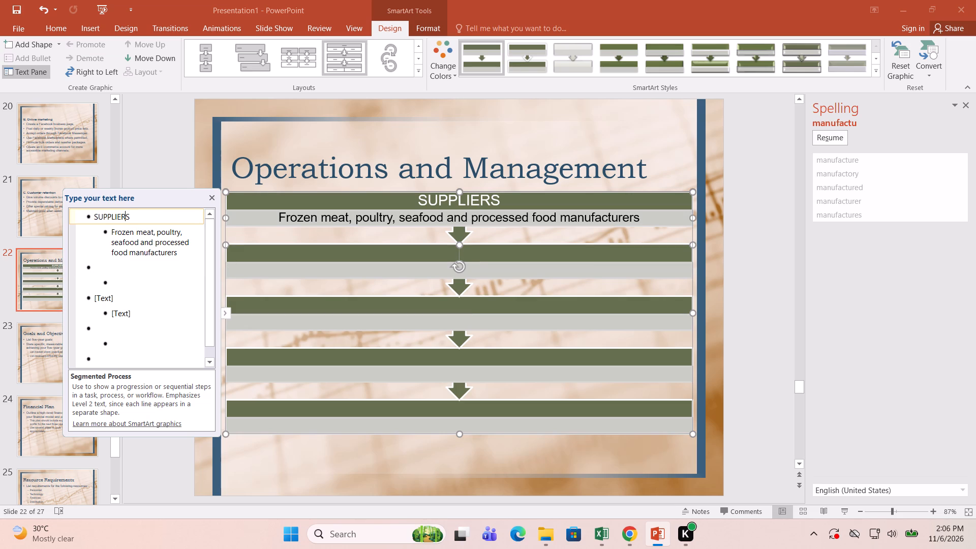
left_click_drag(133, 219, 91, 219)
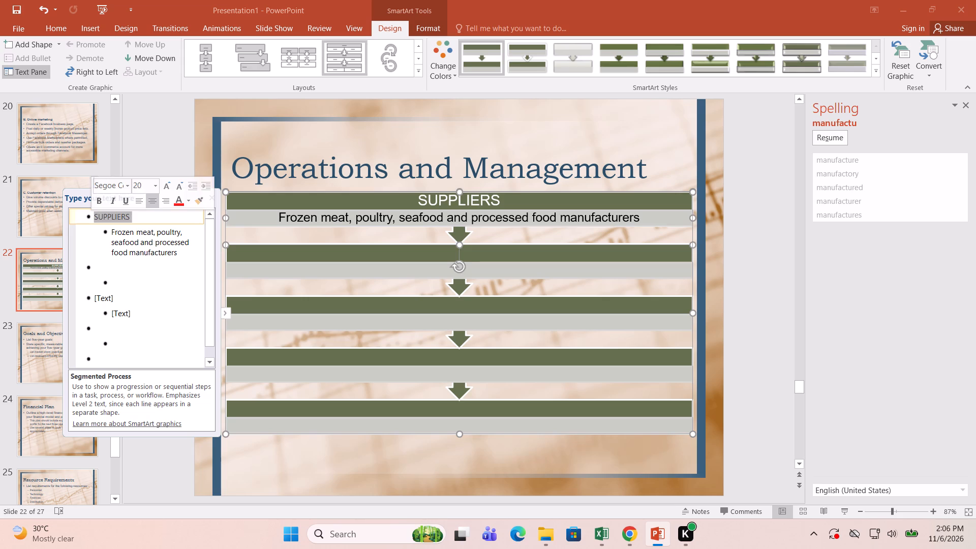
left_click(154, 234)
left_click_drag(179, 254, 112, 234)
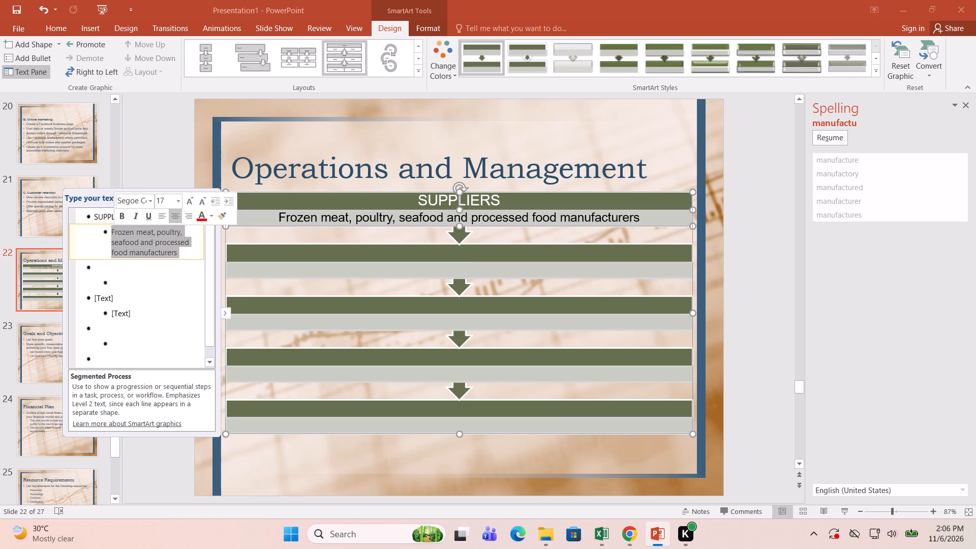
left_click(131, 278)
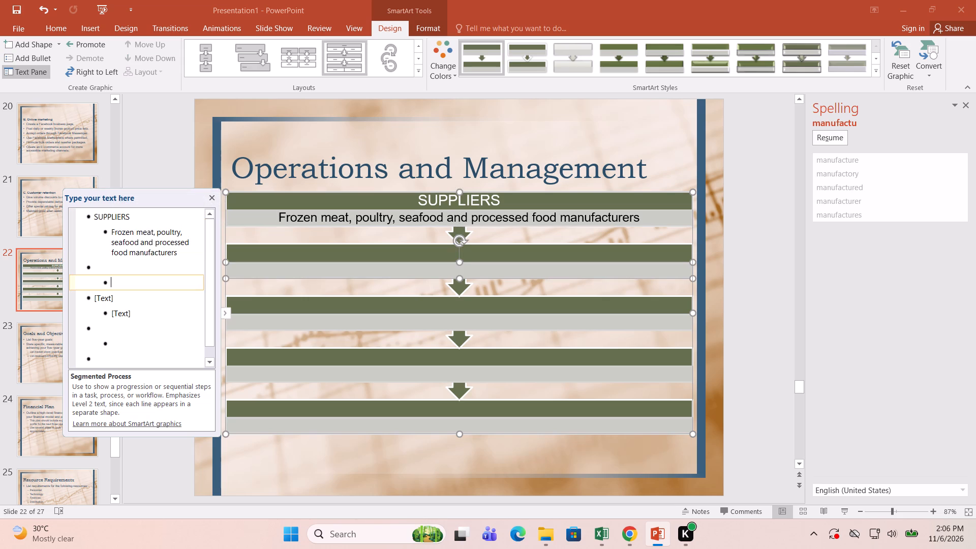
Enter PURCHASING AND QUALITY INSPECTION as the second process step's heading.
left_click(123, 267)
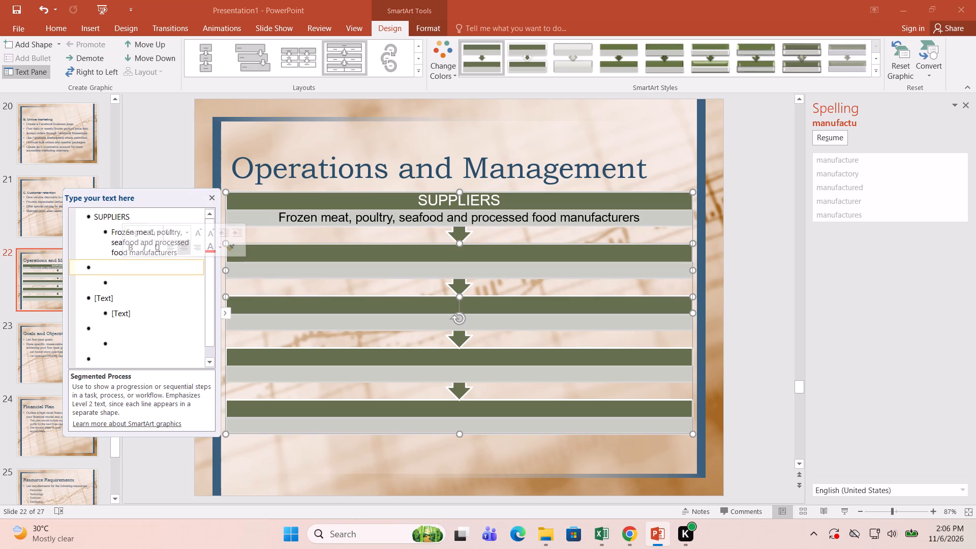
key("p")
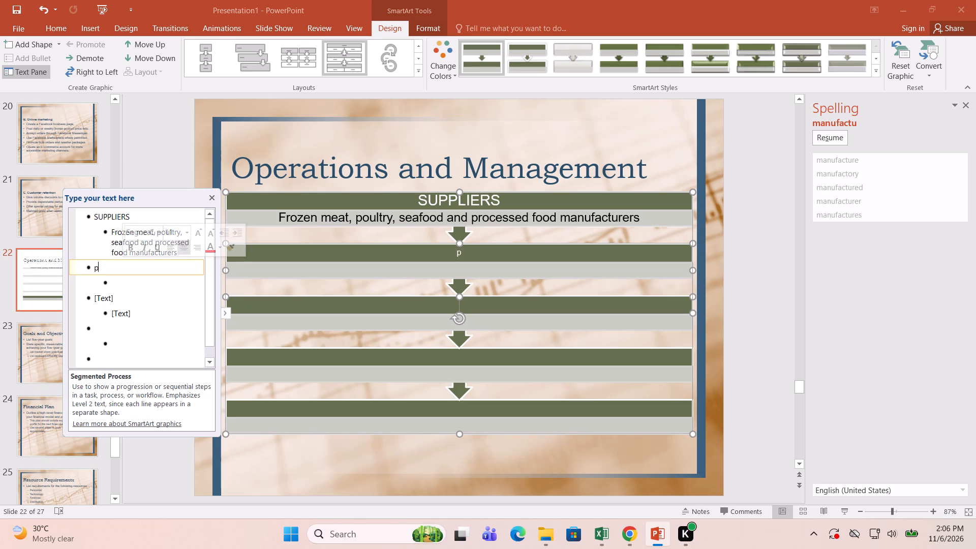
key("BackSpace")
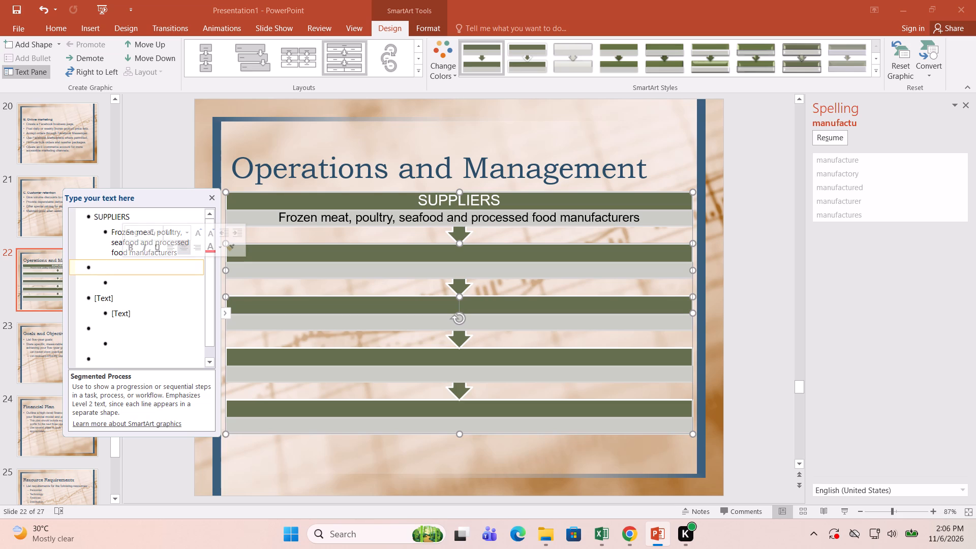
type("PIR")
key("BackSpace")
key("BackSpace")
type("URCHASING")
key("space")
type("AND QUALITY")
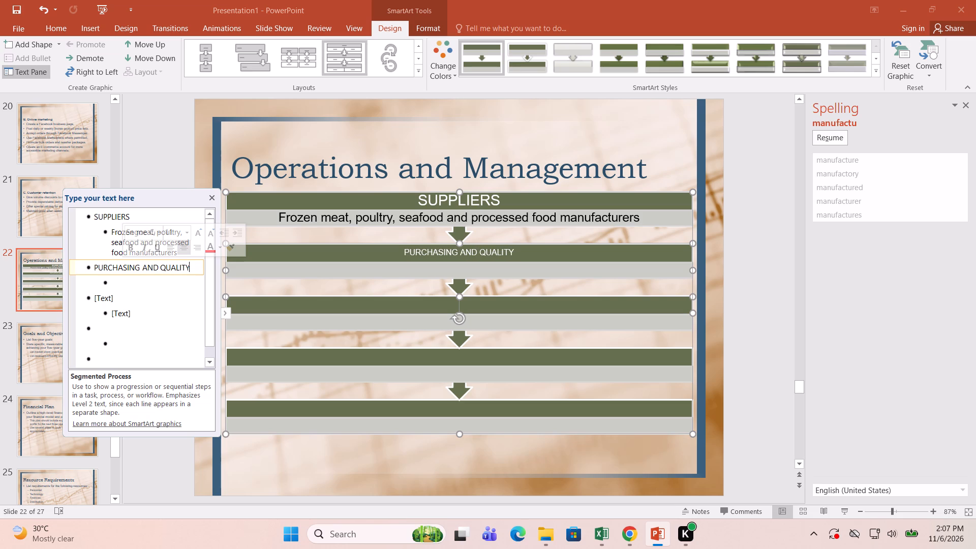
key("space")
type("INSPECTION")
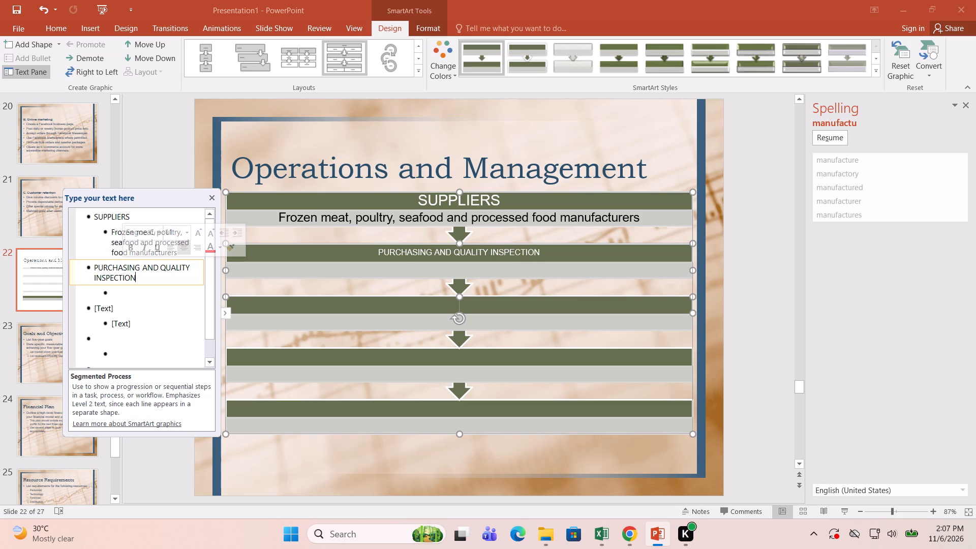
Set the PURCHASING AND QUALITY INSPECTION heading's font size to 20.
left_click(136, 295)
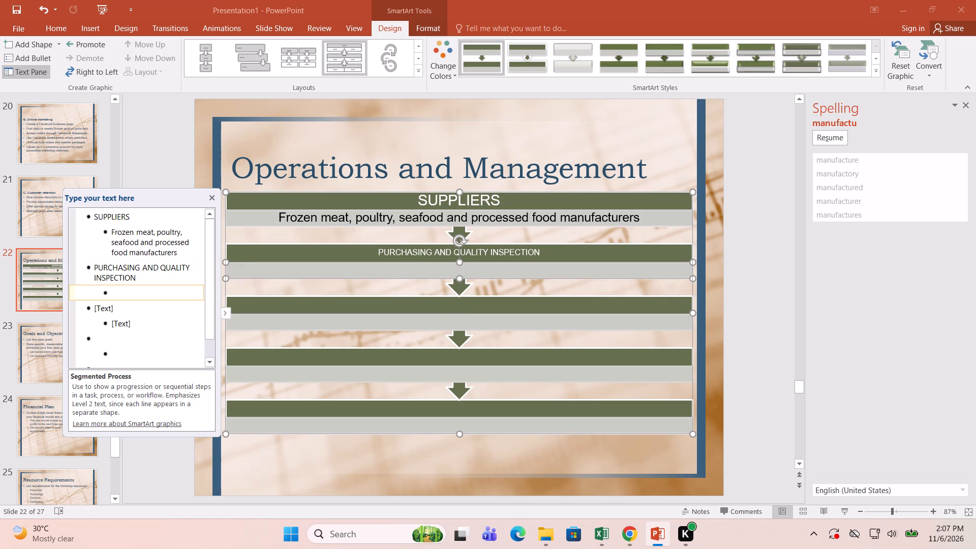
left_click_drag(145, 278, 112, 271)
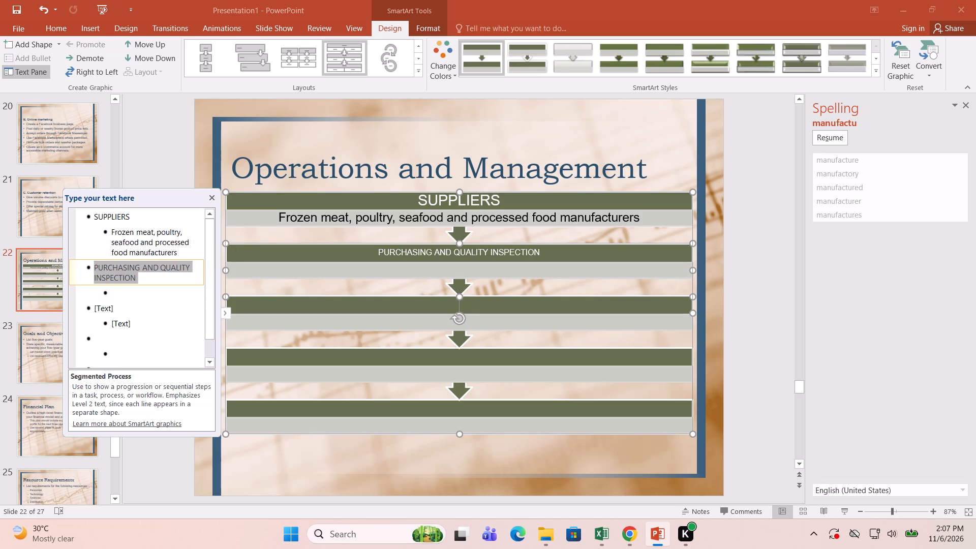
left_click(136, 269)
left_click_drag(144, 279, 101, 265)
left_click(101, 269)
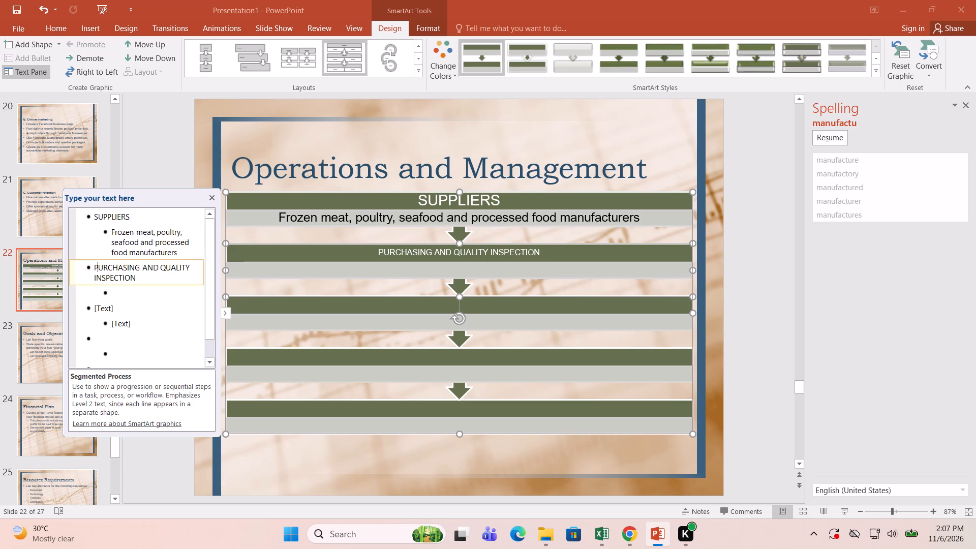
left_click_drag(143, 276, 95, 267)
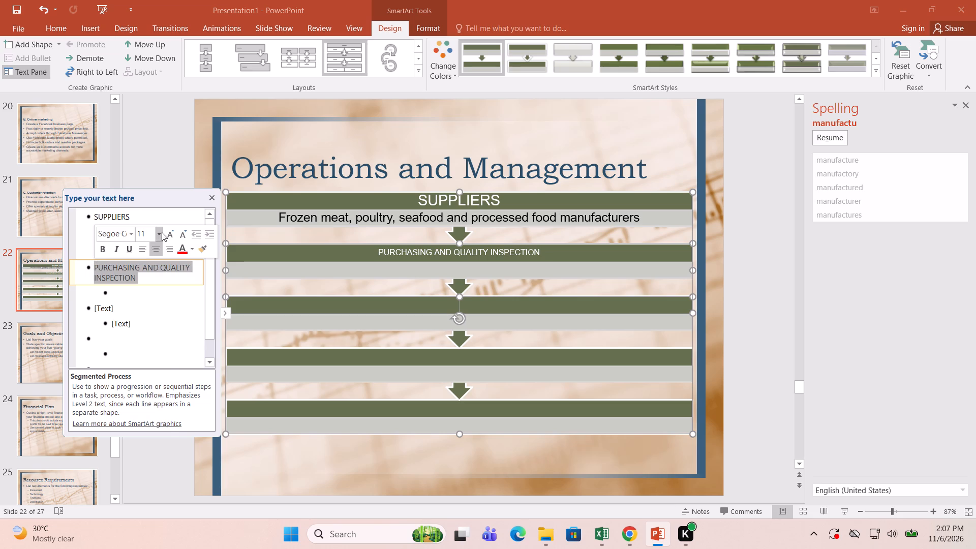
left_click(162, 232)
left_click(149, 358)
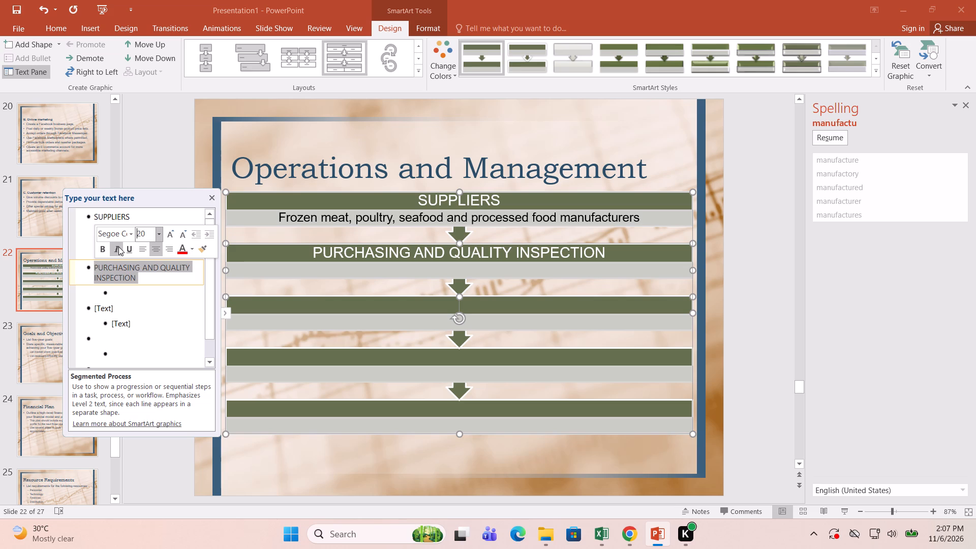
Make the PURCHASING AND QUALITY INSPECTION and SUPPLIERS headings bold.
left_click(104, 247)
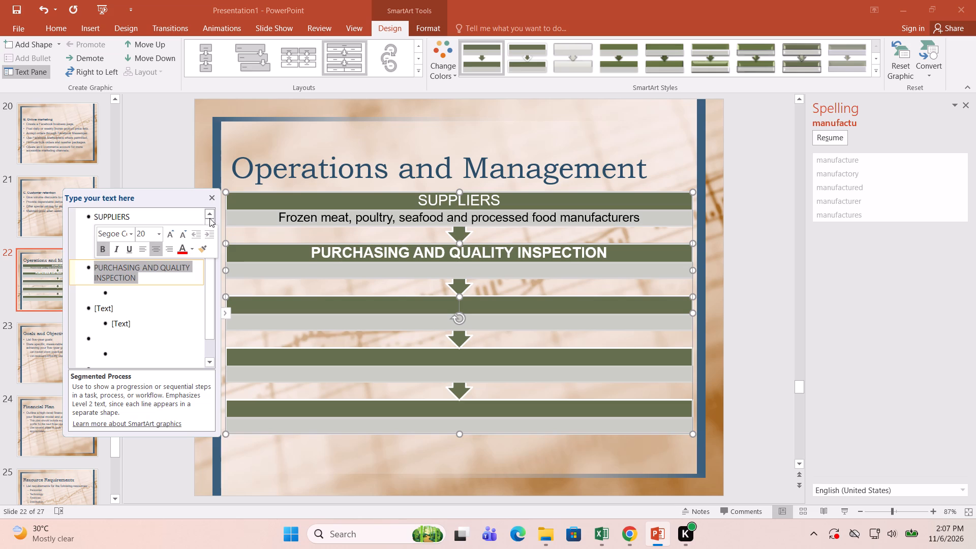
left_click_drag(148, 217, 108, 215)
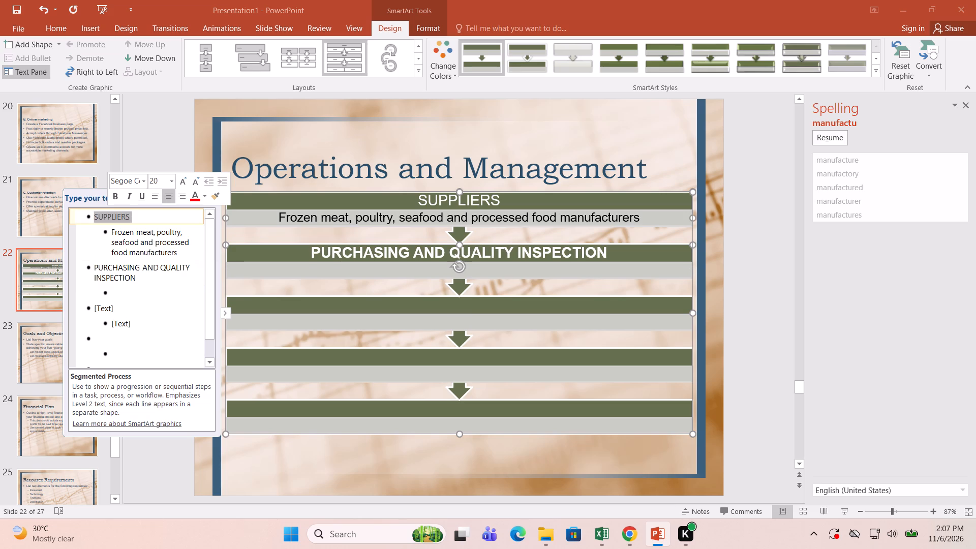
left_click(117, 199)
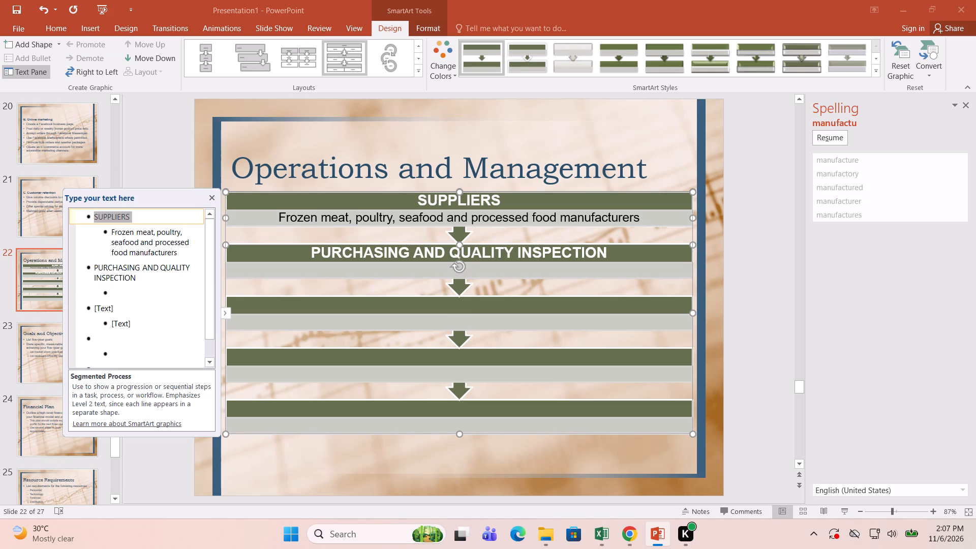
Enter "Check quantity, product condition, documentation and temperature" as the sub-item under PURCHASING AND QUALITY INSPECTION.
left_click(142, 289)
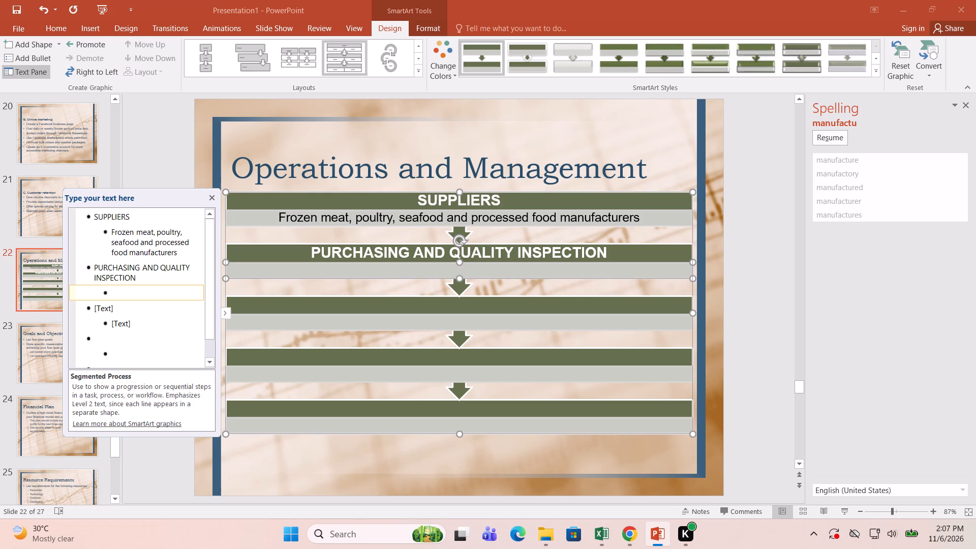
type("CHECK")
key("space")
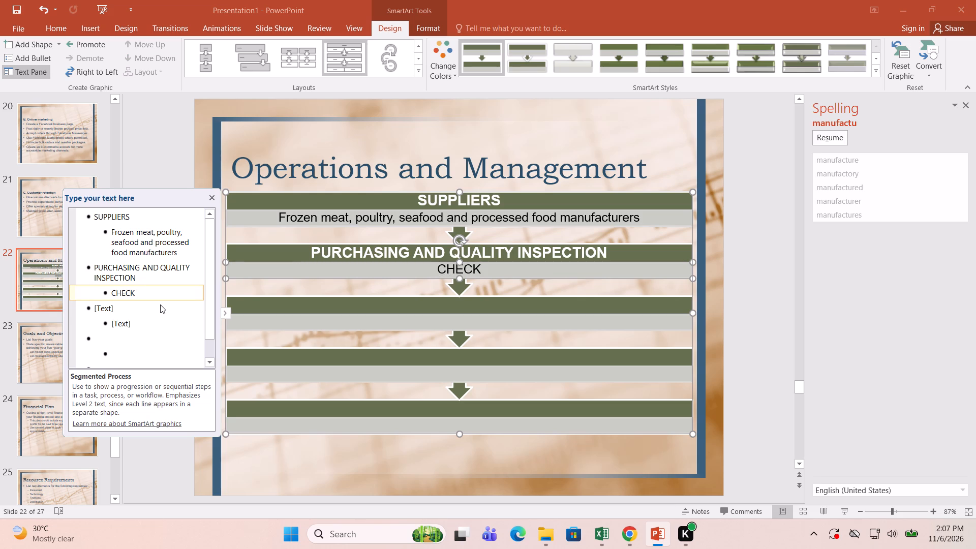
key("BackSpace")
key("BackSpace")
key("BackSpace")
key("BackSpace")
key("BackSpace")
type("heck")
key("space")
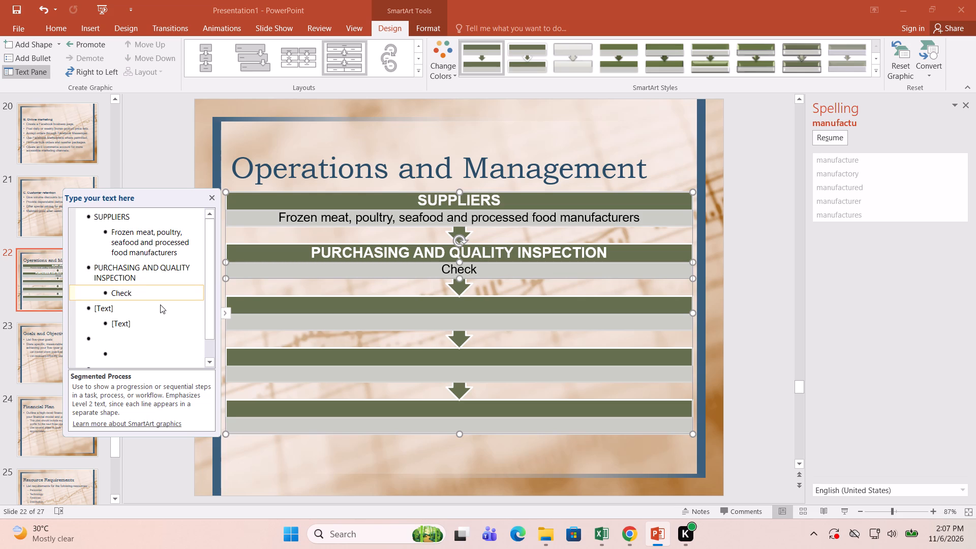
type("quantity")
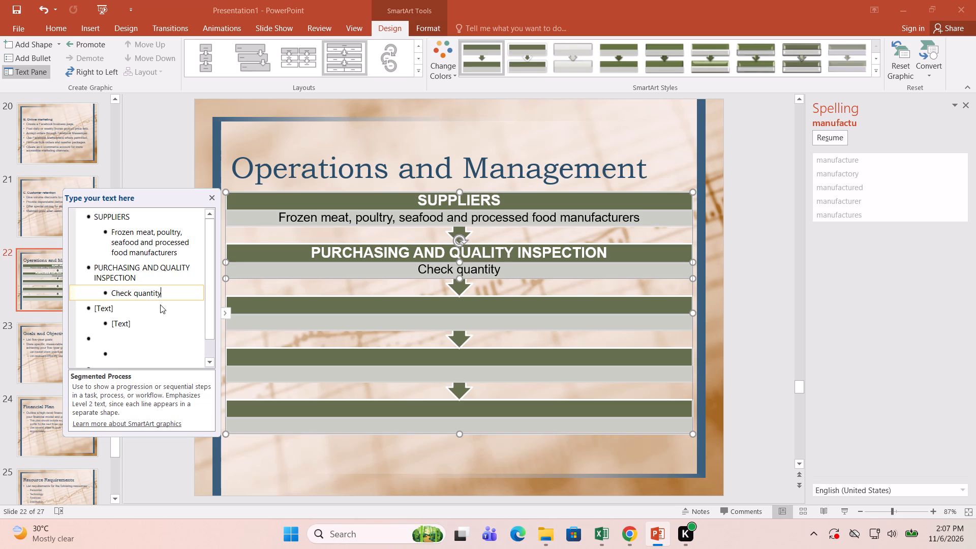
type(", product")
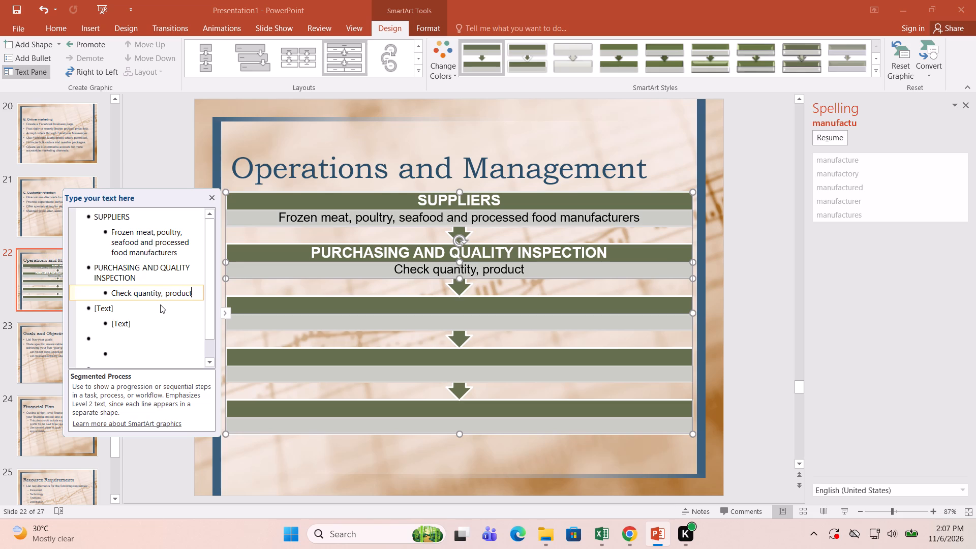
key("space")
type("condition")
type(", documentation")
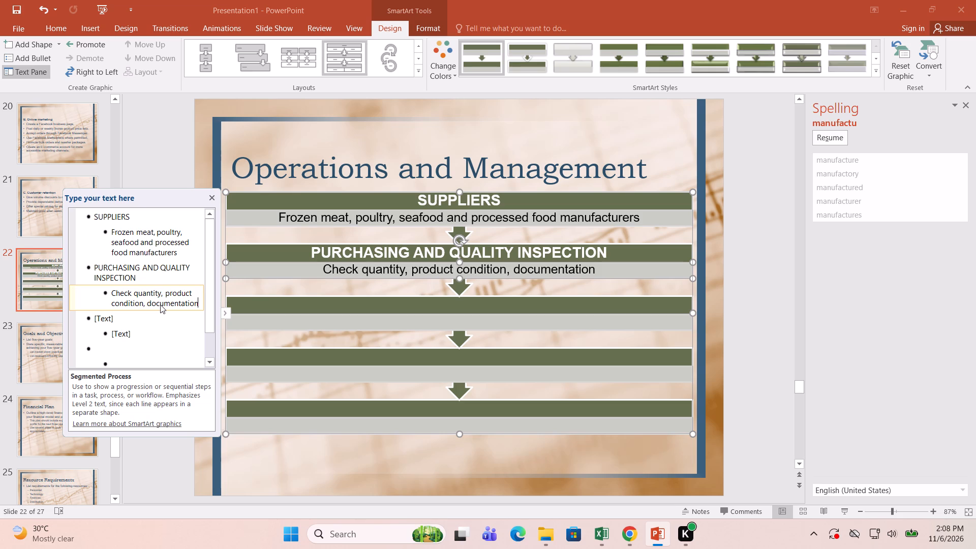
key("space")
type("and")
key("space")
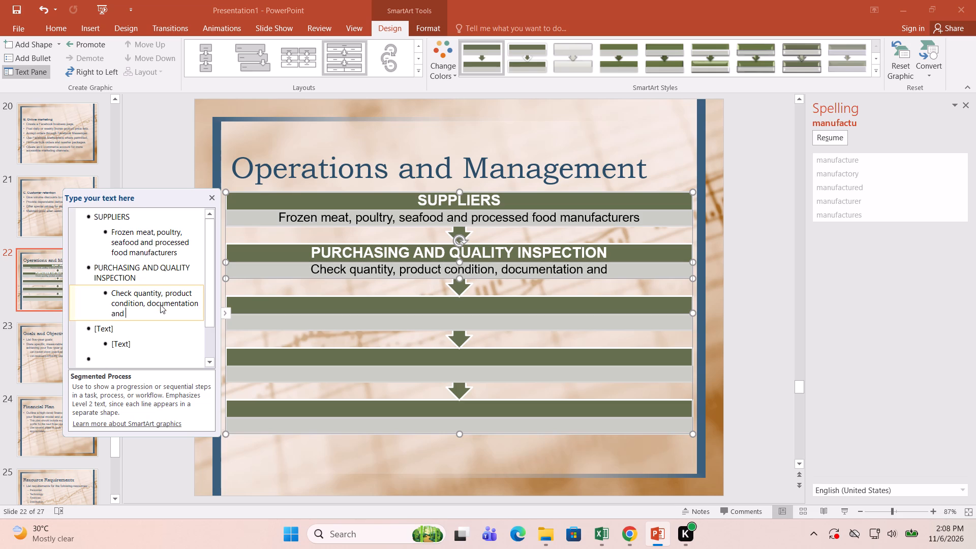
type("temperature")
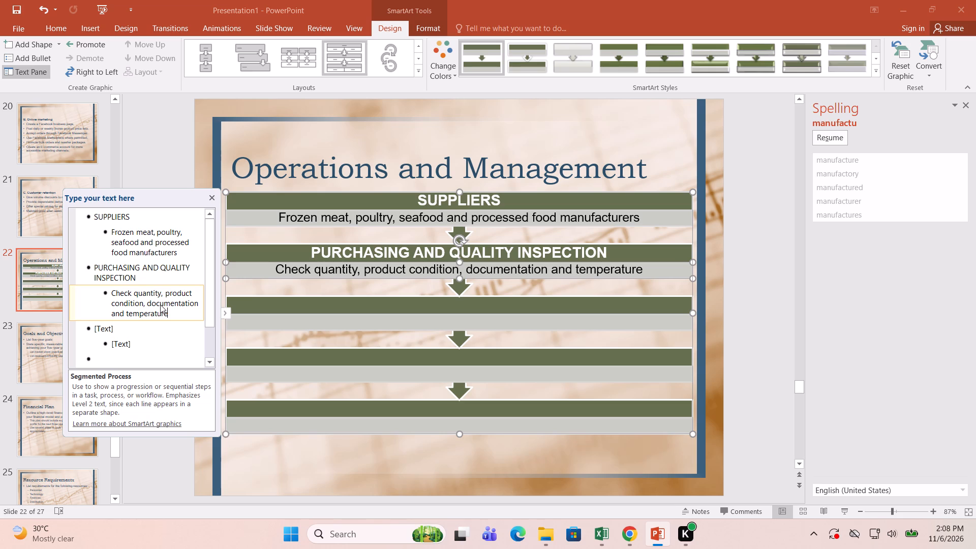
Enter COLD STORAGE WAREHOUSE as the third process step's heading.
left_click(124, 329)
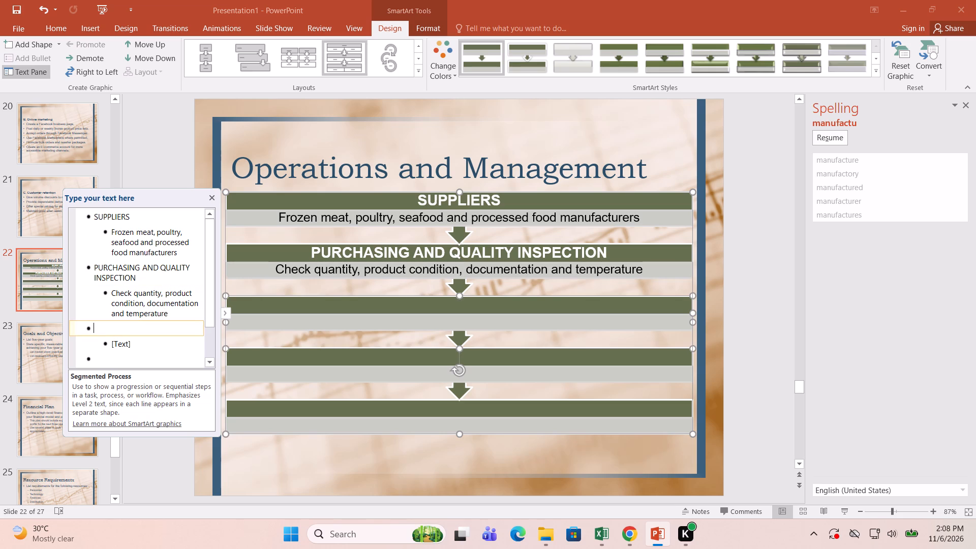
left_click(154, 301)
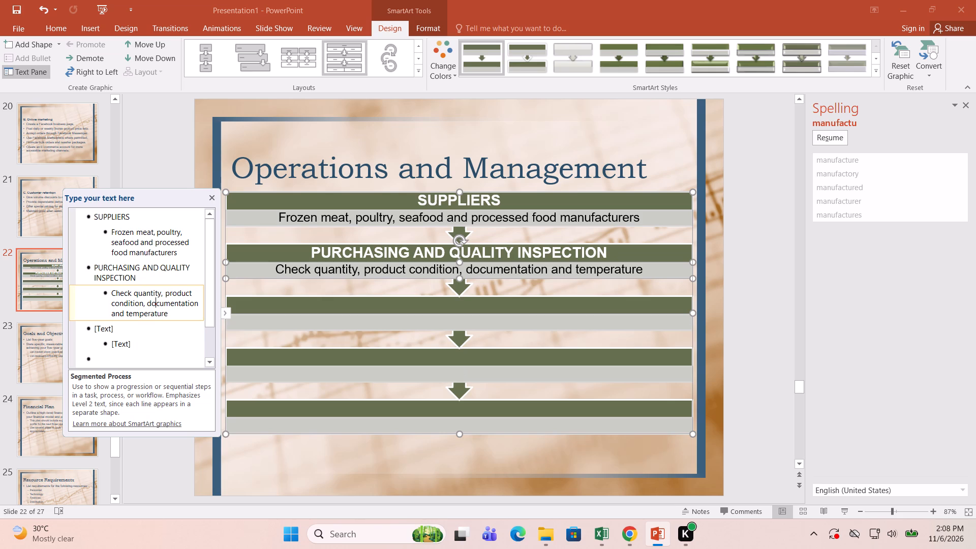
left_click_drag(177, 307, 139, 294)
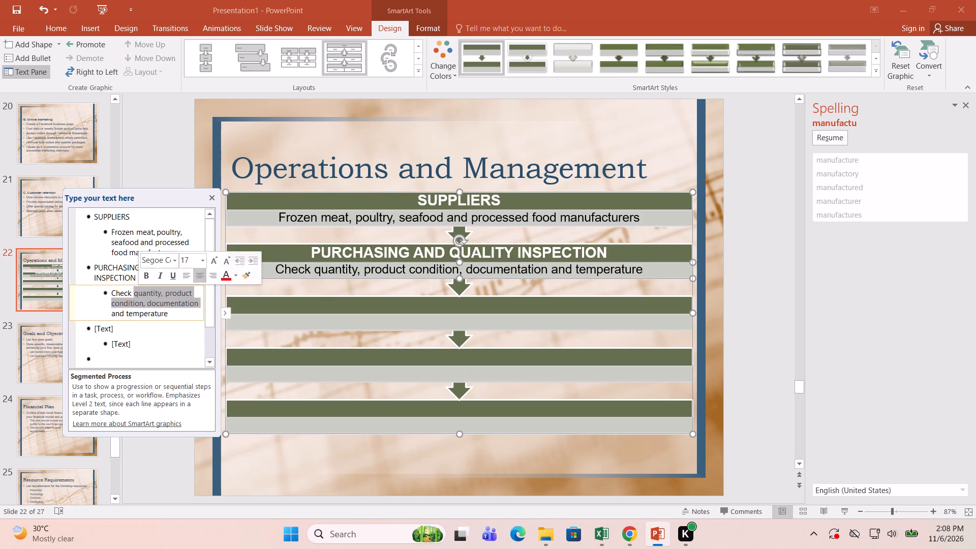
left_click(174, 316)
left_click(155, 334)
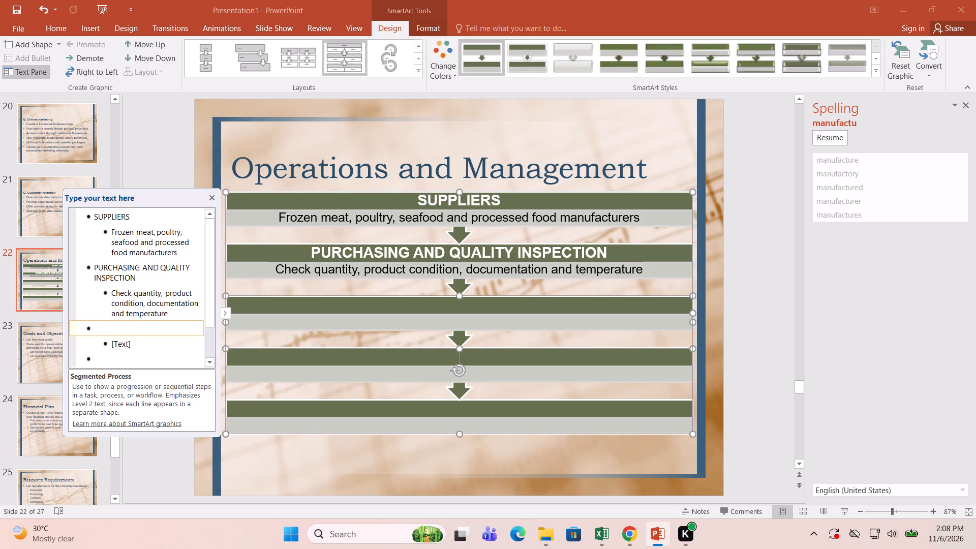
type("cold")
key("space")
key("BackSpace")
key("BackSpace")
key("BackSpace")
key("BackSpace")
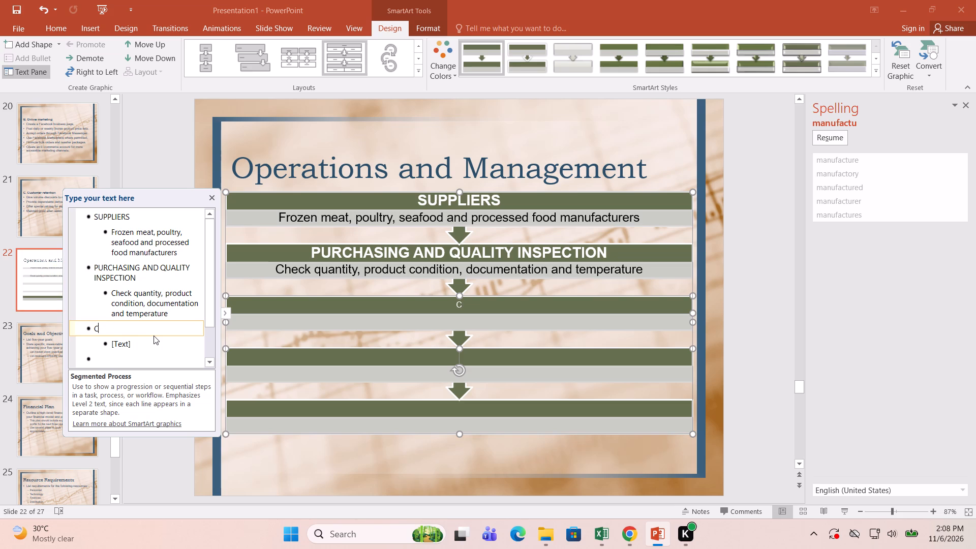
type("OLD STORAGE")
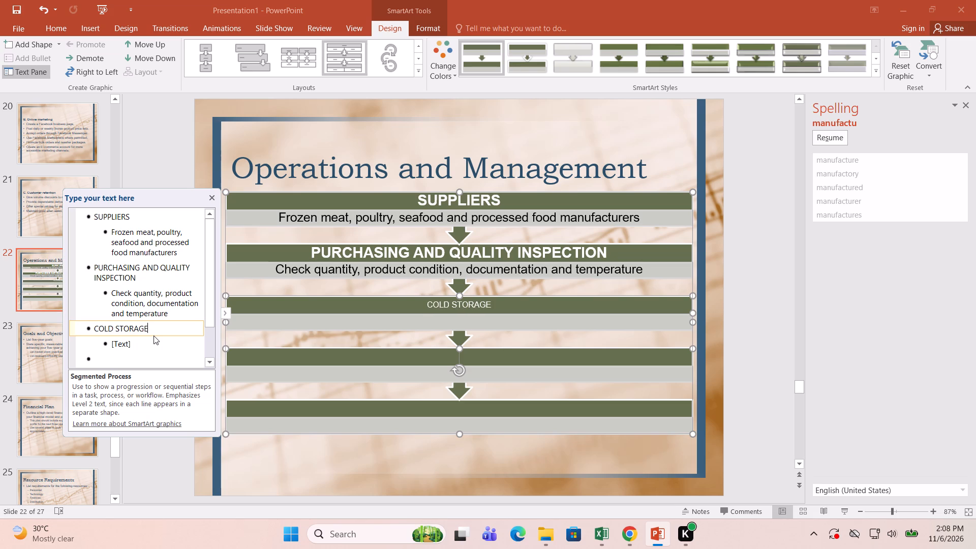
key("space")
type("WARE")
type("HOUSE")
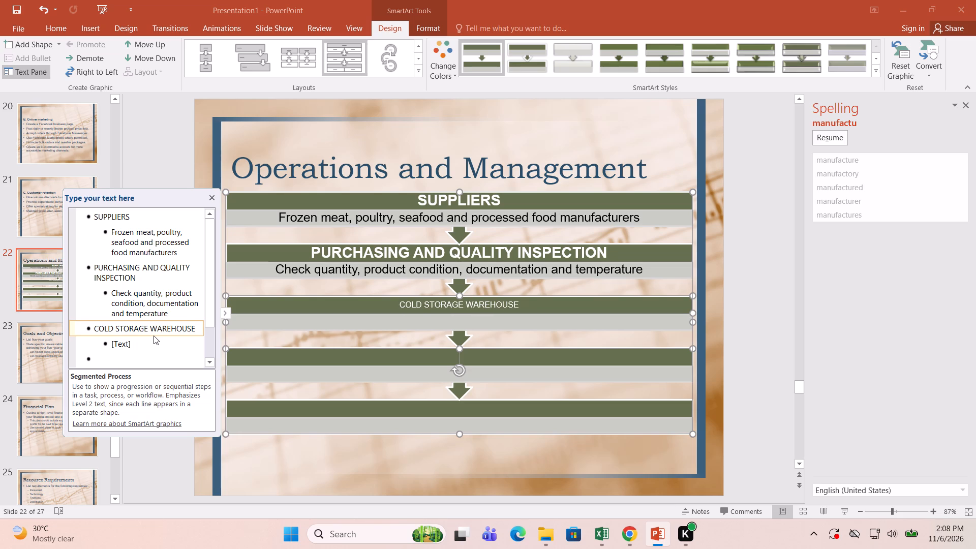
Enter "Proper freezing, inventory monitoring and stock rotation" as the sub-item under COLD STORAGE WAREHOUSE.
left_click(125, 345)
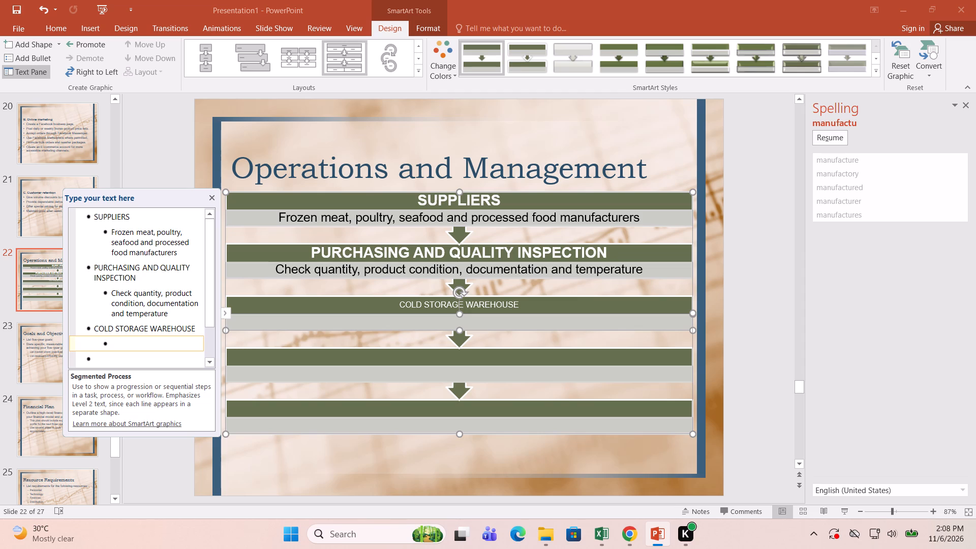
type("PROPER")
key("space")
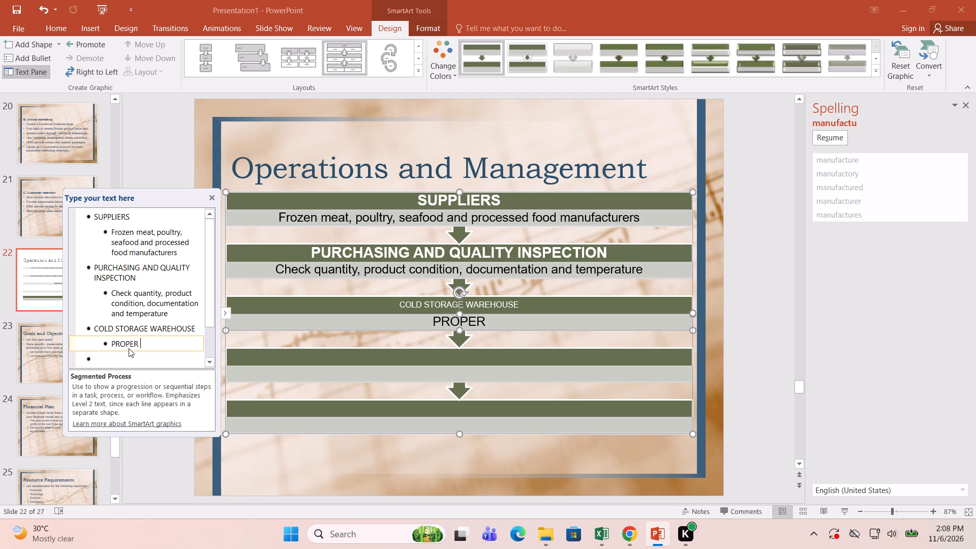
key("BackSpace")
key("BackSpace")
key("BackSpace")
key("BackSpace")
key("BackSpace")
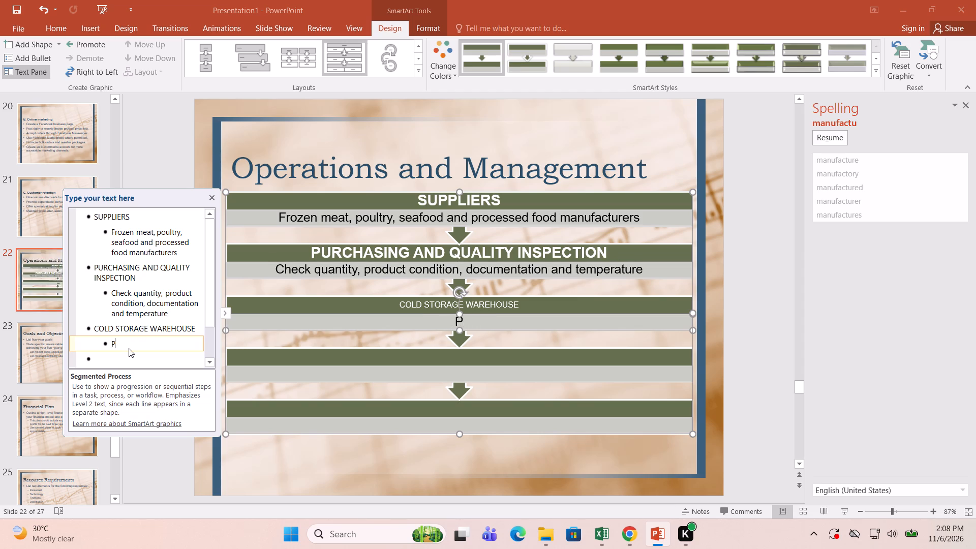
type("pore")
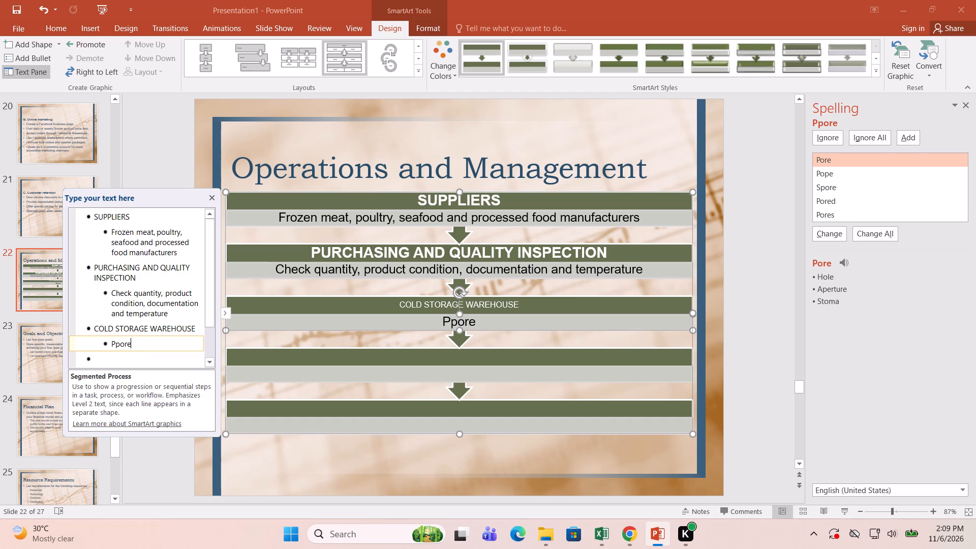
key("BackSpace")
key("BackSpace")
key("BackSpace")
key("BackSpace")
type("rp")
key("BackSpace")
type("oper")
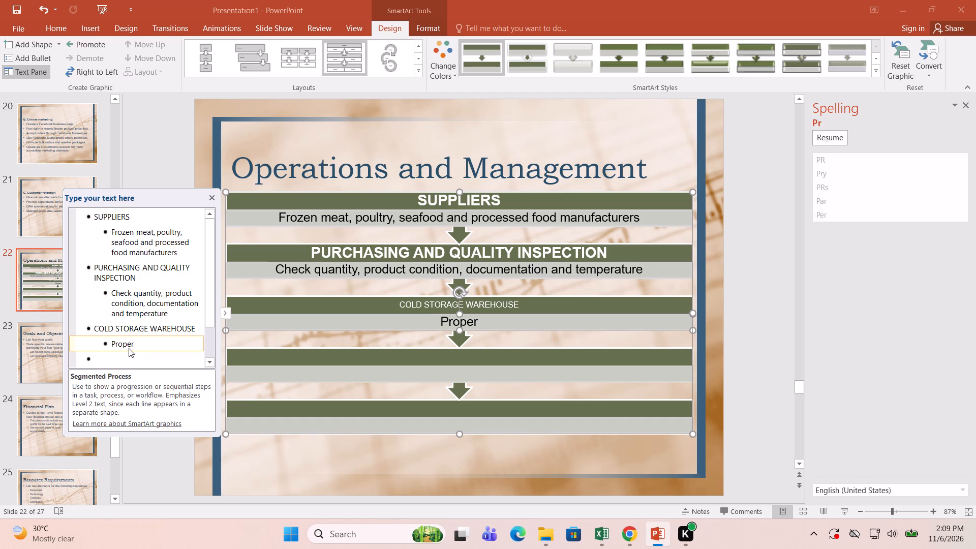
key("space")
type("freezing")
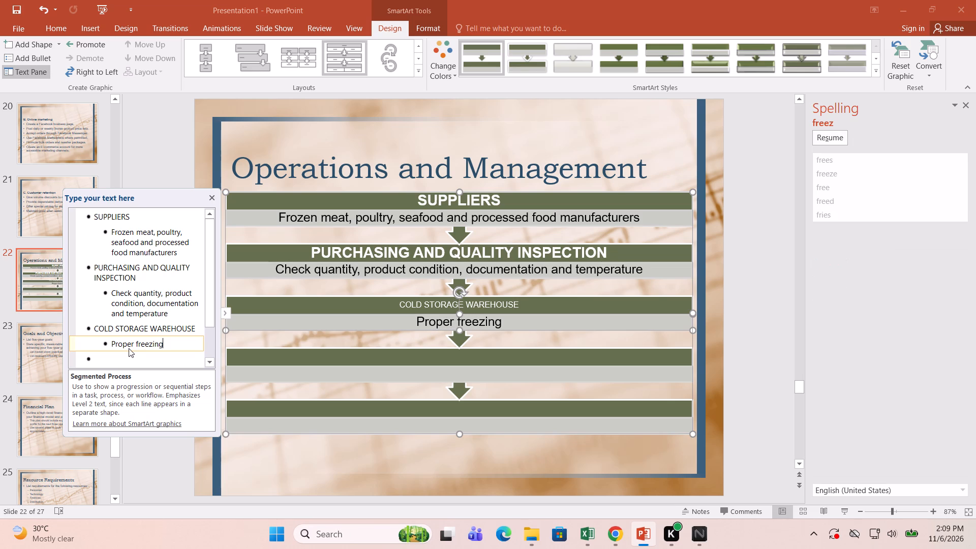
type(", inventory")
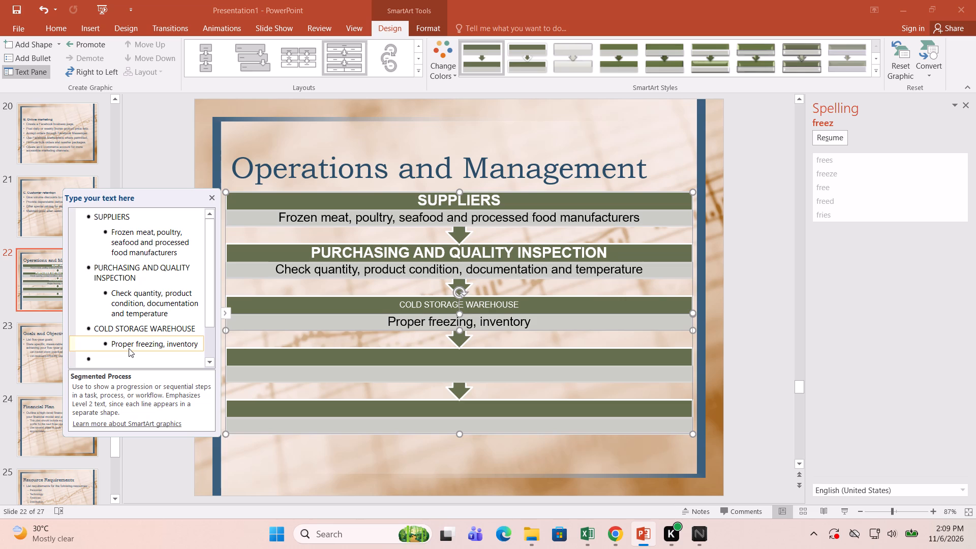
key("space")
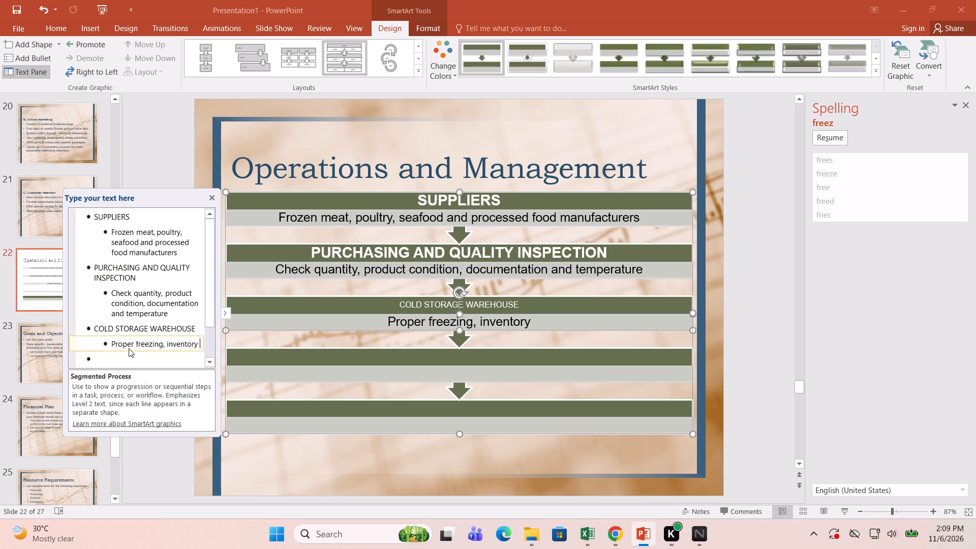
type("monitoring")
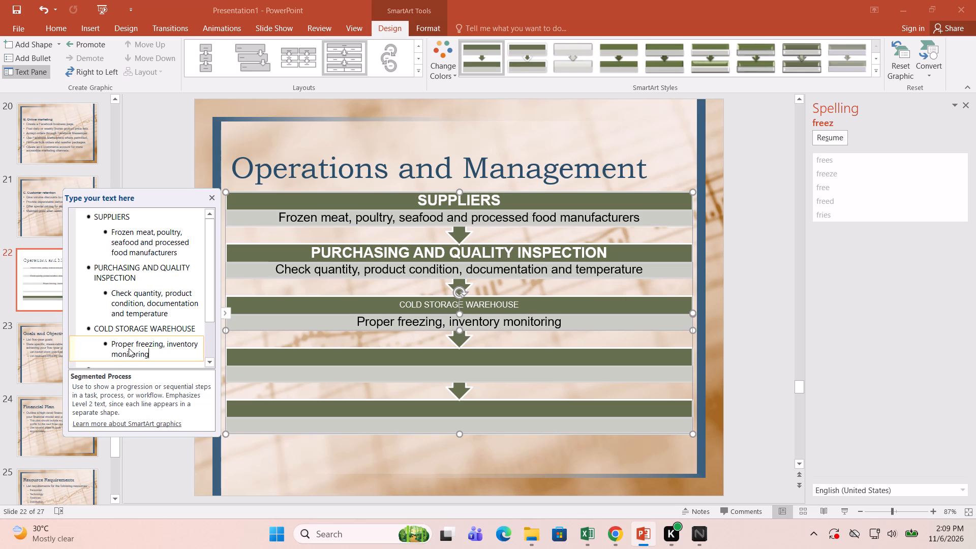
key("space")
type("and")
key("space")
type("st")
type("ock")
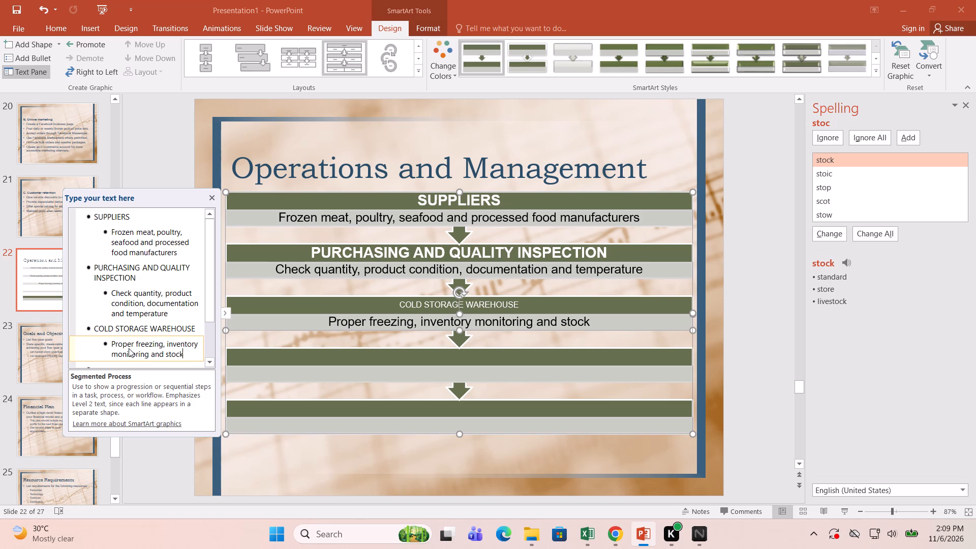
key("space")
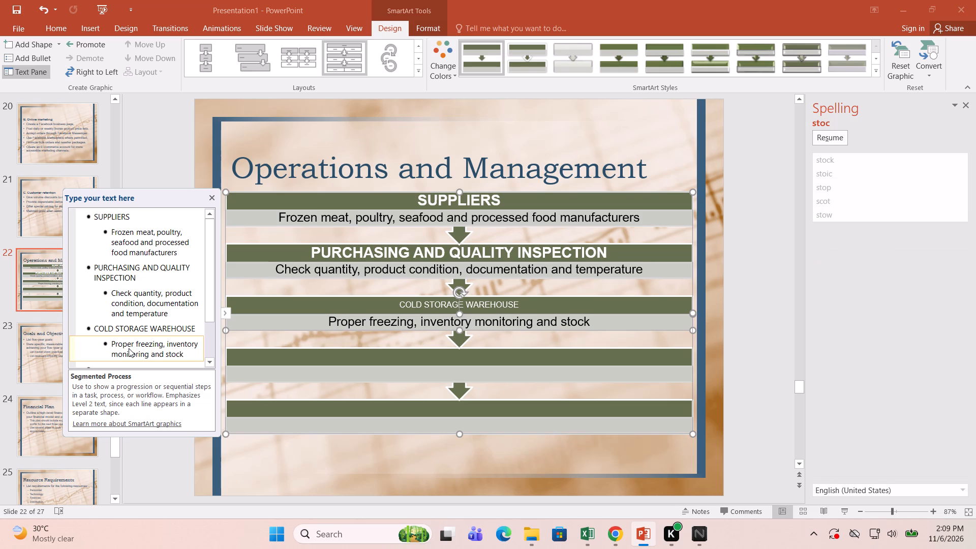
type("rotatio")
key("n")
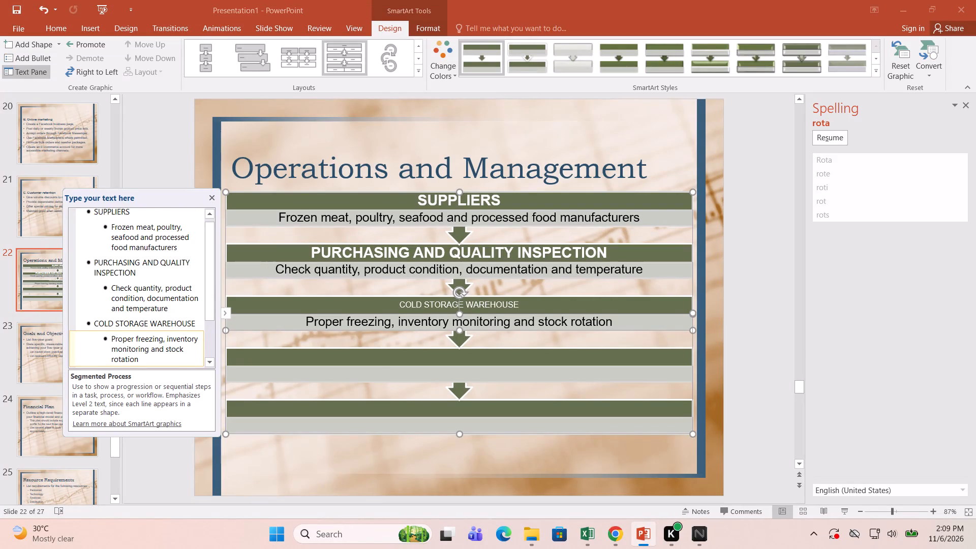
Enter SALES AND ORDER PROCESSING as the fourth process step's heading.
triple_click(208, 360)
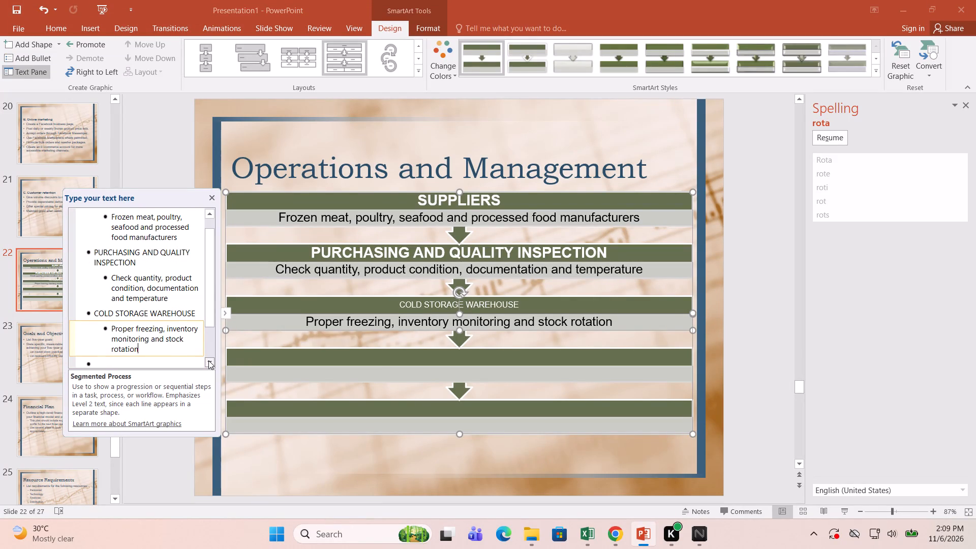
double_click(208, 360)
double_click(210, 361)
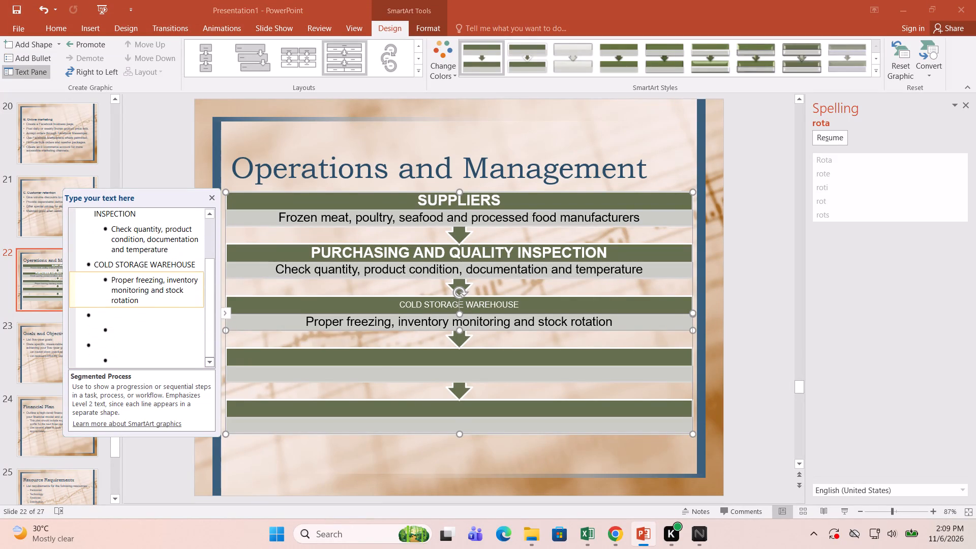
left_click(115, 314)
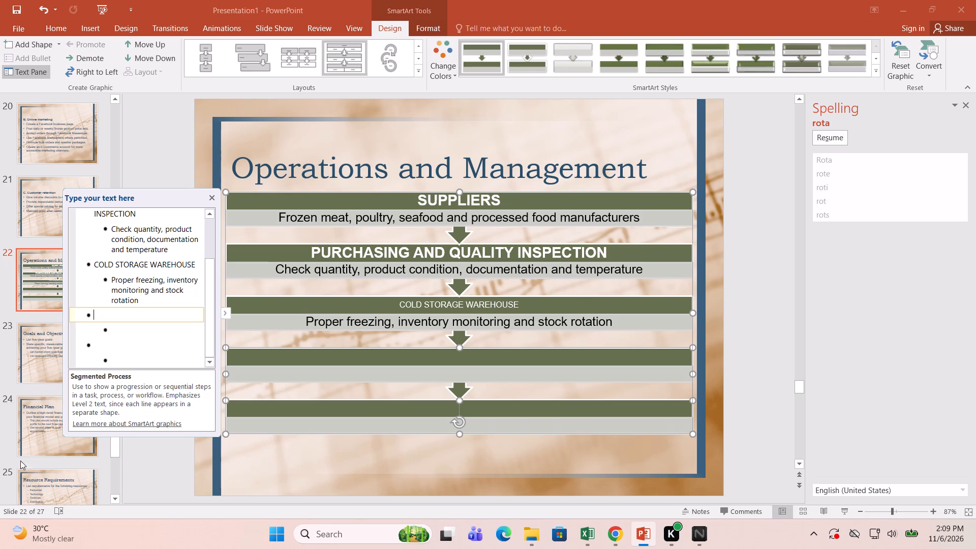
left_click(135, 332)
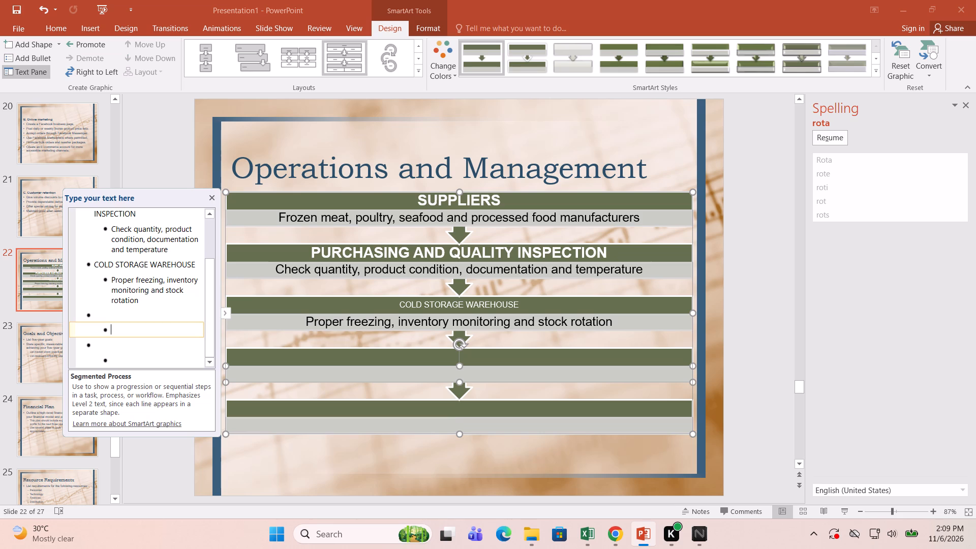
left_click(141, 313)
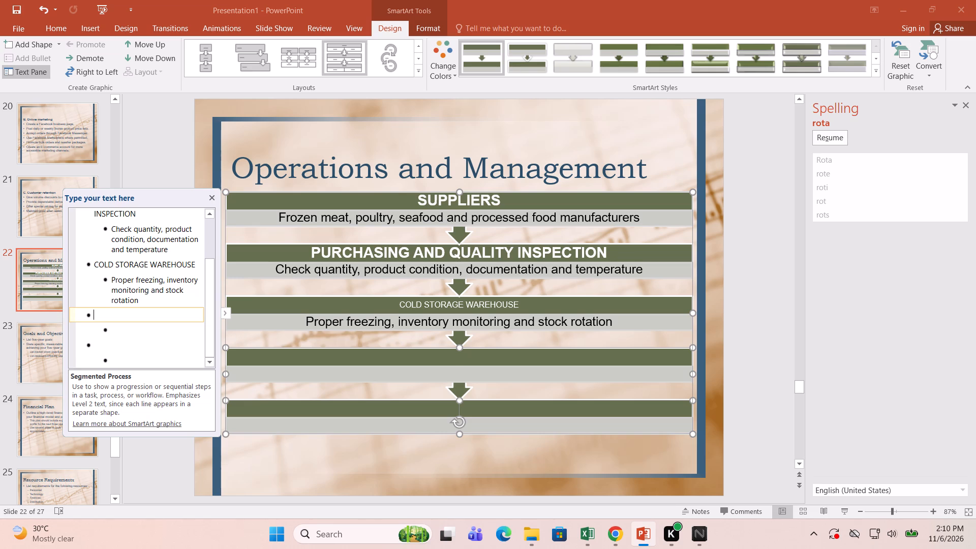
left_click(121, 330)
left_click(123, 313)
left_click(115, 316)
type("sales")
key("space")
key("BackSpace")
key("BackSpace")
key("BackSpace")
key("BackSpace")
key("BackSpace")
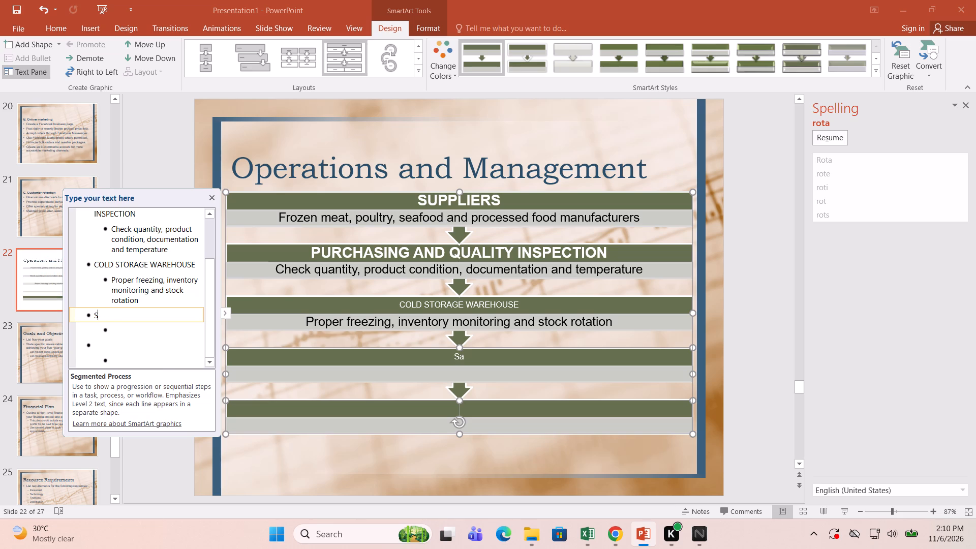
key("BackSpace")
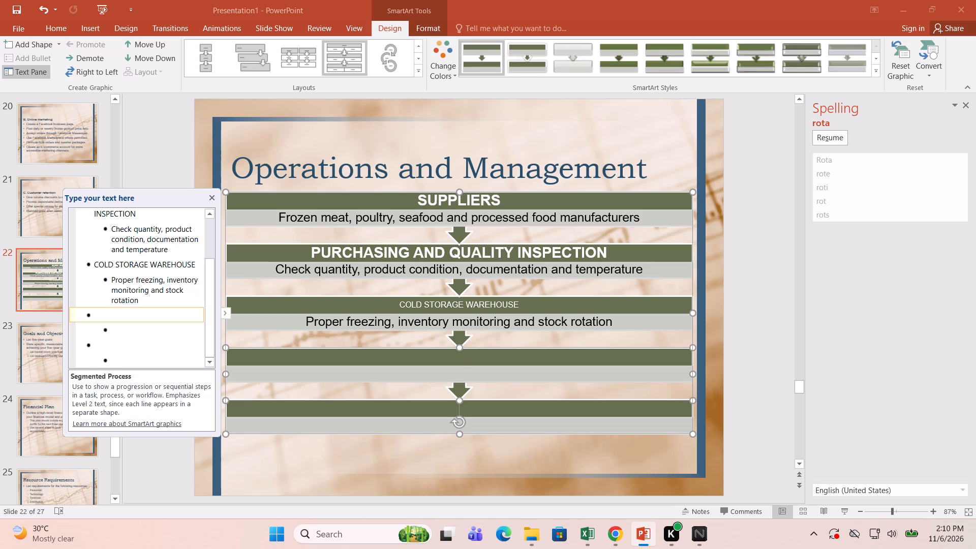
type("SALES")
key("space")
type("AND ORDER PROCESSING")
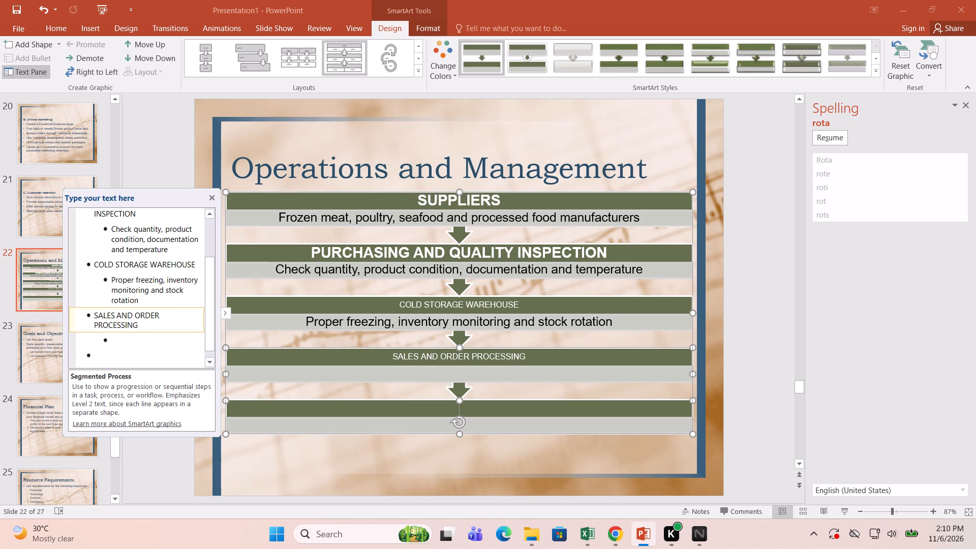
Enter "Wholesale, retail and reseller orders" as the sub-item under SALES AND ORDER PROCESSING.
left_click(137, 338)
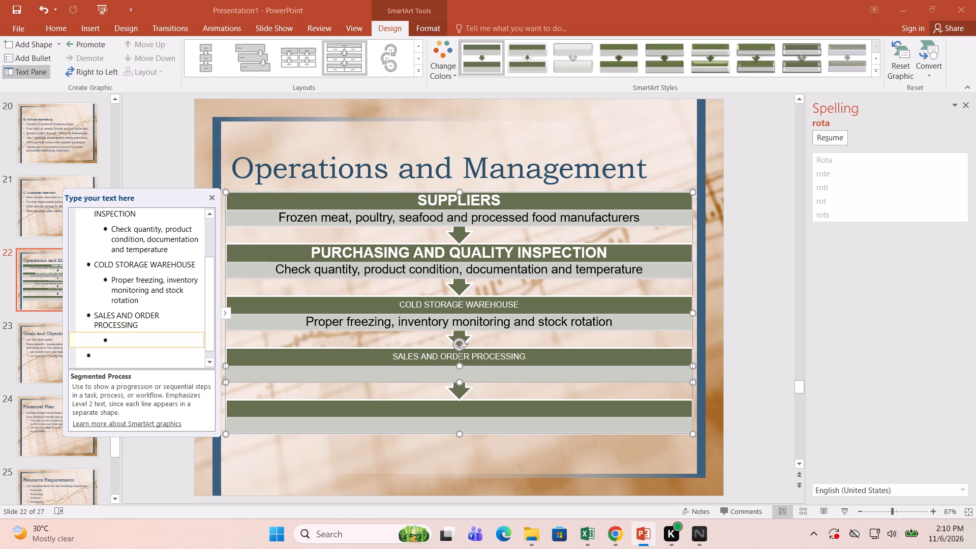
key("w")
type("hol")
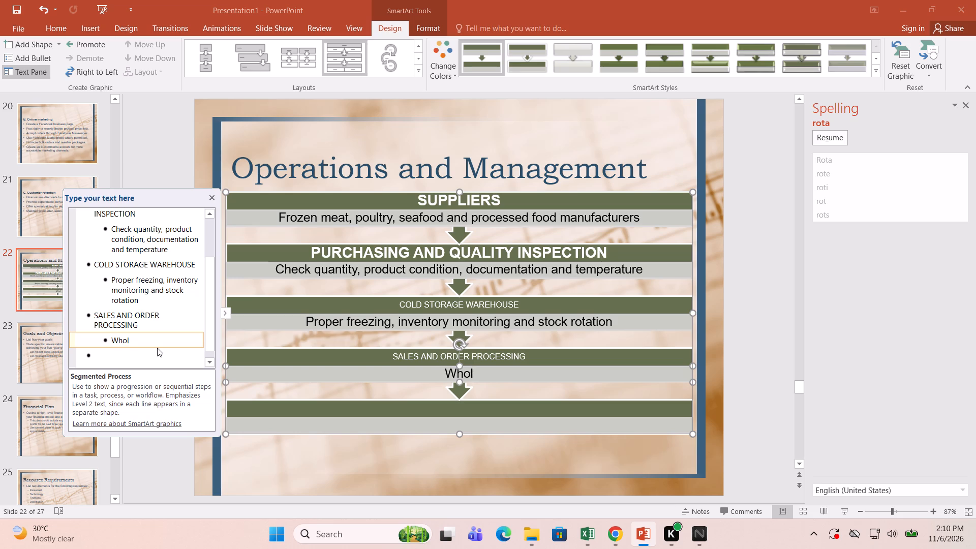
type("esale")
key("space")
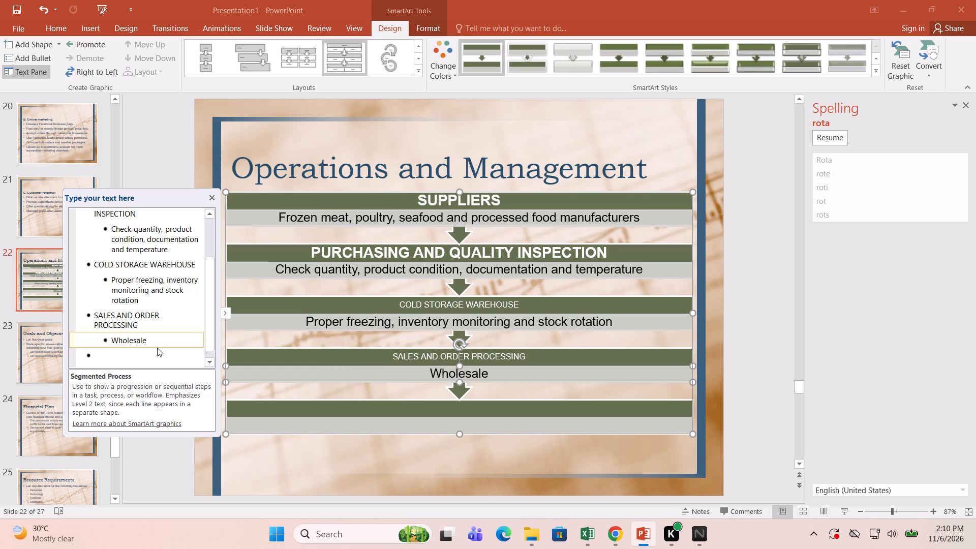
key("BackSpace")
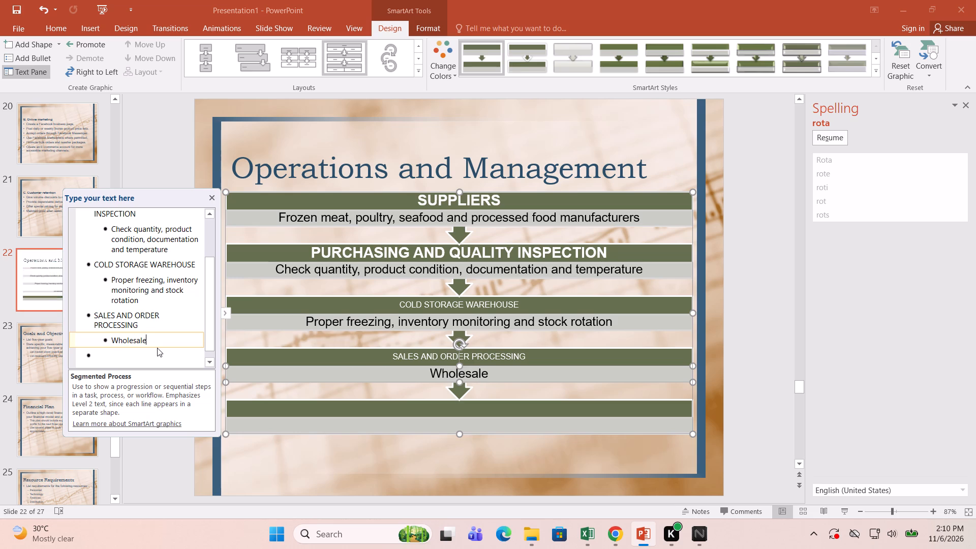
type(", retail")
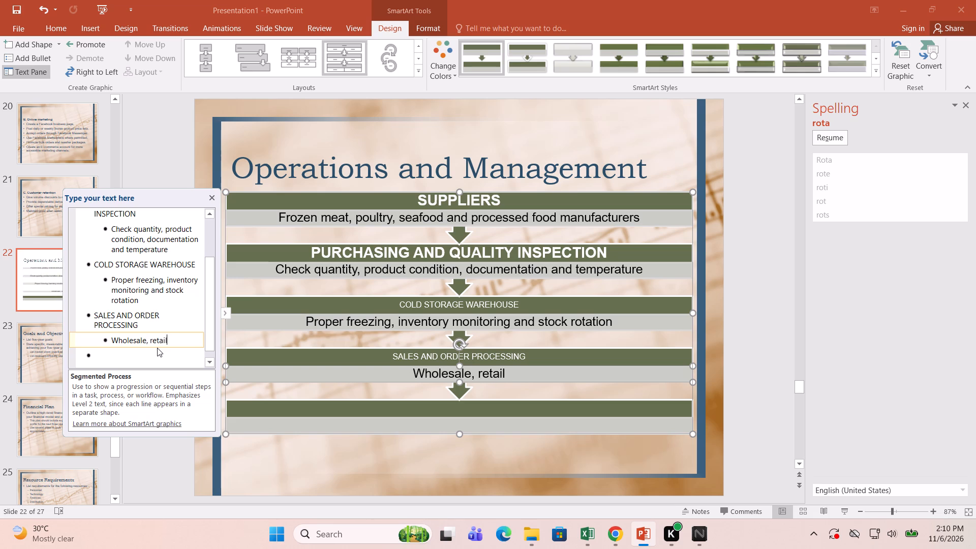
key("space")
type("and")
key("space")
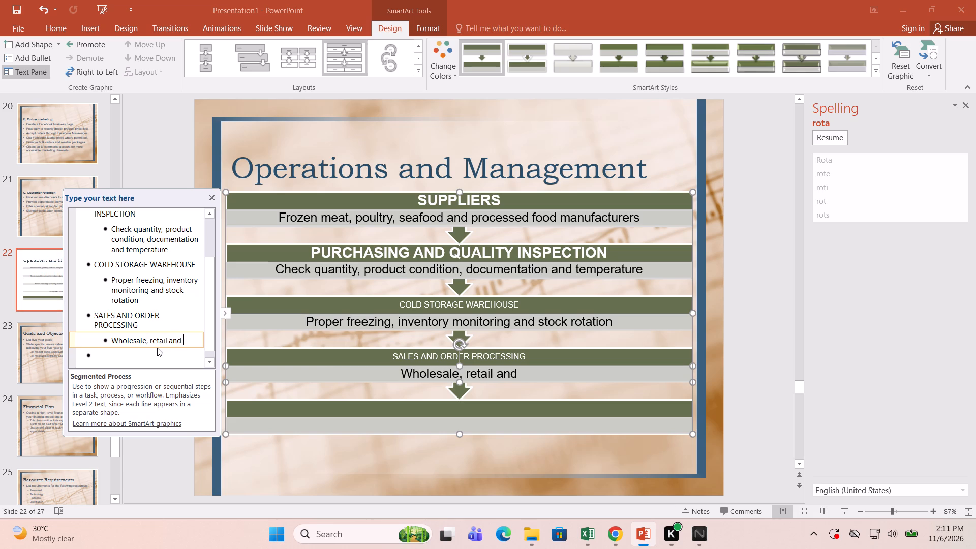
type("reseller")
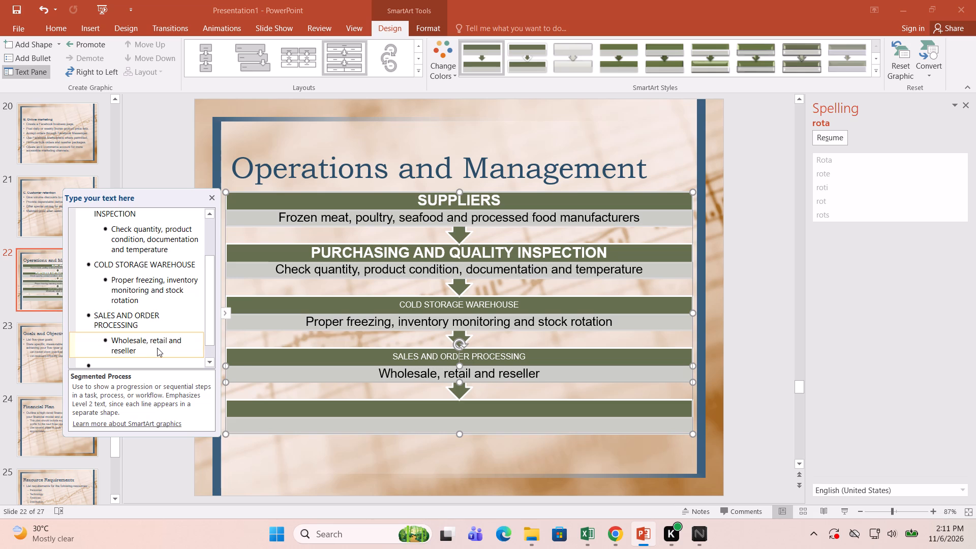
key("space")
type("orders")
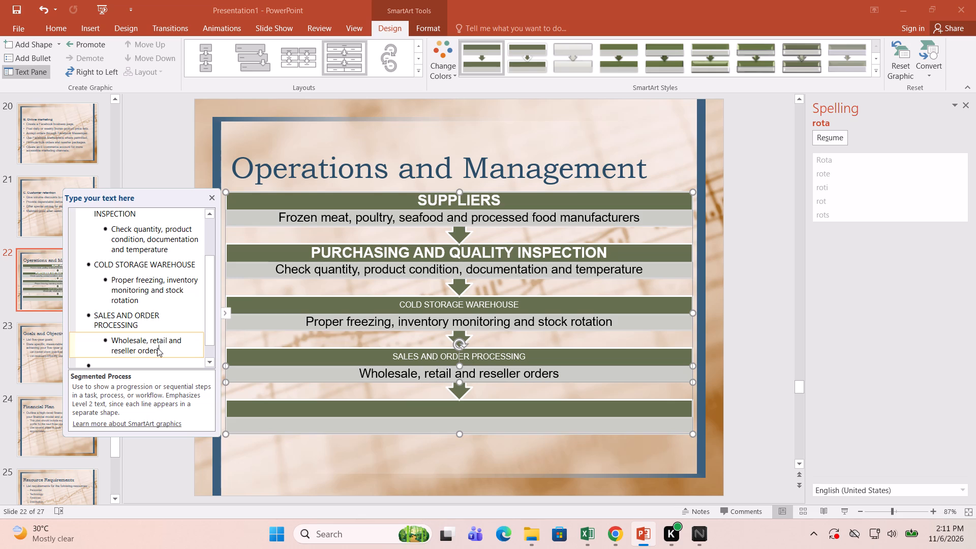
Enter DELIVERY AND CUSTOMER SERVICE as the fifth process step's heading.
left_click(123, 362)
left_click_drag(209, 313, 211, 351)
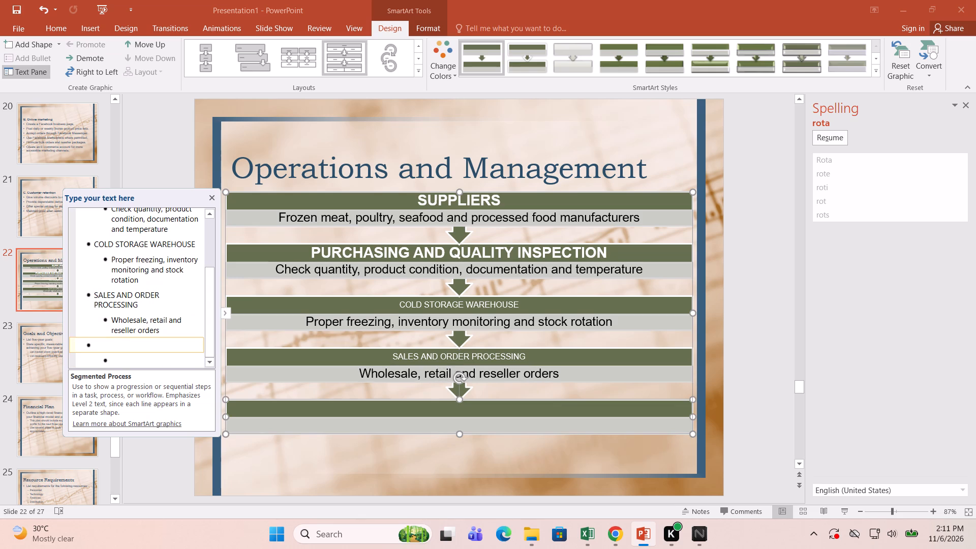
type("deli")
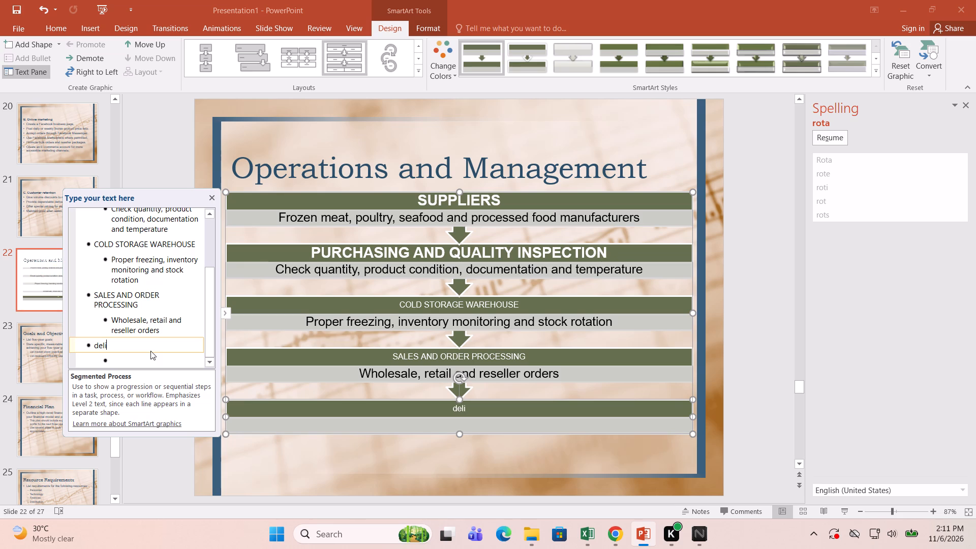
key("BackSpace")
key("BackSpace")
key("BackSpace")
key("BackSpace")
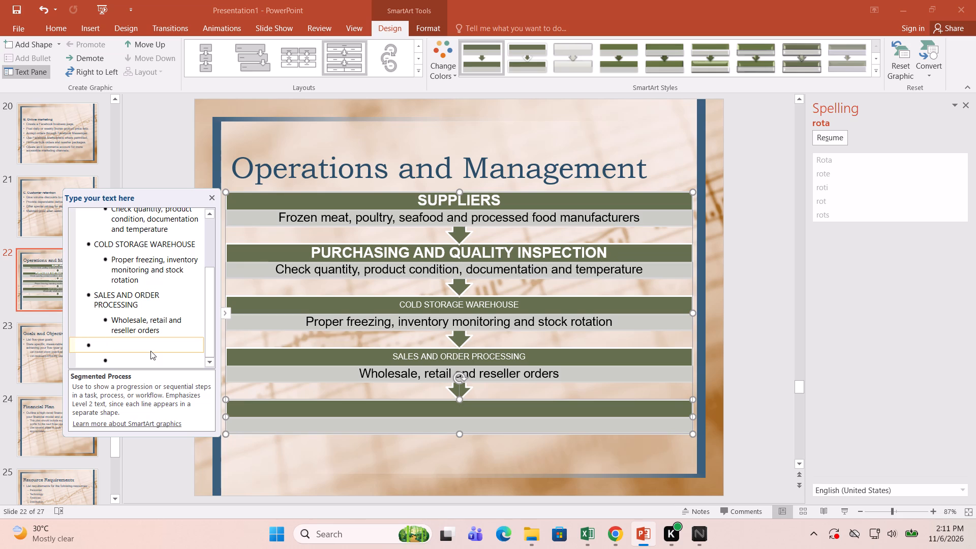
type("DE")
type("LIVERY")
key("space")
type("AND")
key("space")
type("CUSTOMR")
key("space")
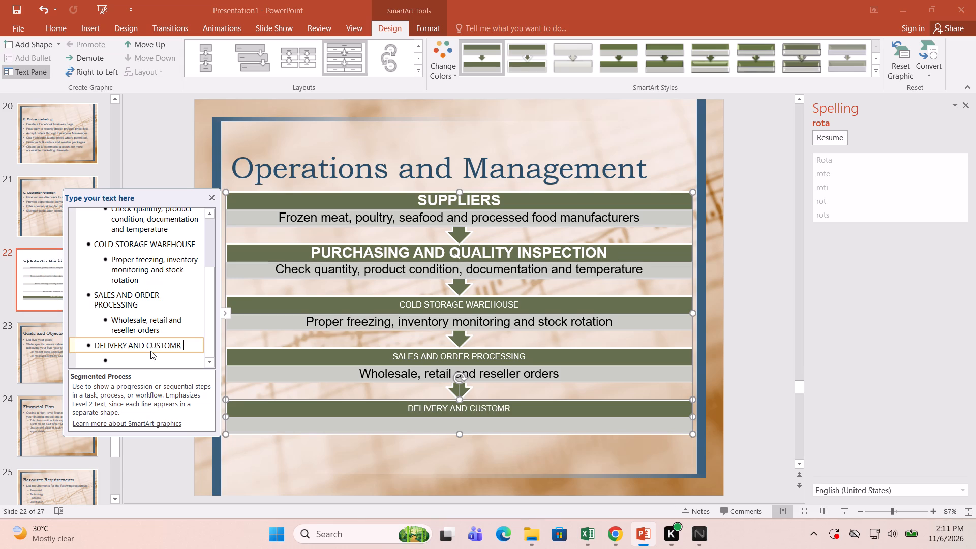
type("SERVICE")
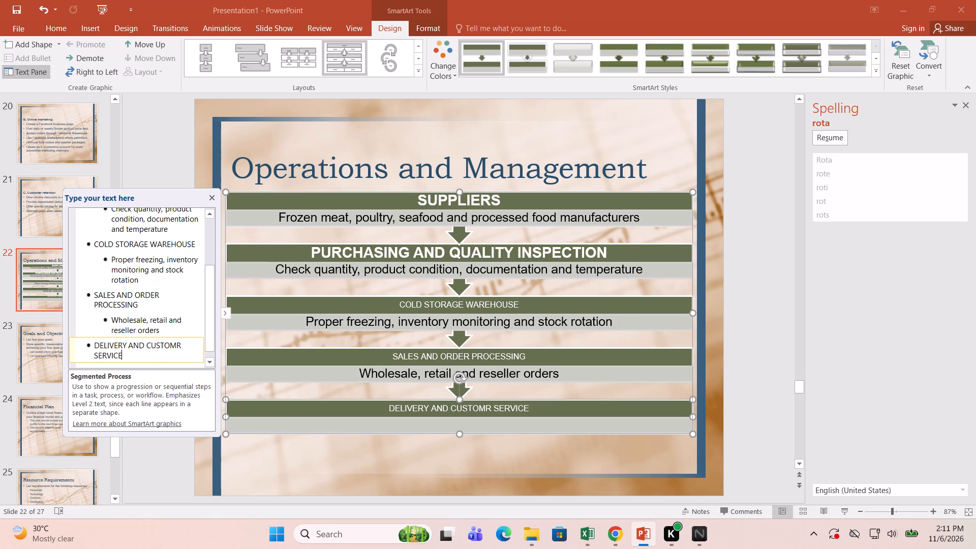
left_click(174, 347)
key("e")
left_click(145, 351)
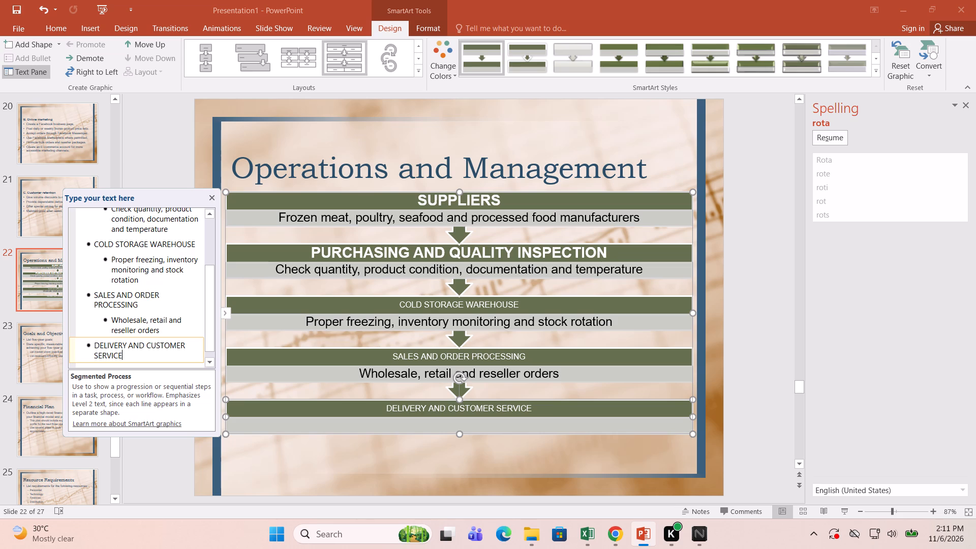
Enter "Cold-chain delivery and customer relationship management" as the sub-item under DELIVERY AND CUSTOMER SERVICE.
left_click_drag(213, 301, 204, 349)
left_click(142, 365)
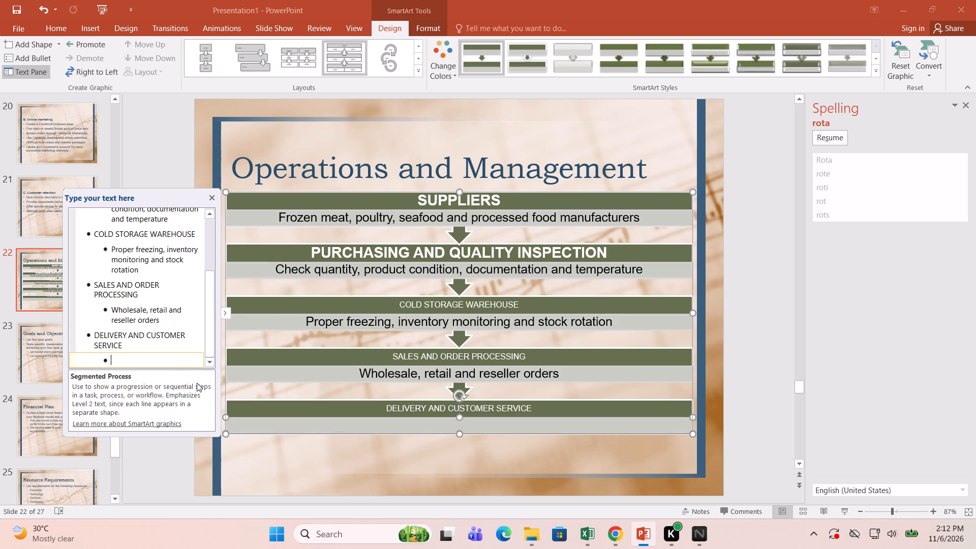
type("COLD")
key("space")
key("BackSpace")
key("BackSpace")
key("BackSpace")
key("BackSpace")
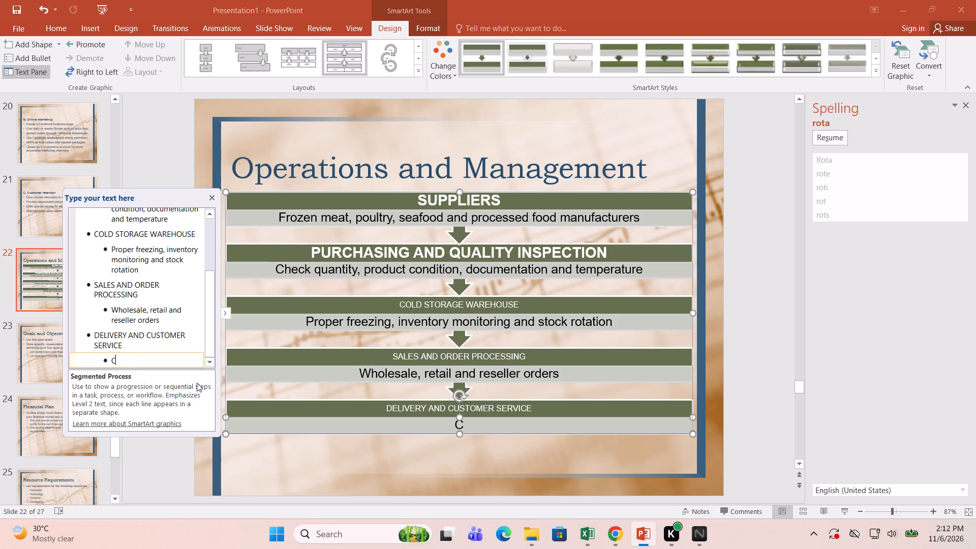
type("old")
key("space")
key("BackSpace")
type("-chain")
key("space")
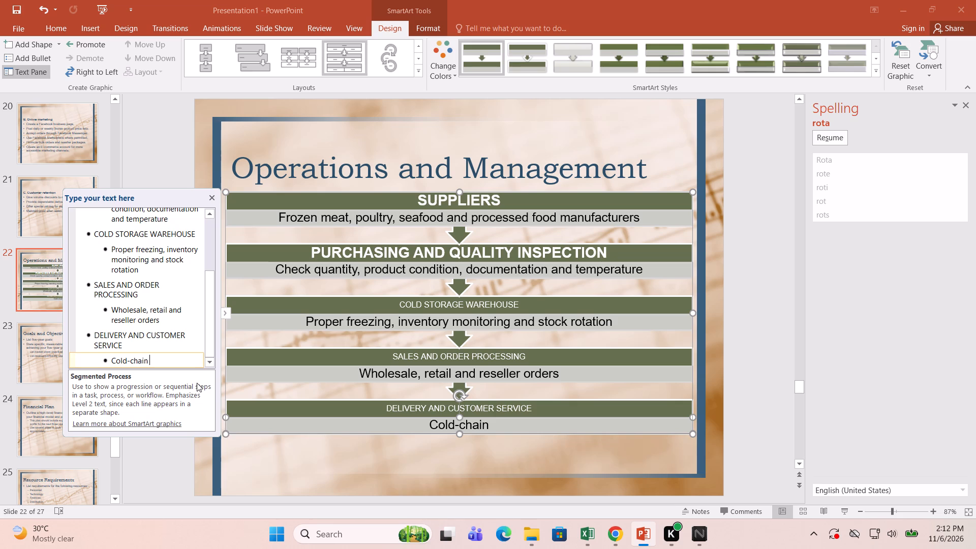
type("delivery")
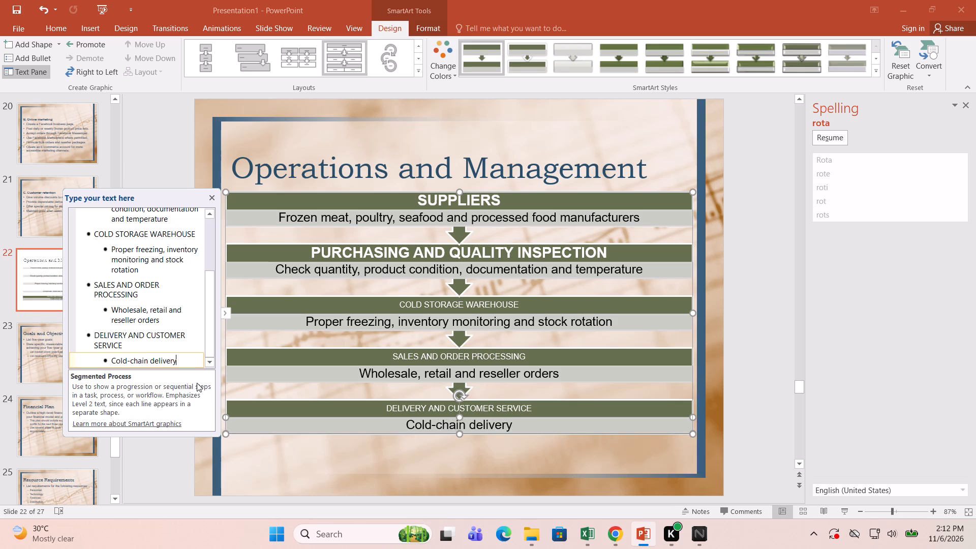
key("space")
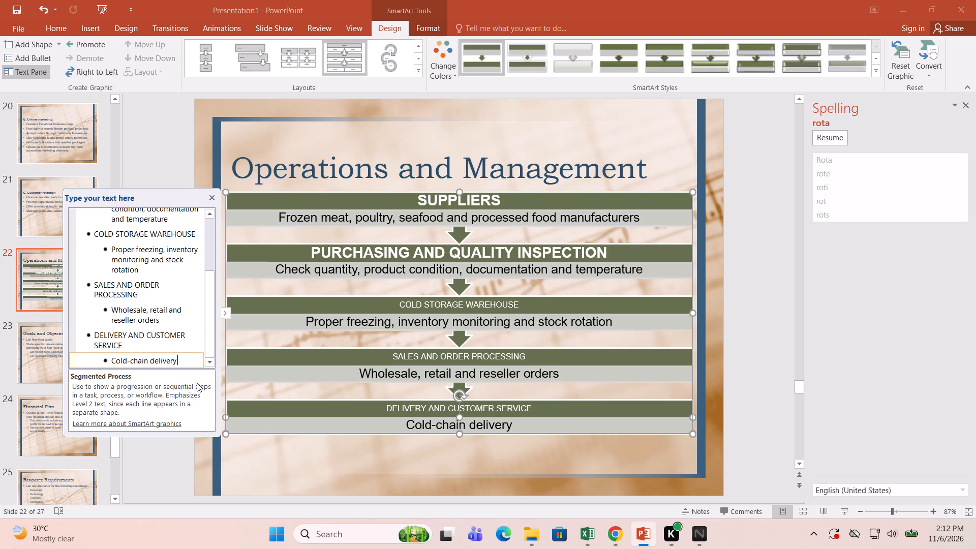
type("and")
key("space")
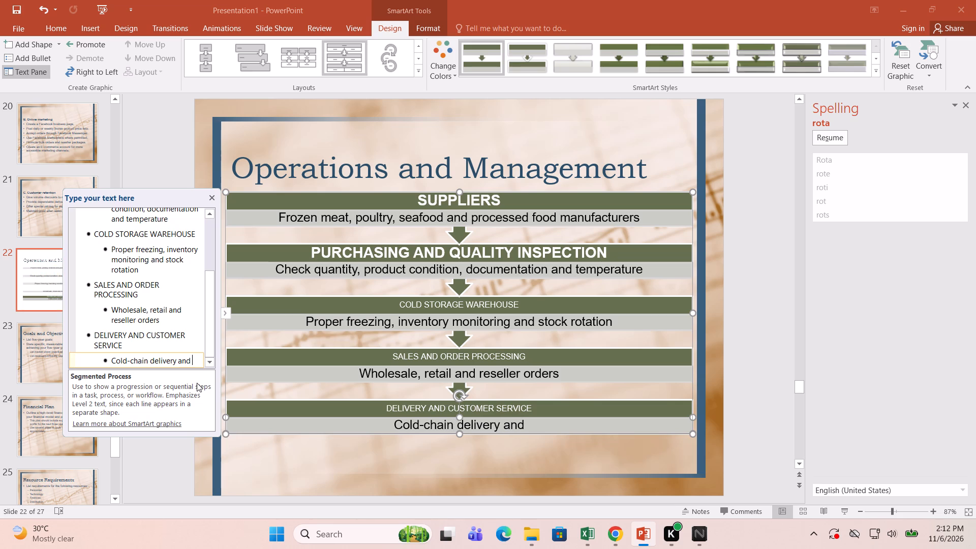
key("s")
key("BackSpace")
type("customer")
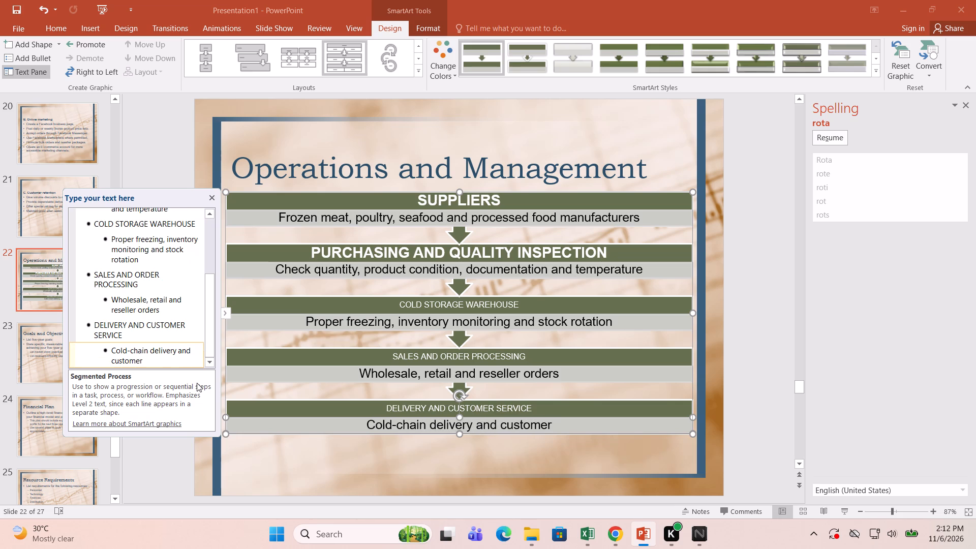
key("space")
type("relationship")
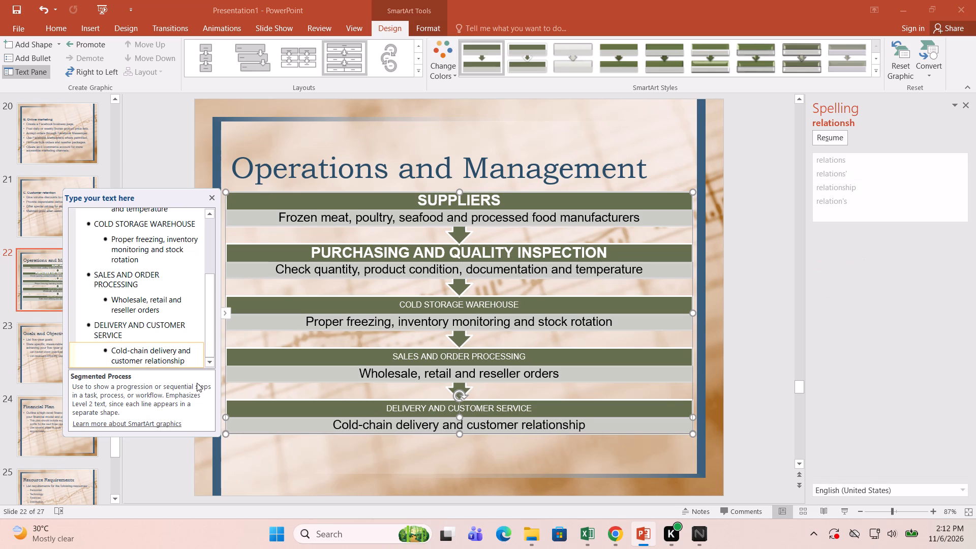
key("space")
type("management")
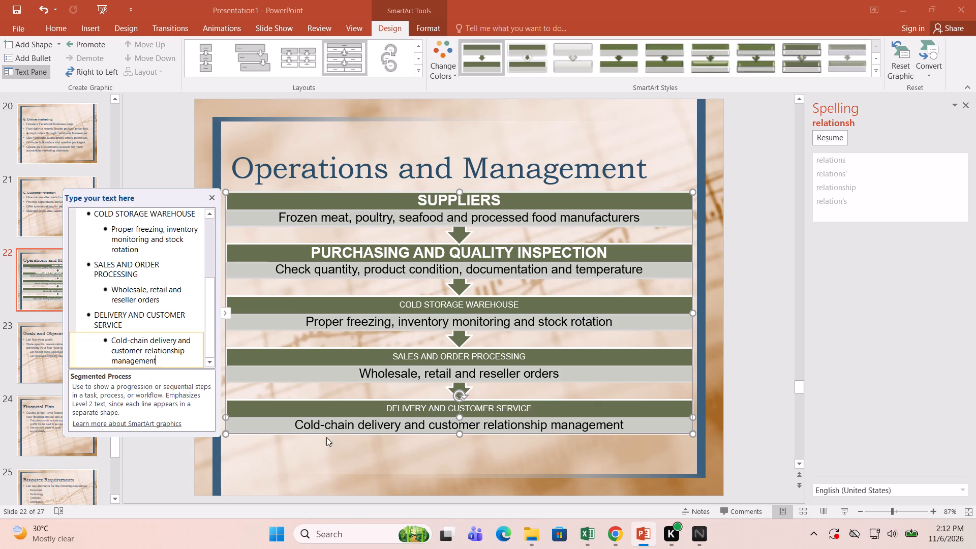
left_click(340, 450)
Format the DELIVERY AND CUSTOMER SERVICE heading as bold with font size 20.
left_click(311, 359)
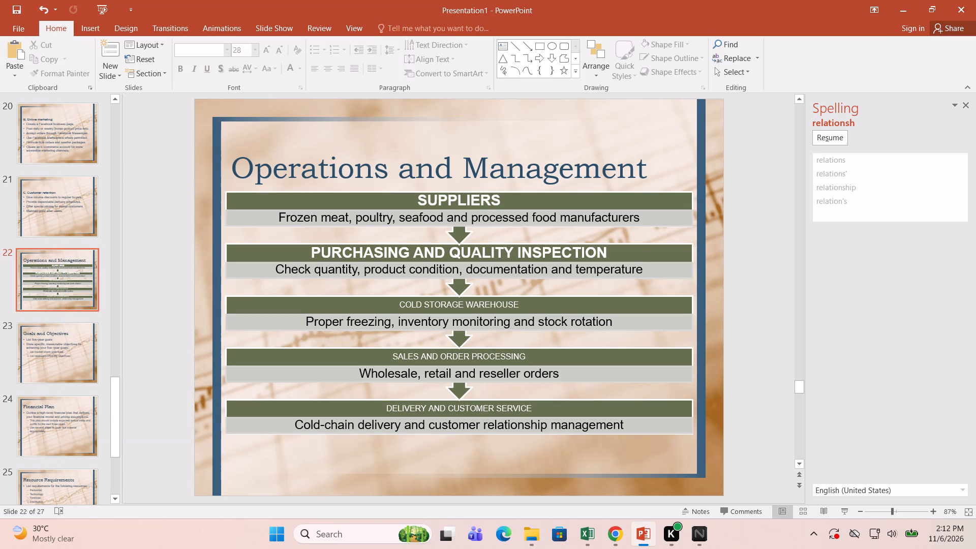
left_click_drag(127, 326, 106, 320)
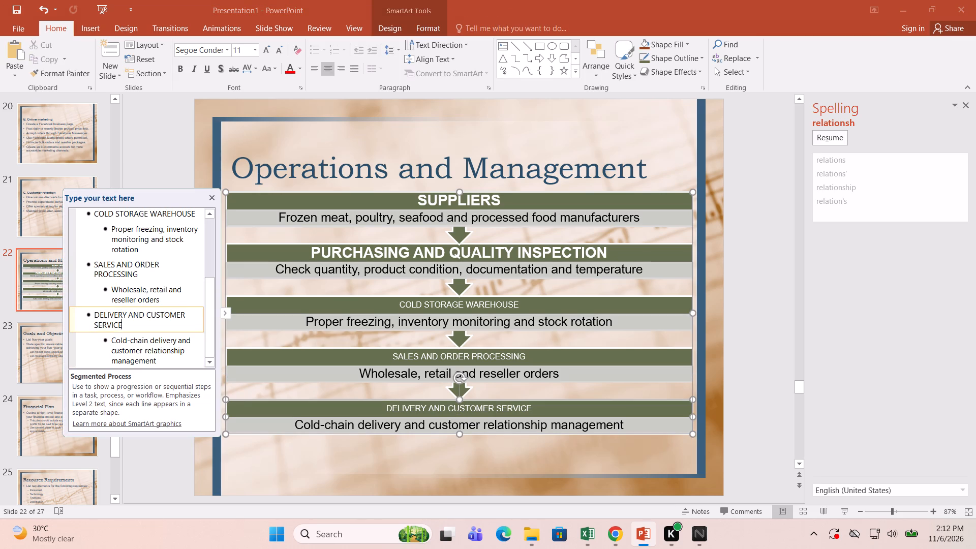
left_click_drag(106, 320, 99, 316)
left_click(154, 282)
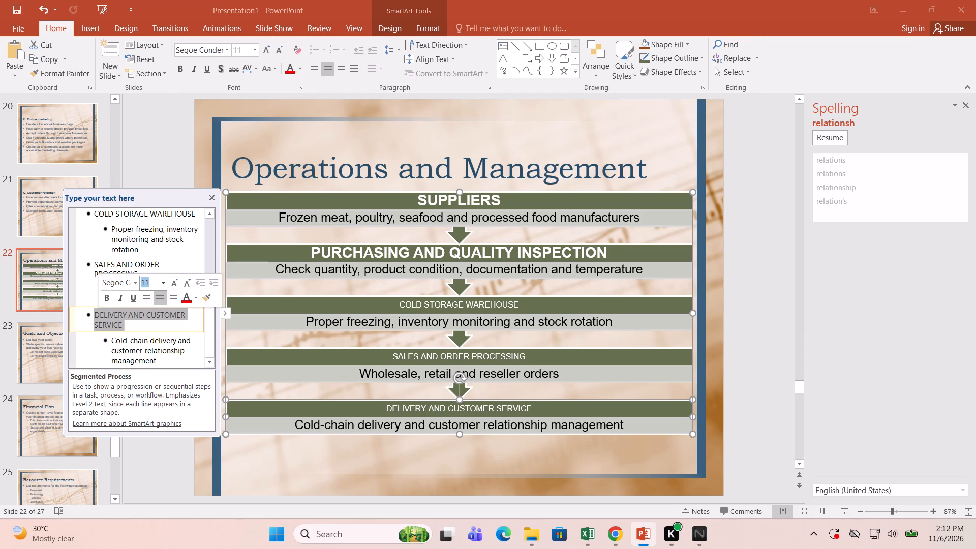
left_click(162, 282)
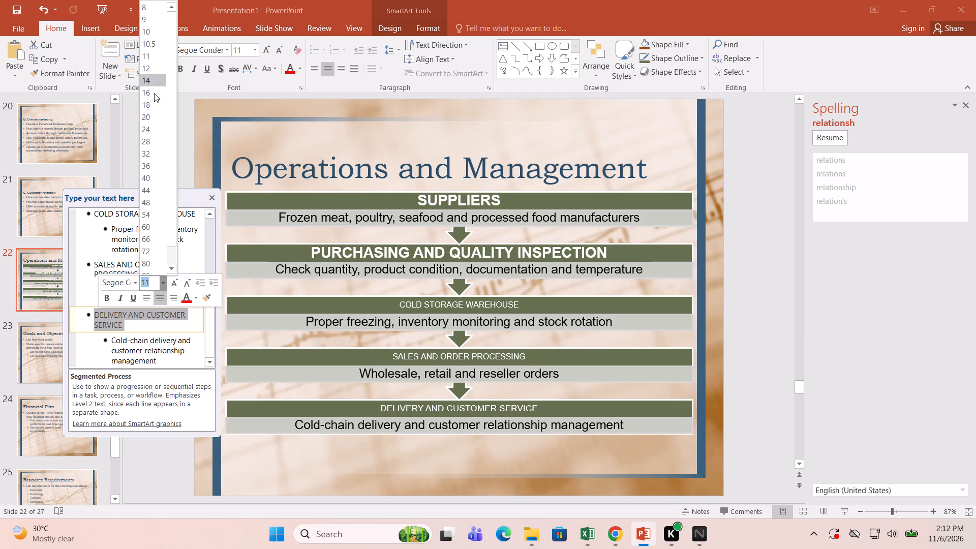
left_click(147, 116)
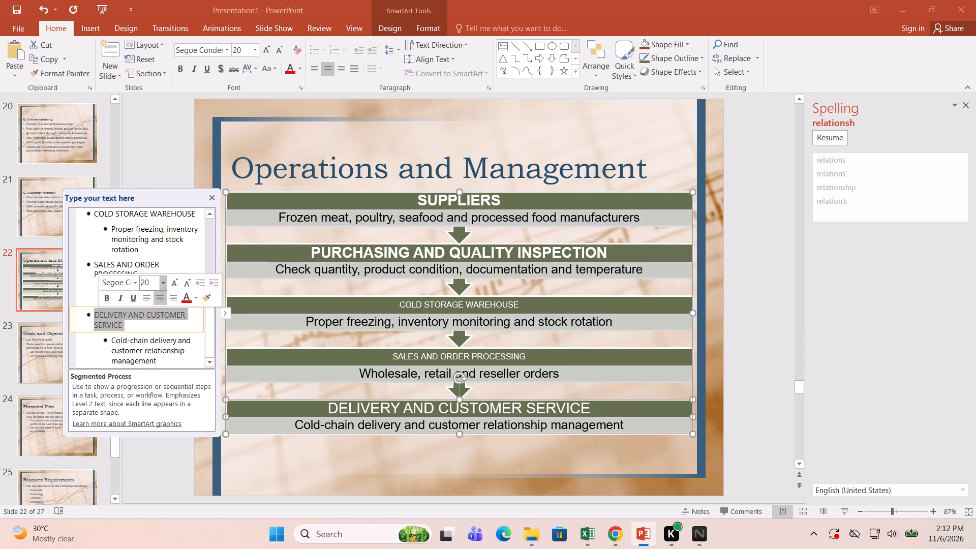
left_click(106, 299)
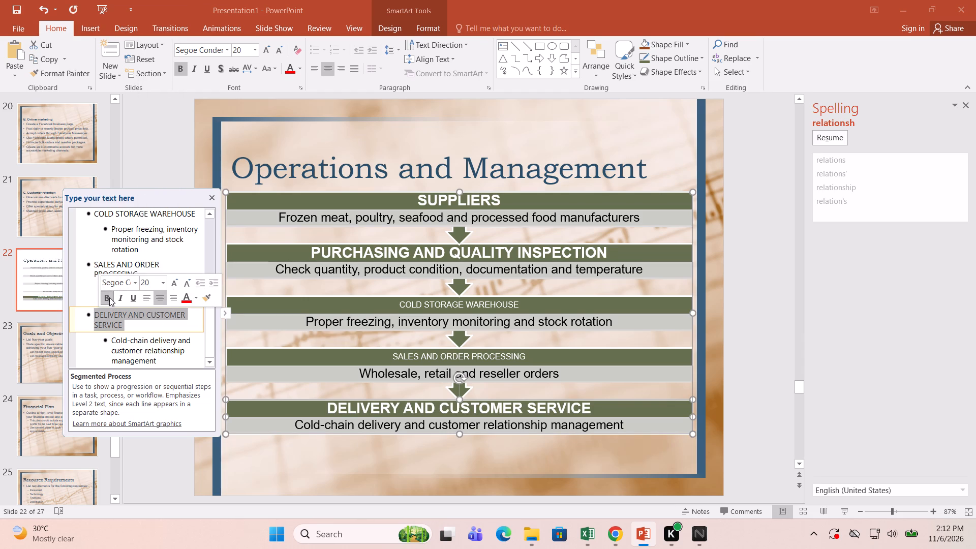
left_click(128, 330)
Format the SALES AND ORDER PROCESSING heading as bold with font size 20.
left_click(127, 266)
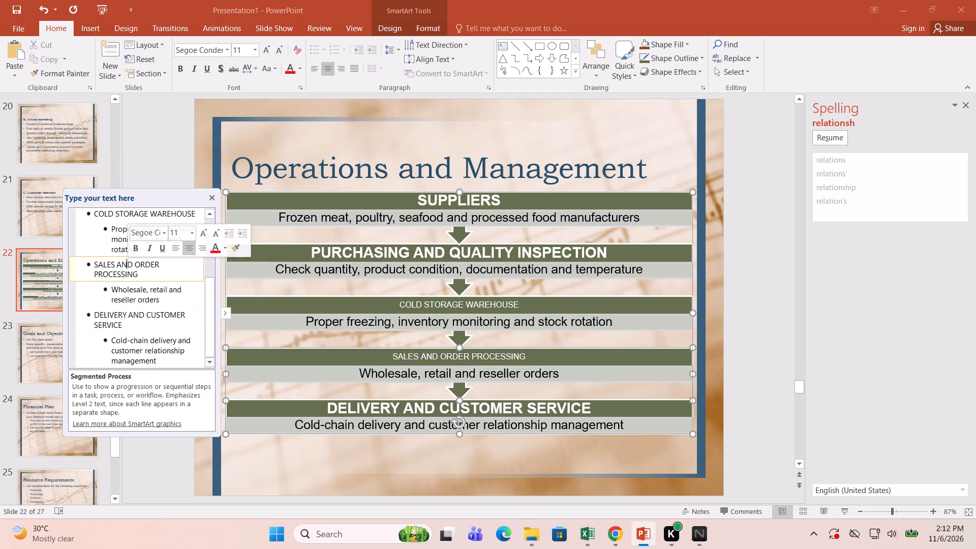
left_click_drag(145, 274, 107, 257)
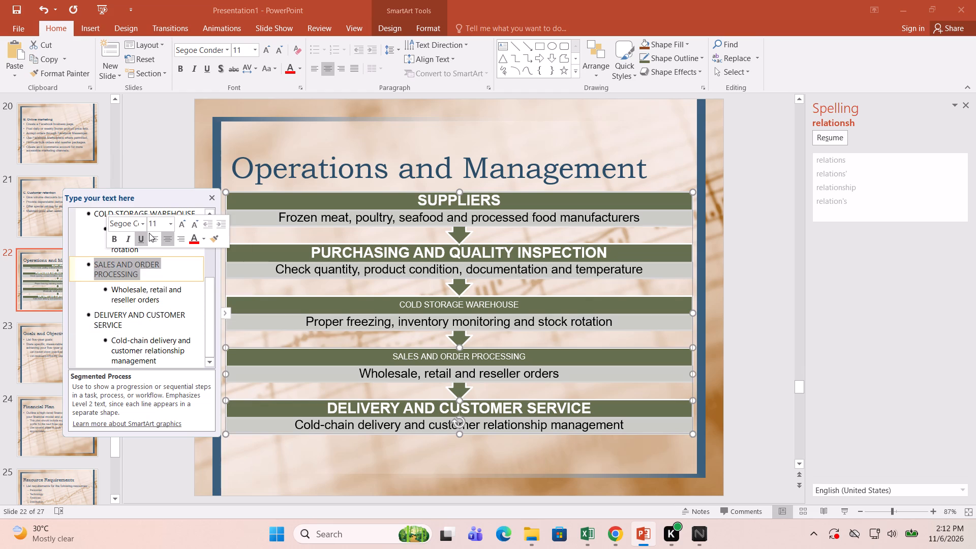
left_click(170, 225)
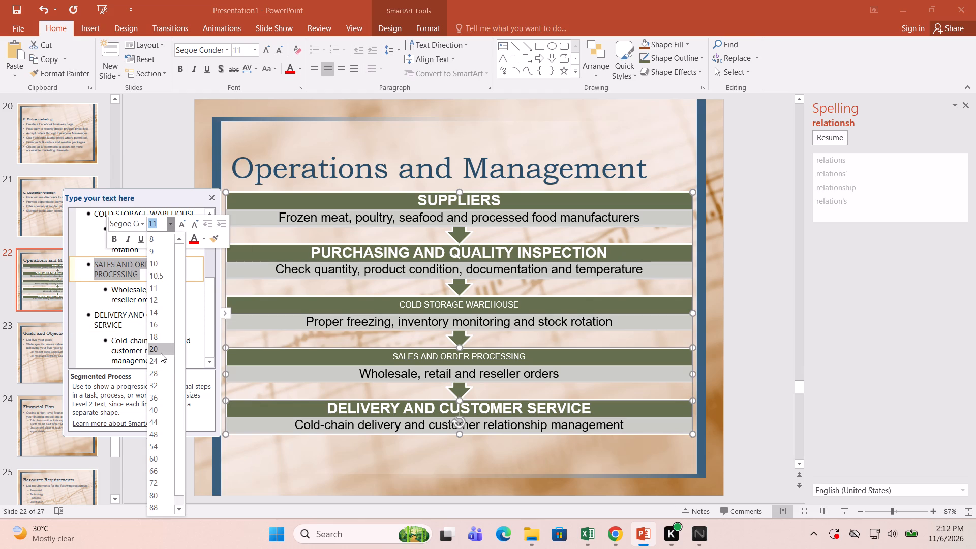
left_click(161, 351)
left_click(115, 237)
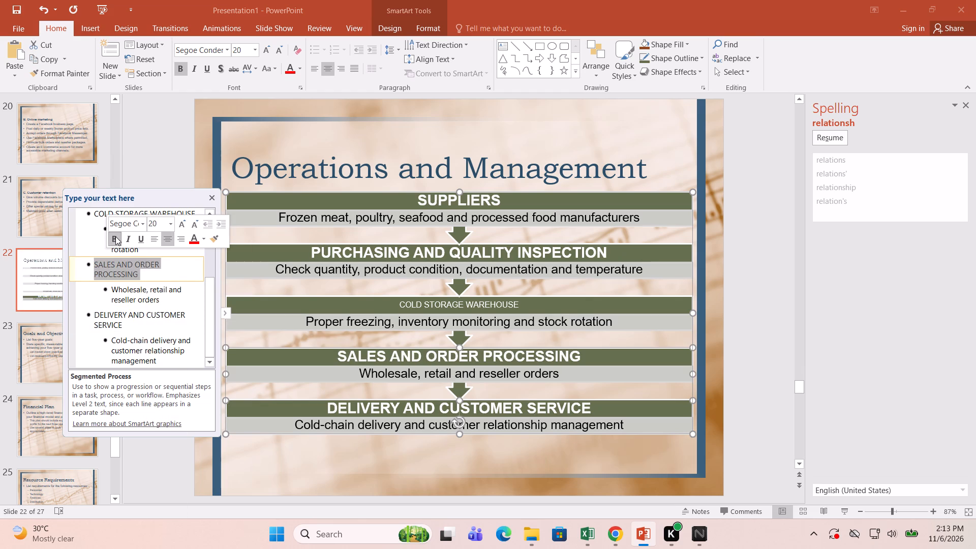
left_click(159, 299)
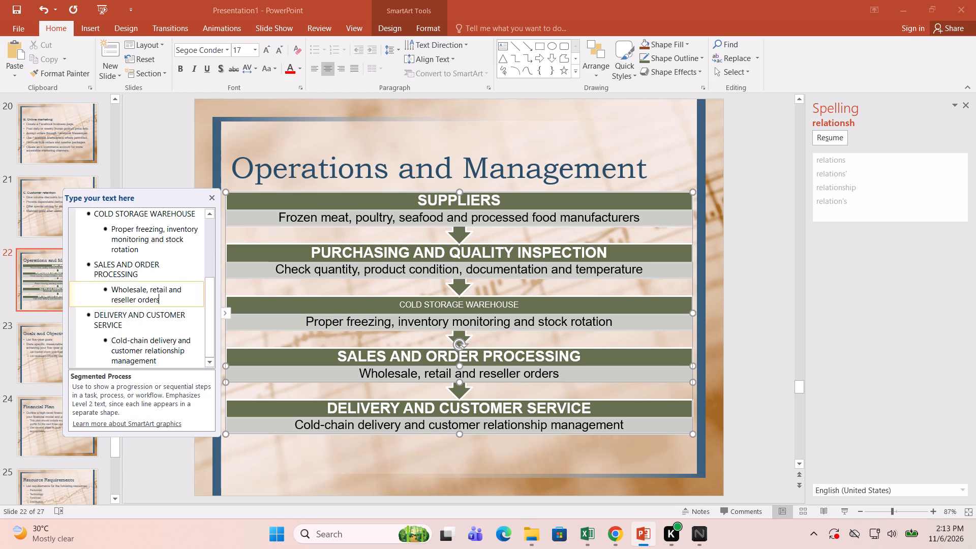
Format the COLD STORAGE WAREHOUSE heading as bold with font size 20.
left_click(153, 215)
left_click_drag(197, 221, 101, 220)
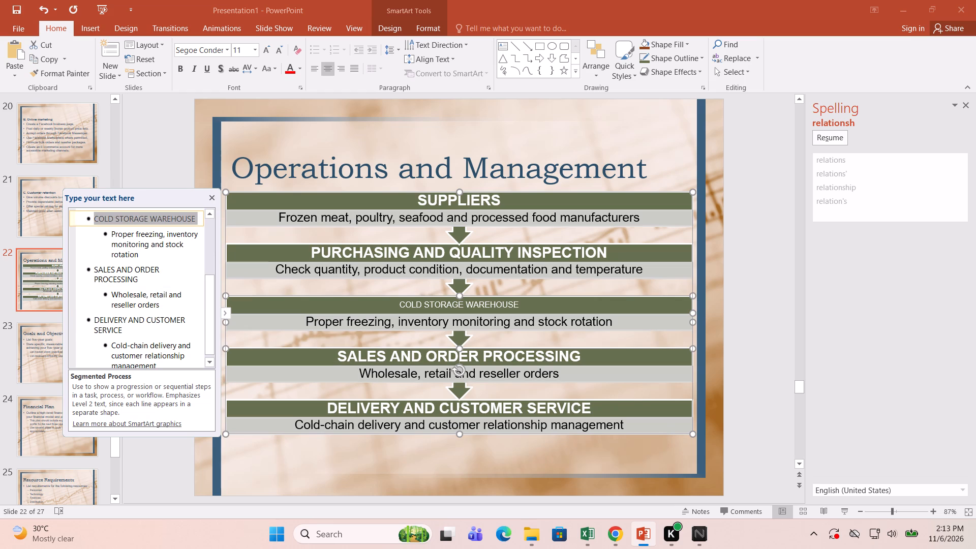
left_click(164, 187)
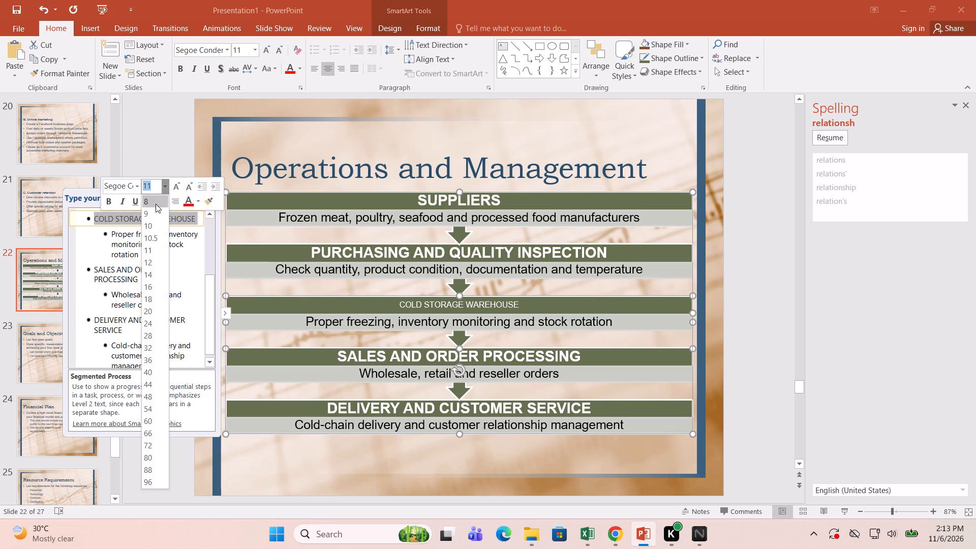
left_click(150, 307)
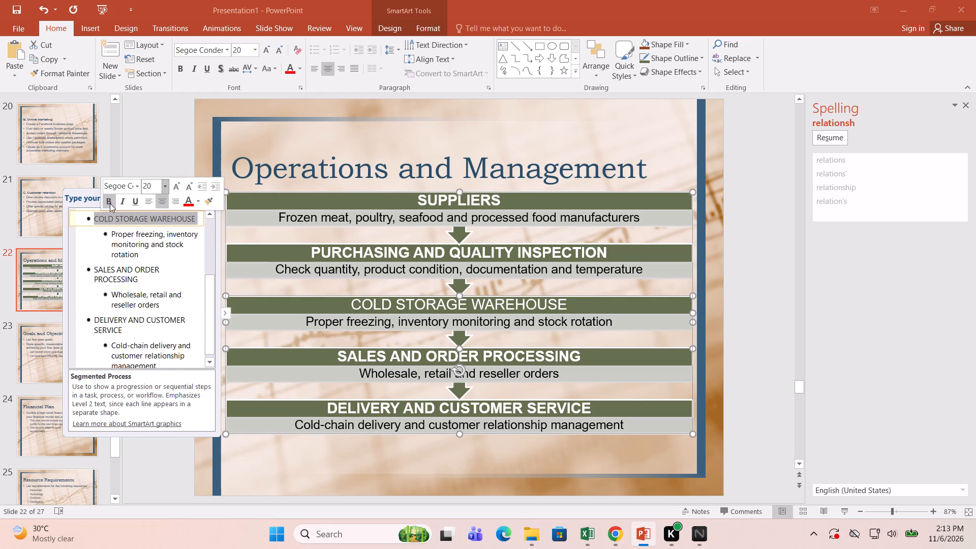
left_click(109, 203)
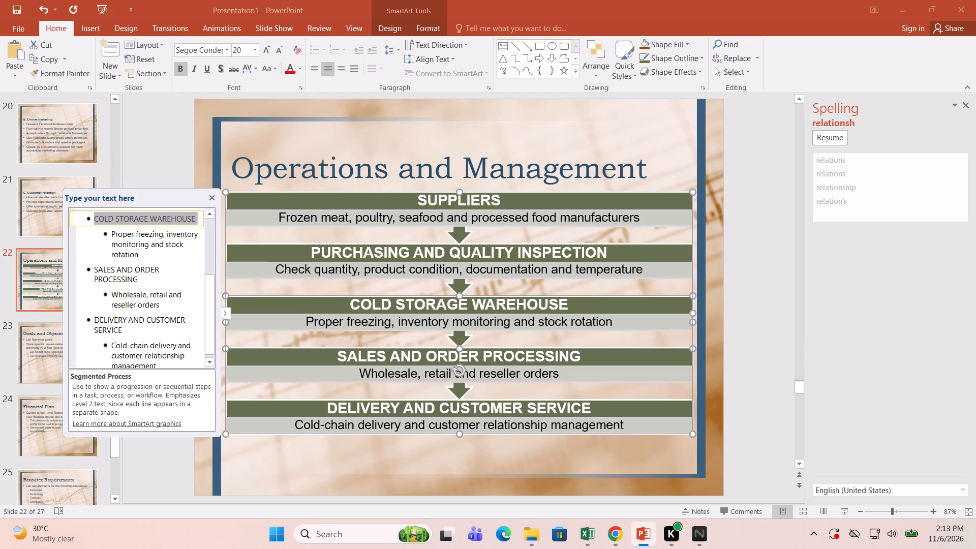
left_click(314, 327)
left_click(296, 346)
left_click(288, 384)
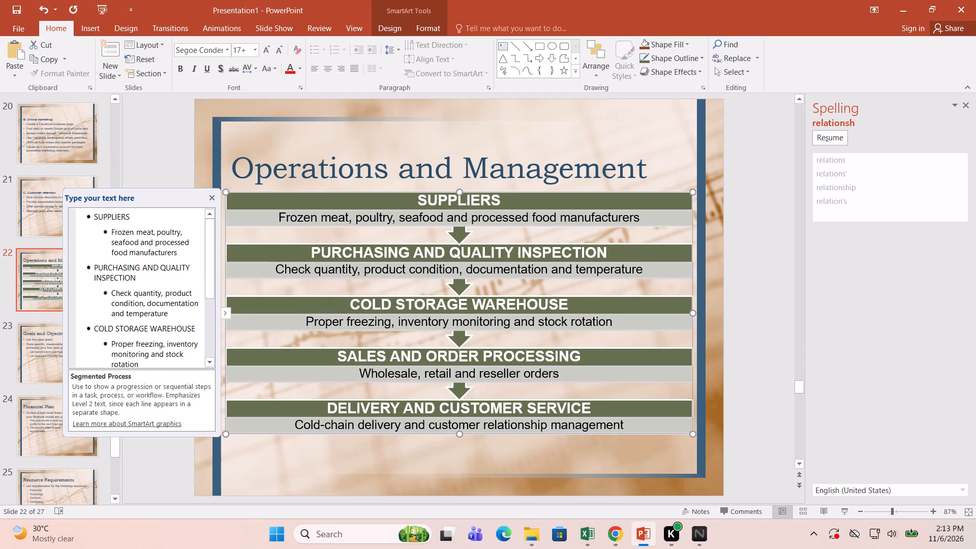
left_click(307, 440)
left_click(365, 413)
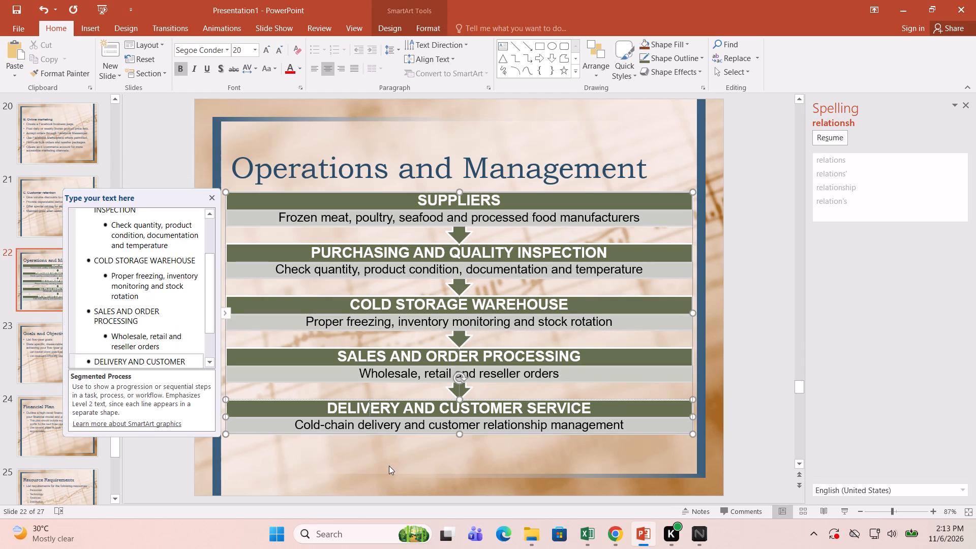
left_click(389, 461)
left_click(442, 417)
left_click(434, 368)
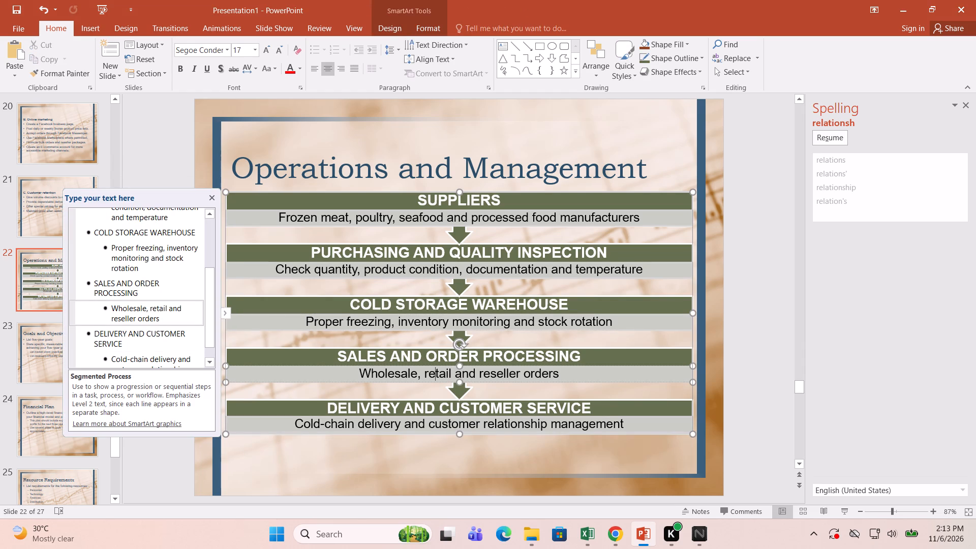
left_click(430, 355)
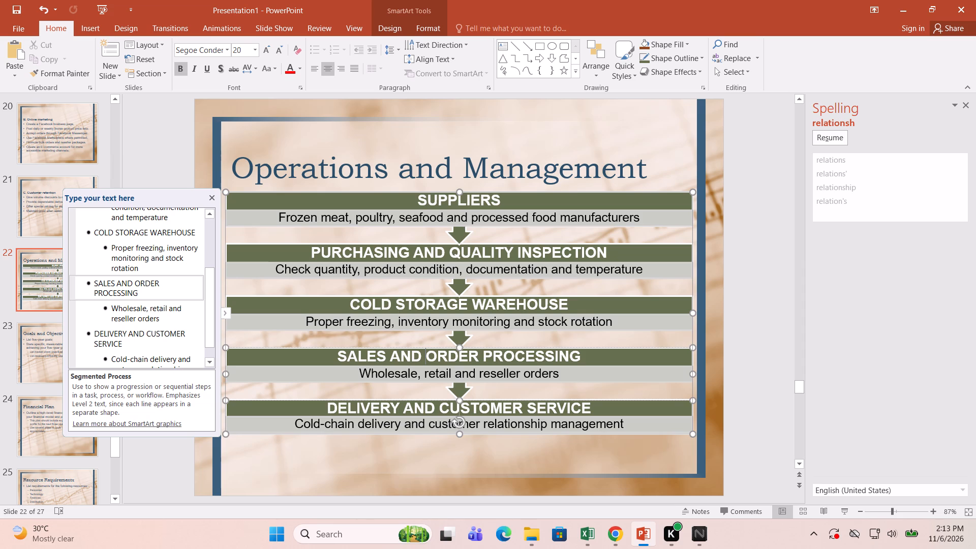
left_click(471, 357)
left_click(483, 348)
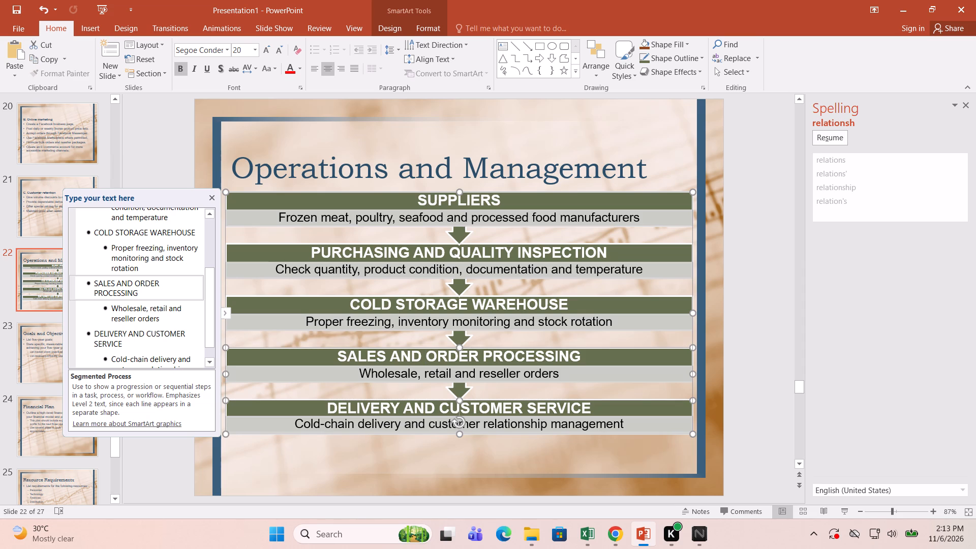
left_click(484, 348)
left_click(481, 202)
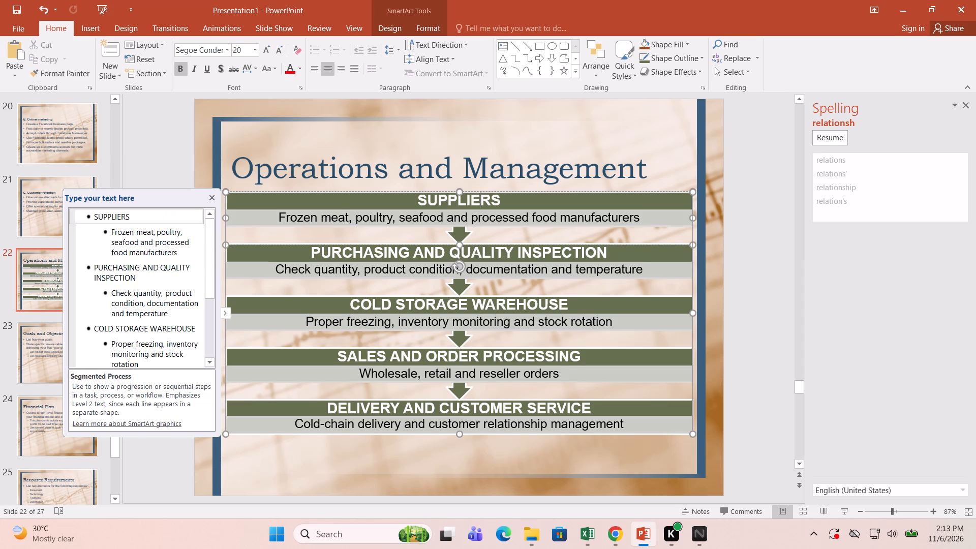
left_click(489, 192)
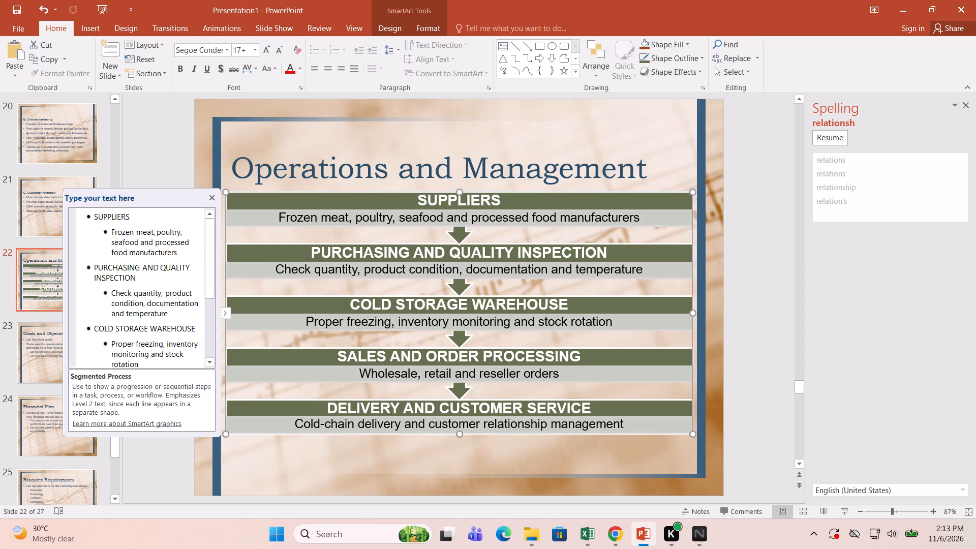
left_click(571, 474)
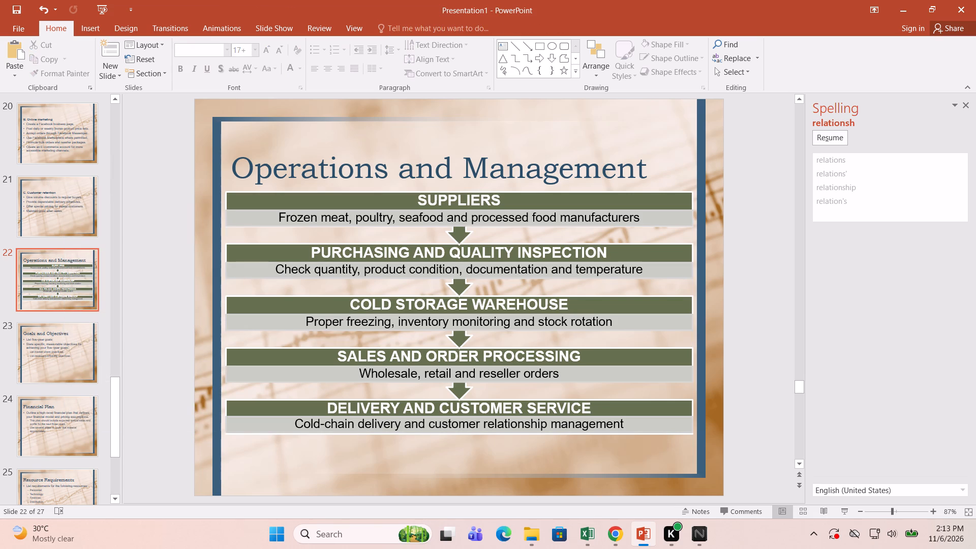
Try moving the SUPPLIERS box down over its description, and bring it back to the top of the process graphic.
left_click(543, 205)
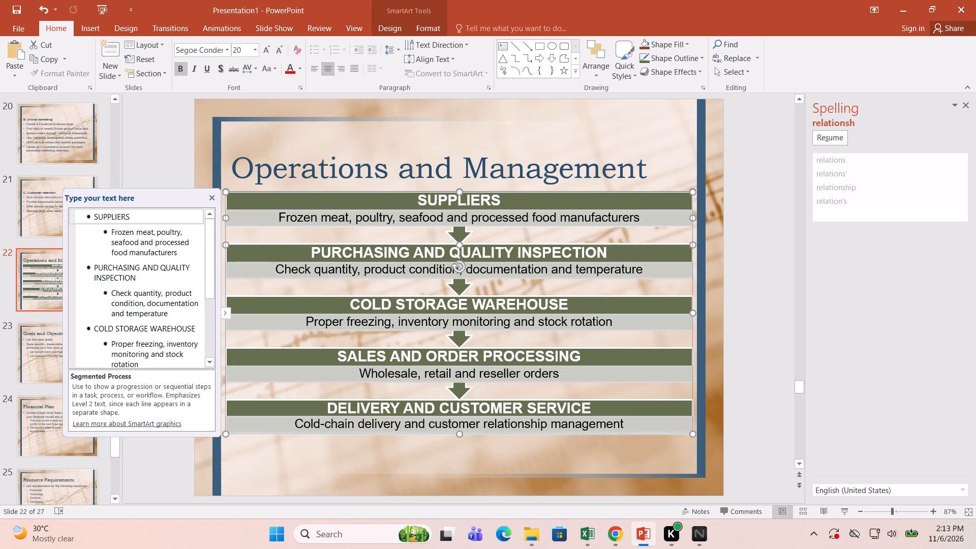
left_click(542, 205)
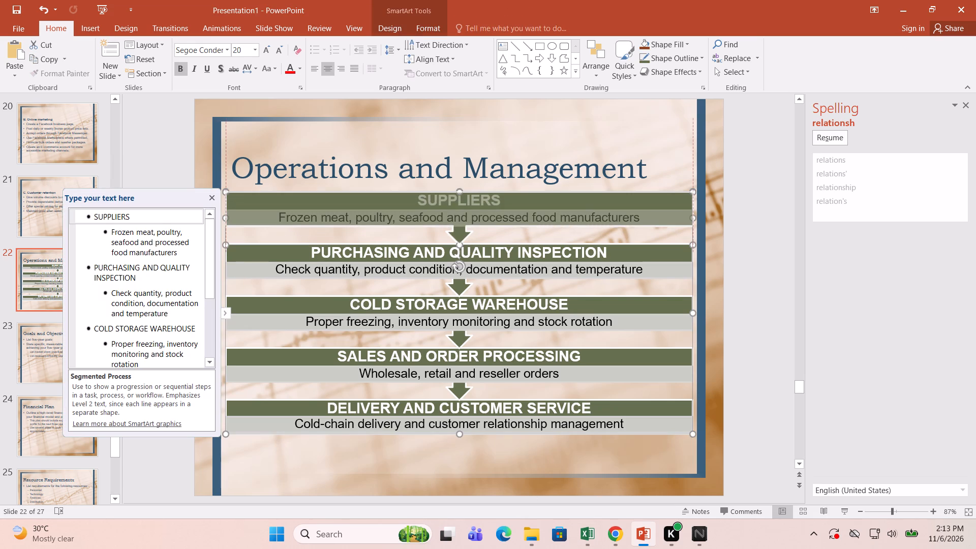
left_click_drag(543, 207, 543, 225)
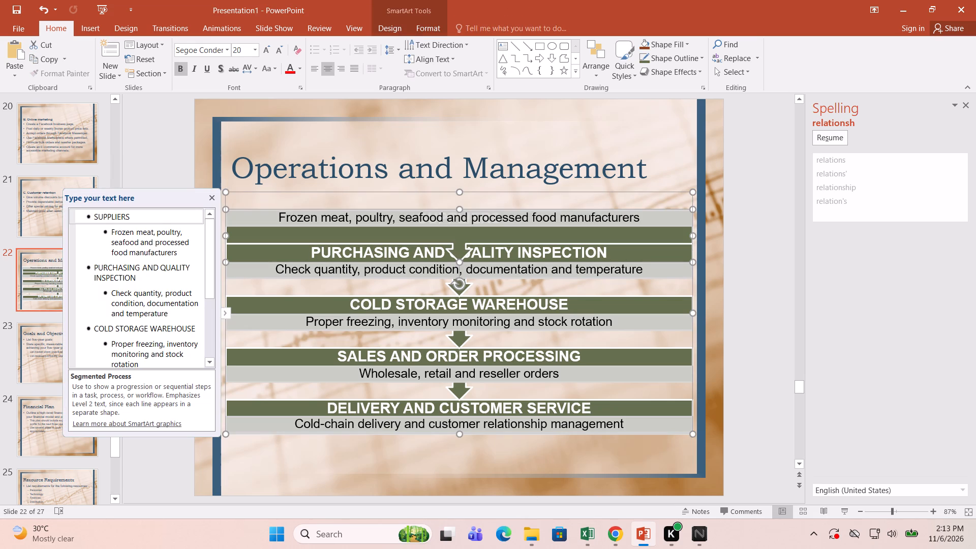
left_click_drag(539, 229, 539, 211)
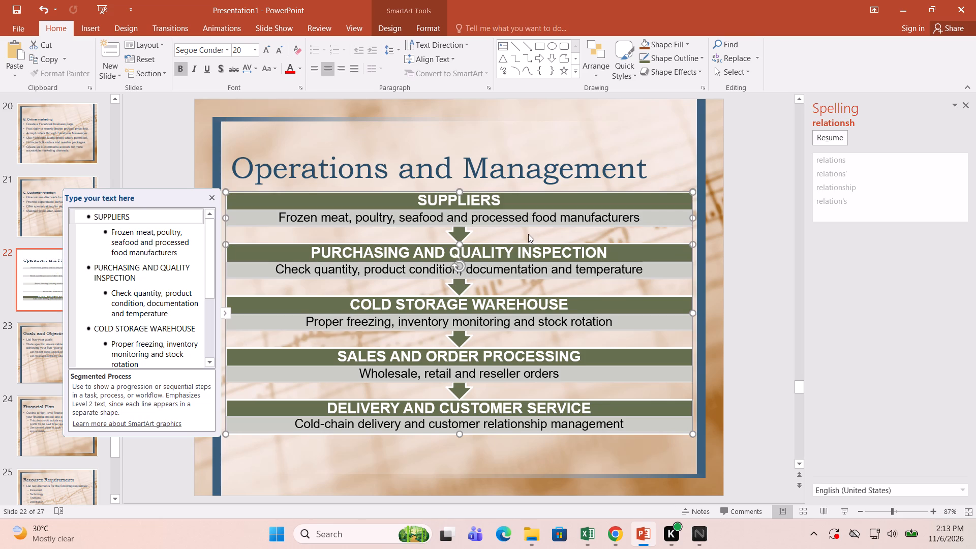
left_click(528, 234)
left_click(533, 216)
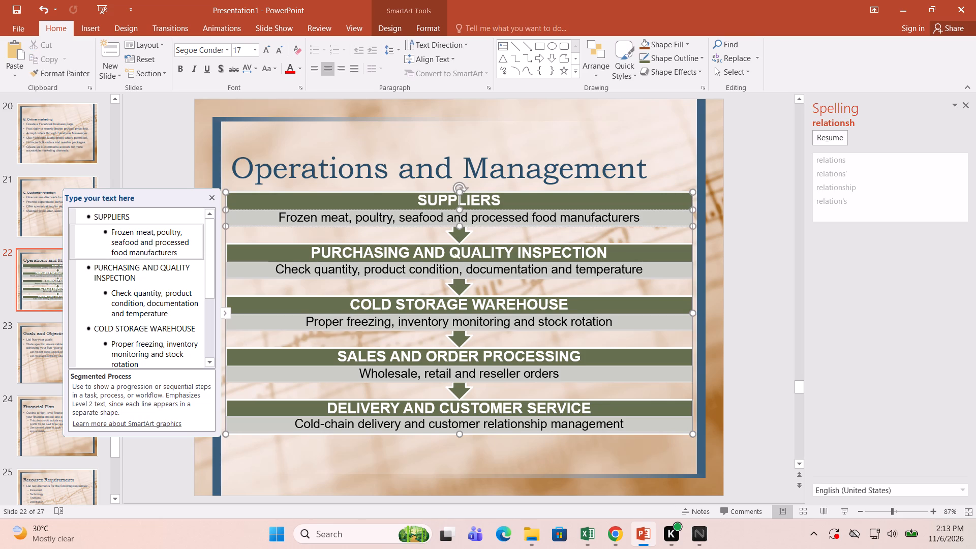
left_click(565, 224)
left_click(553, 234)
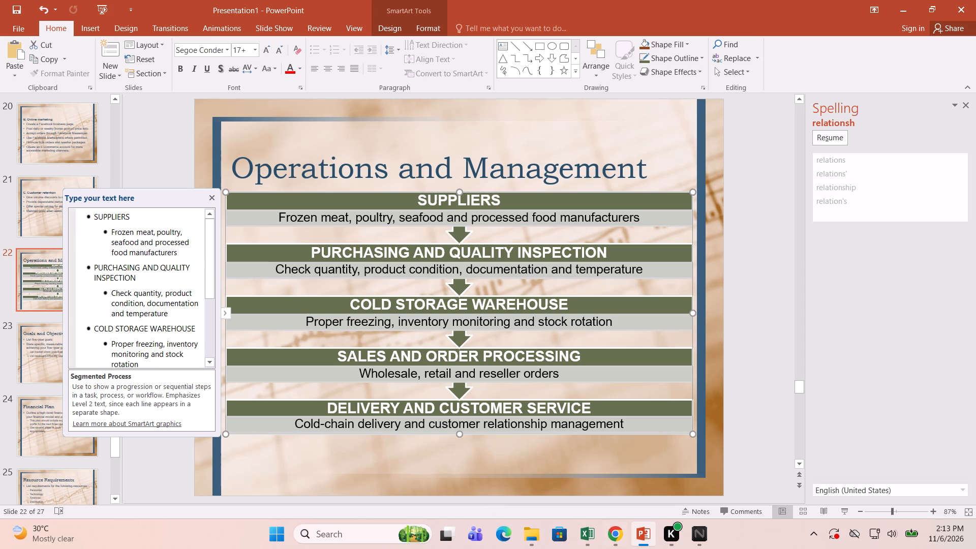
Hide the text pane of the Segmented Process graphic and deselect the graphic.
left_click(215, 197)
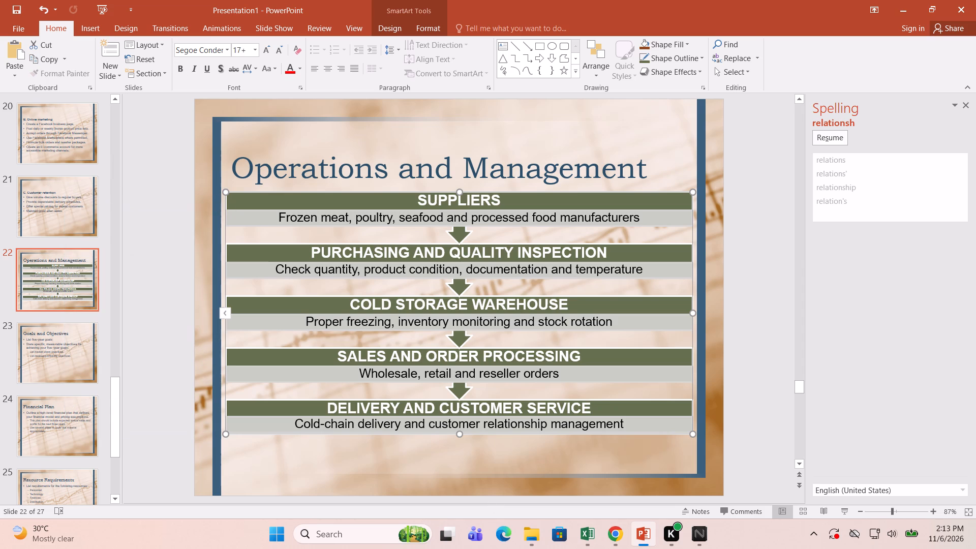
left_click(225, 312)
left_click(225, 312)
left_click(364, 470)
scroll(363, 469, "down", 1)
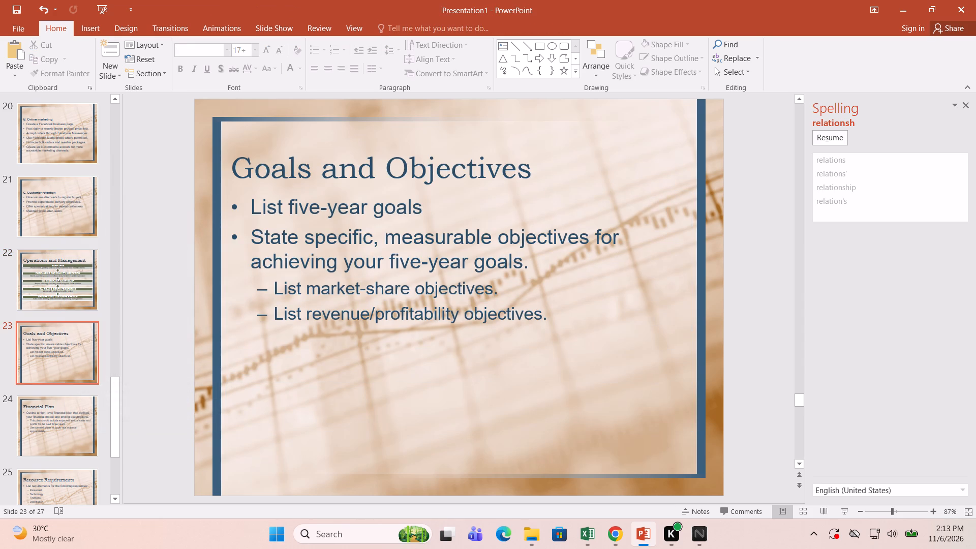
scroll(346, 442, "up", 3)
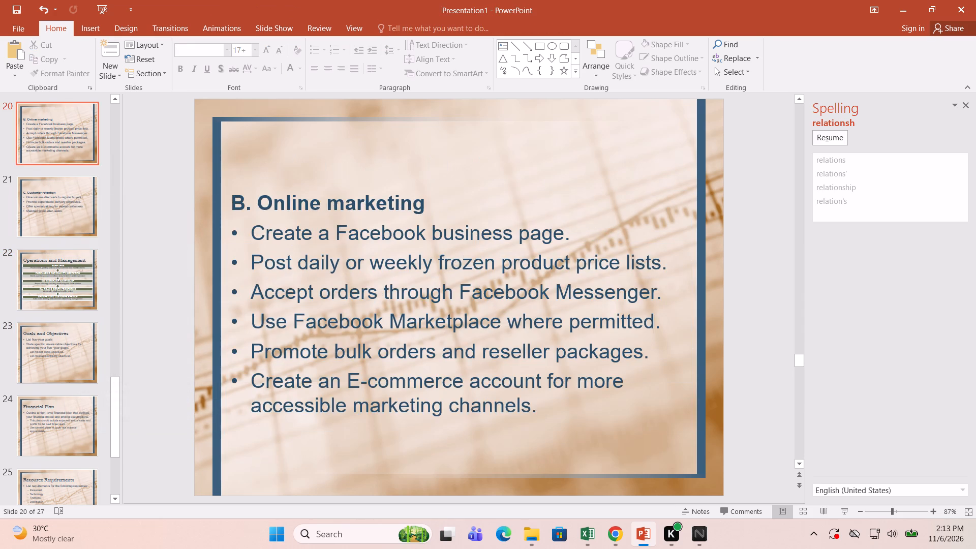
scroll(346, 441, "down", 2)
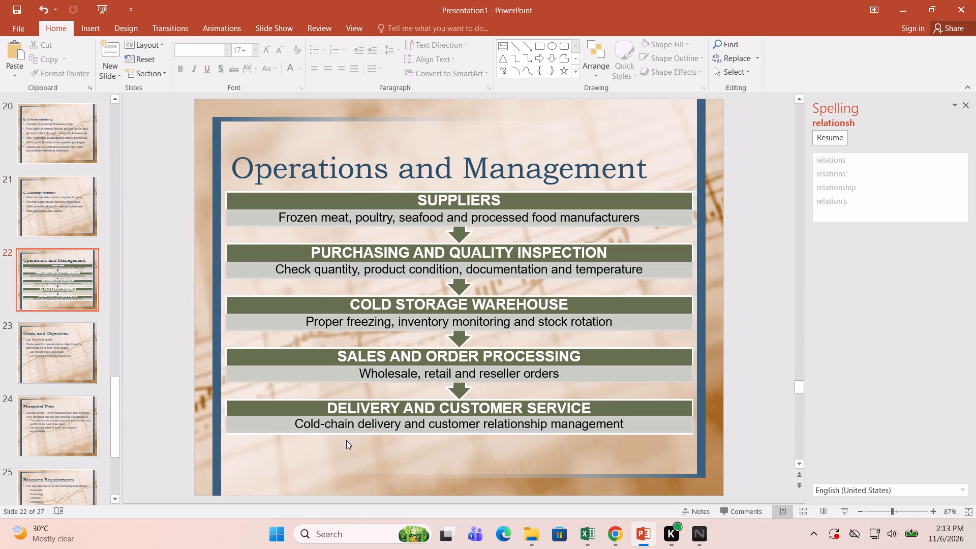
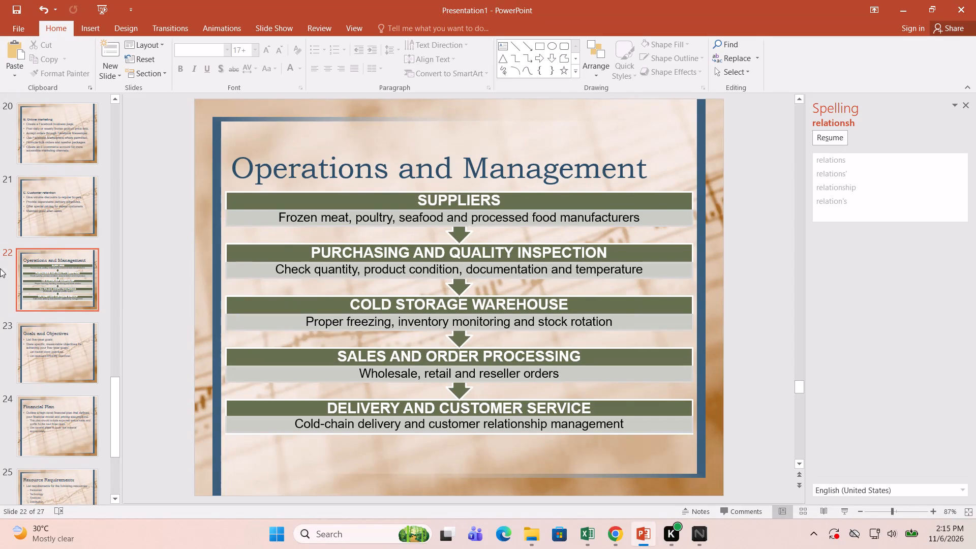
Replace the "Goals and Objectives" title on slide 23 with text beginning "Required business".
scroll(293, 233, "down", 1)
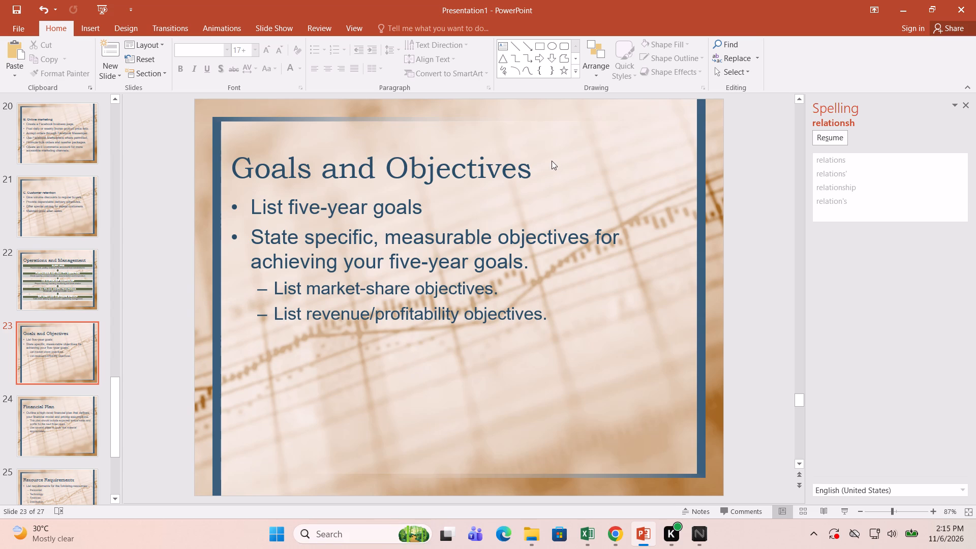
left_click(533, 165)
left_click(523, 170)
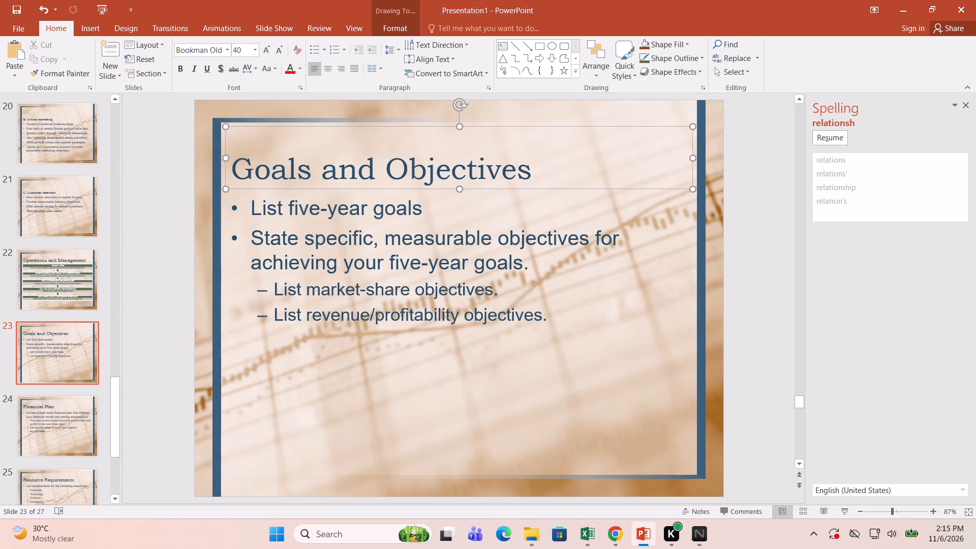
left_click_drag(545, 169, 265, 174)
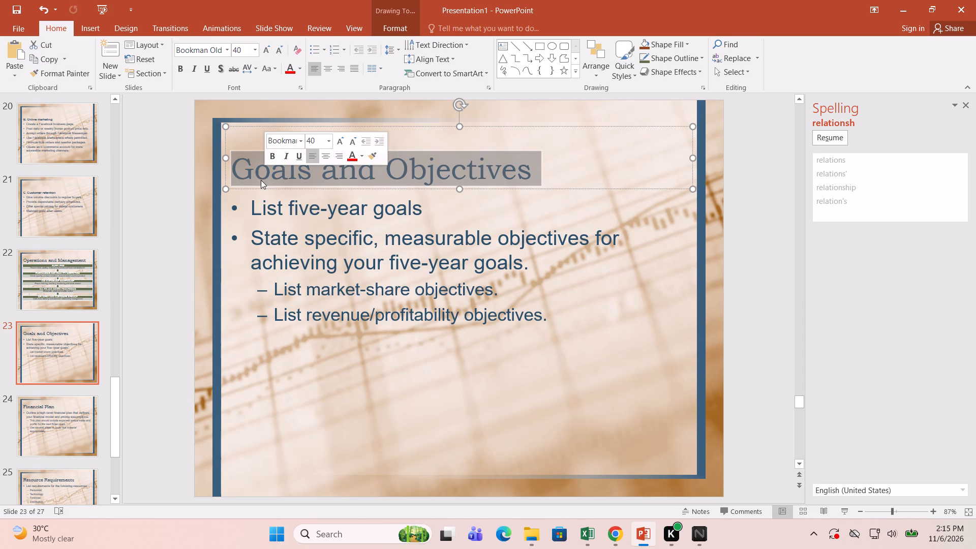
type("re")
key("BackSpace")
key("BackSpace")
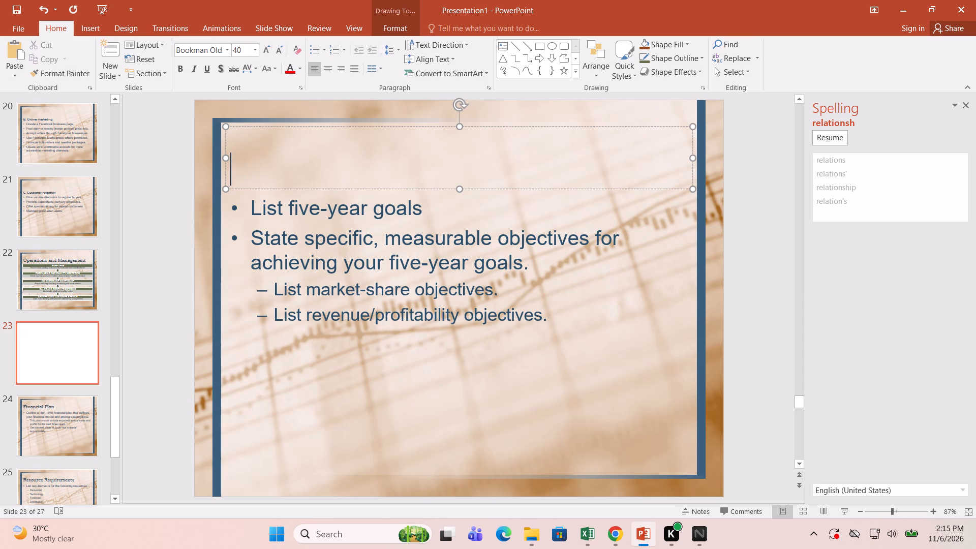
type("Required")
key("space")
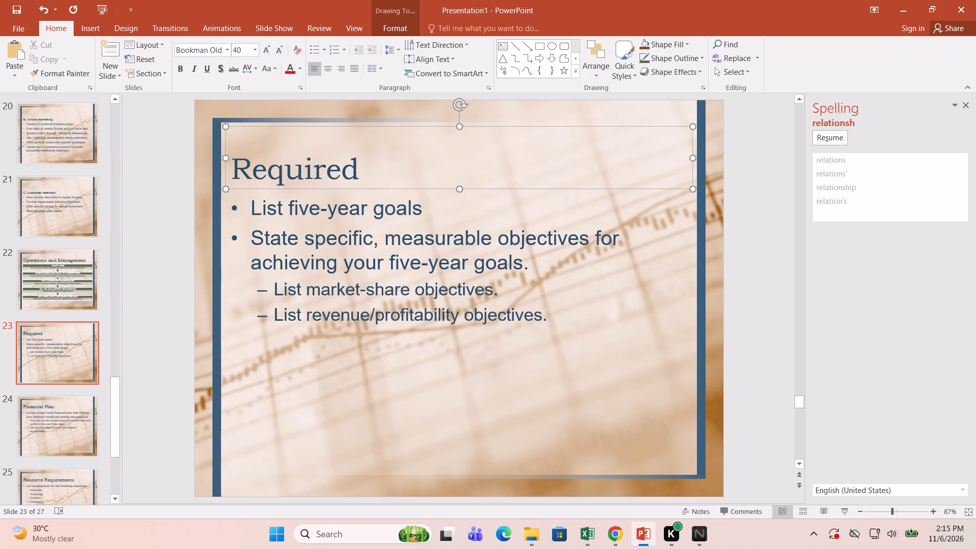
type("business")
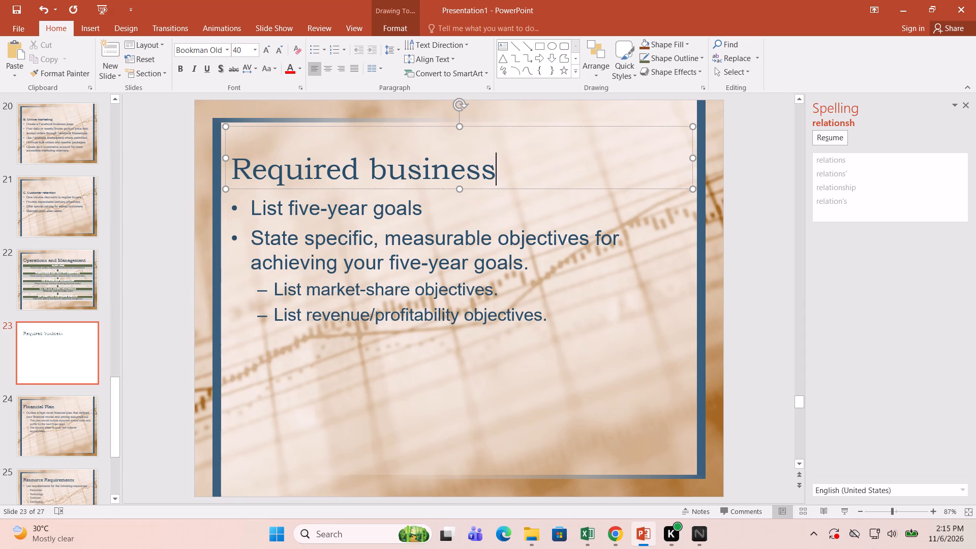
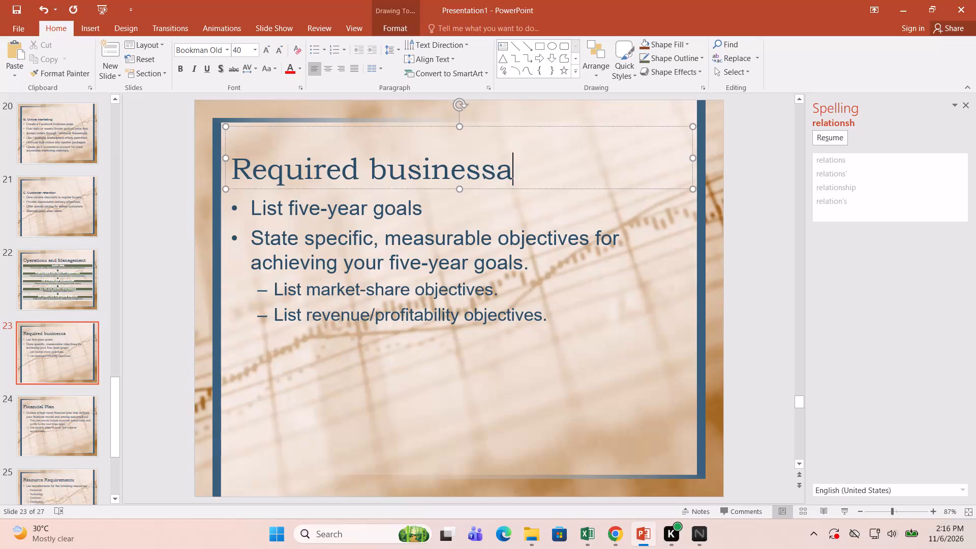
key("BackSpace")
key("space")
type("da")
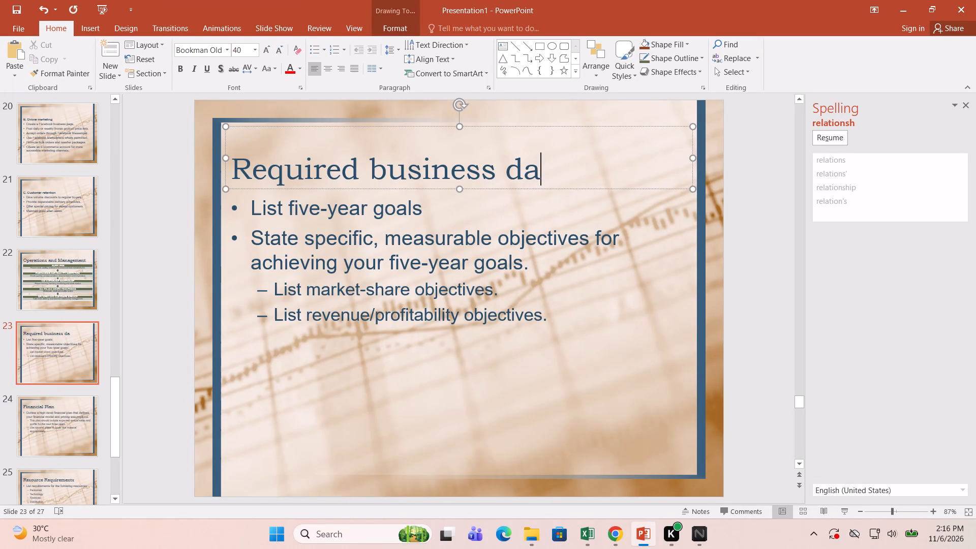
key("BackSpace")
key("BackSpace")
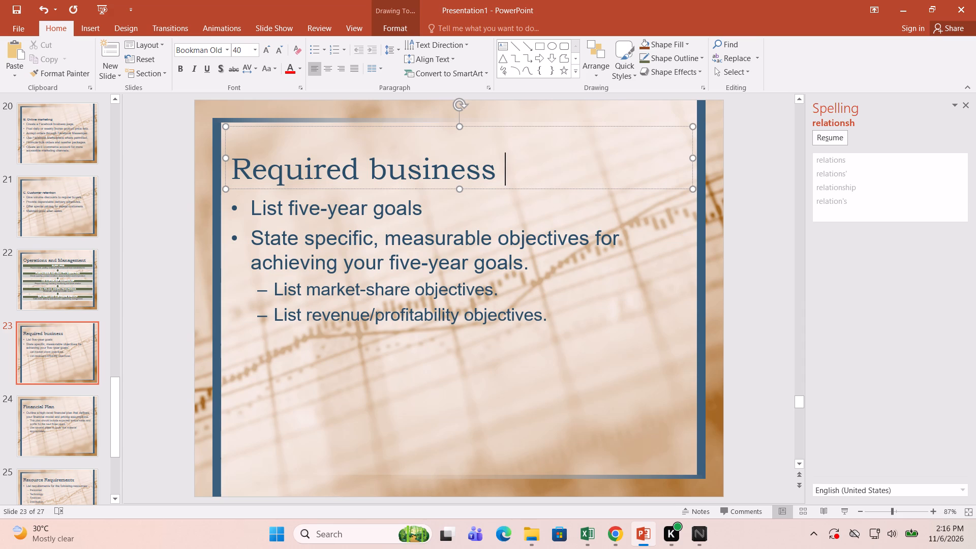
Replace "business" in slide 23's title so it reads "Required equipment and facilities".
scroll(448, 311, "down", 1)
scroll(449, 310, "up", 1)
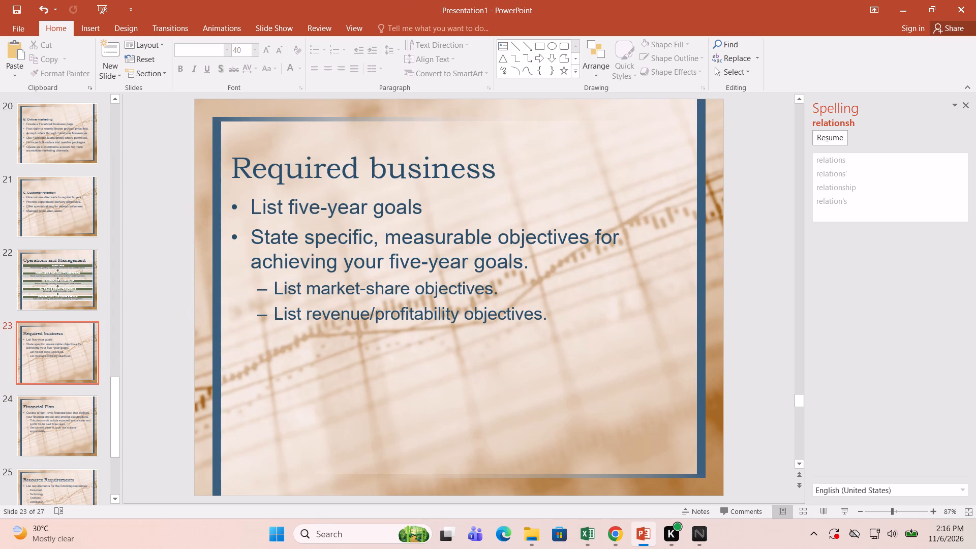
scroll(412, 267, "up", 1)
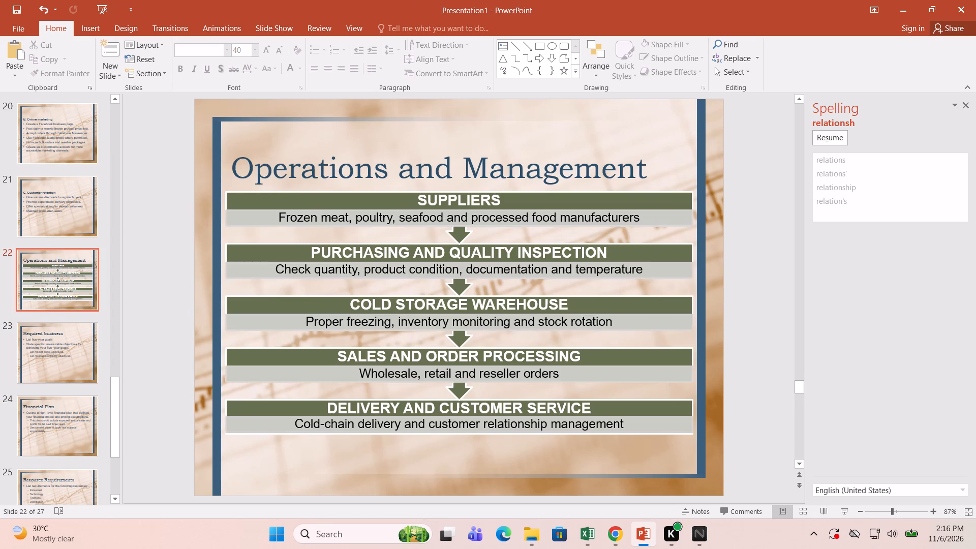
scroll(411, 271, "down", 1)
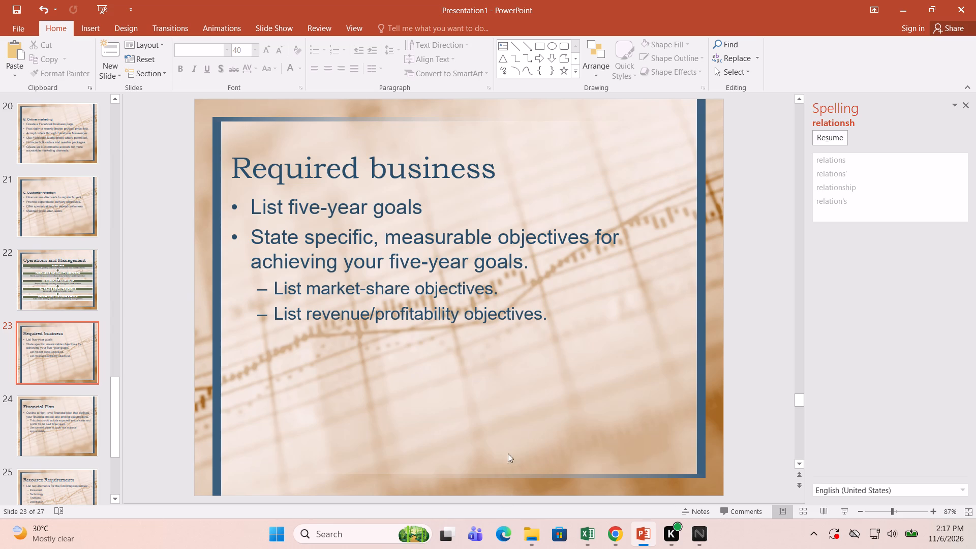
left_click(498, 173)
left_click_drag(498, 171, 370, 170)
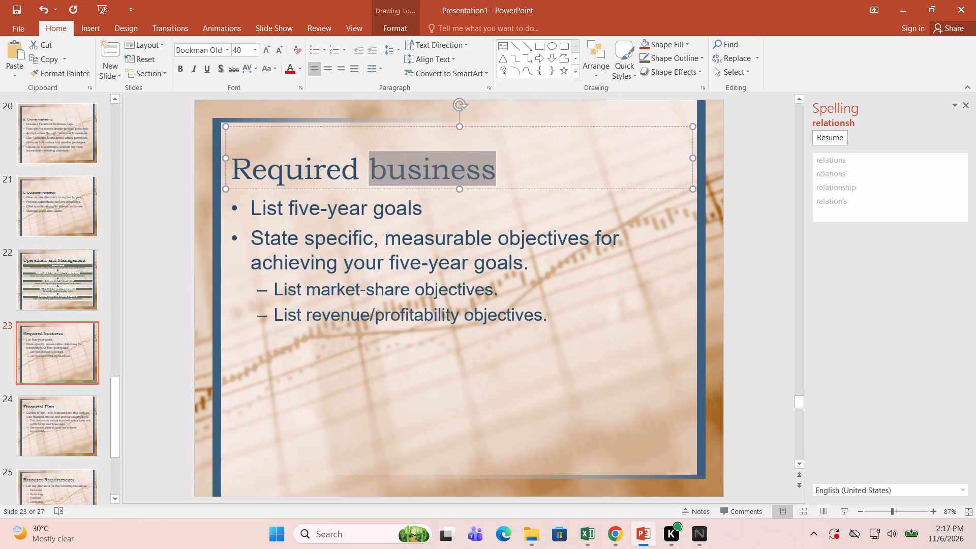
left_click_drag(370, 170, 369, 170)
type("equipment")
key("space")
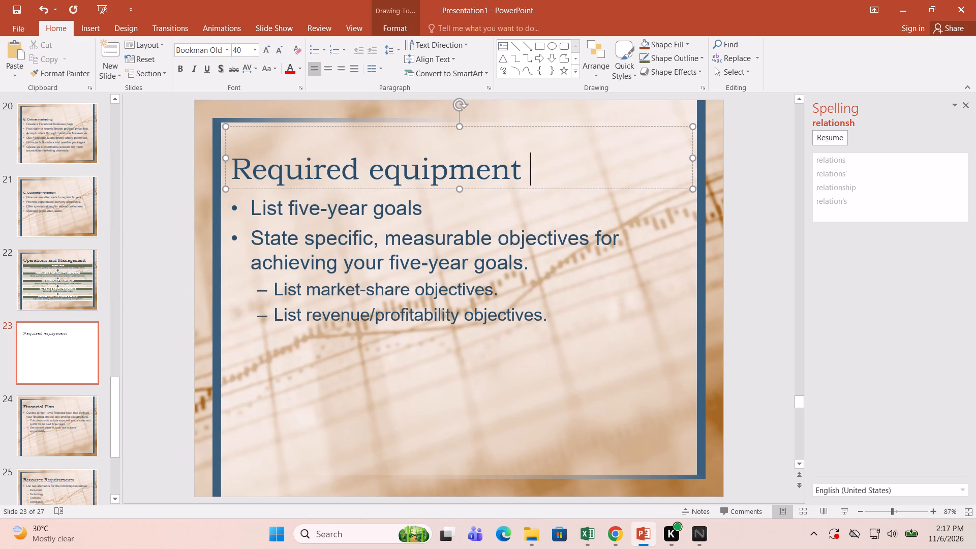
type("and facilities")
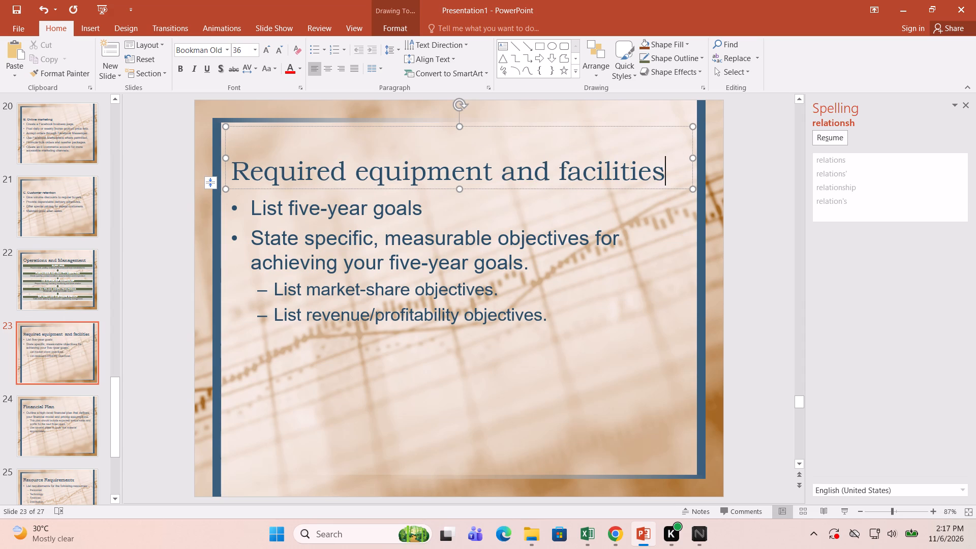
Make the whole "Required equipment and facilities" title on slide 23 bold.
left_click(649, 243)
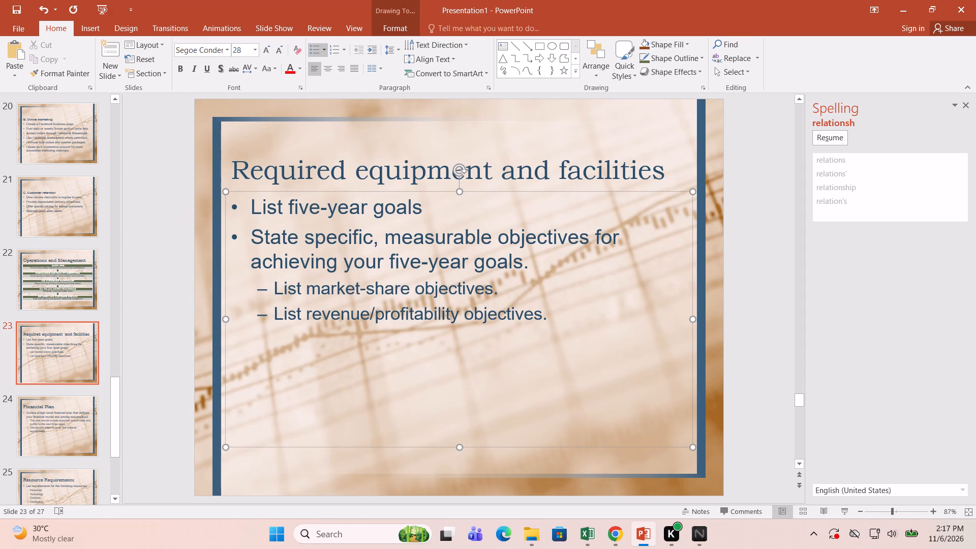
left_click(531, 163)
double_click(577, 168)
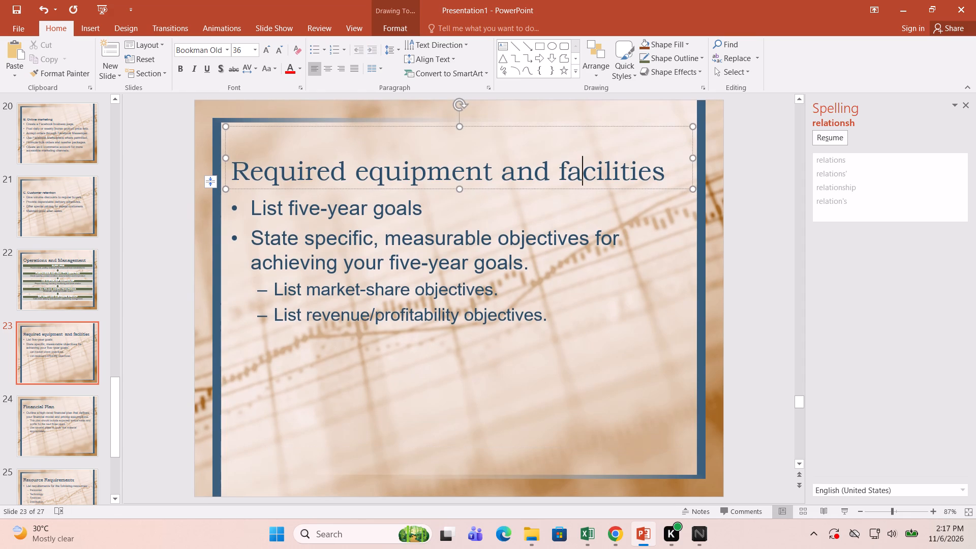
double_click(593, 174)
double_click(593, 174)
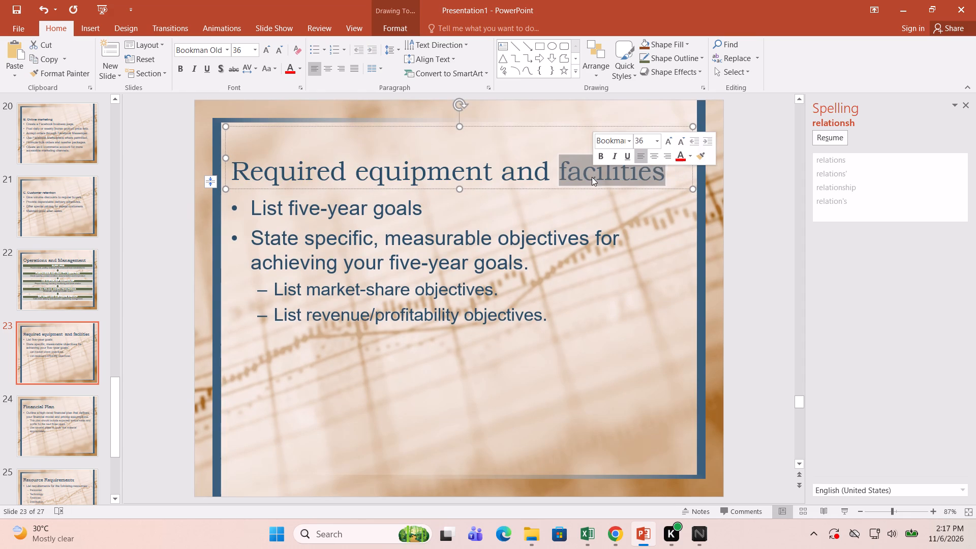
left_click(592, 176)
scroll(565, 345, "up", 3)
scroll(566, 348, "down", 1)
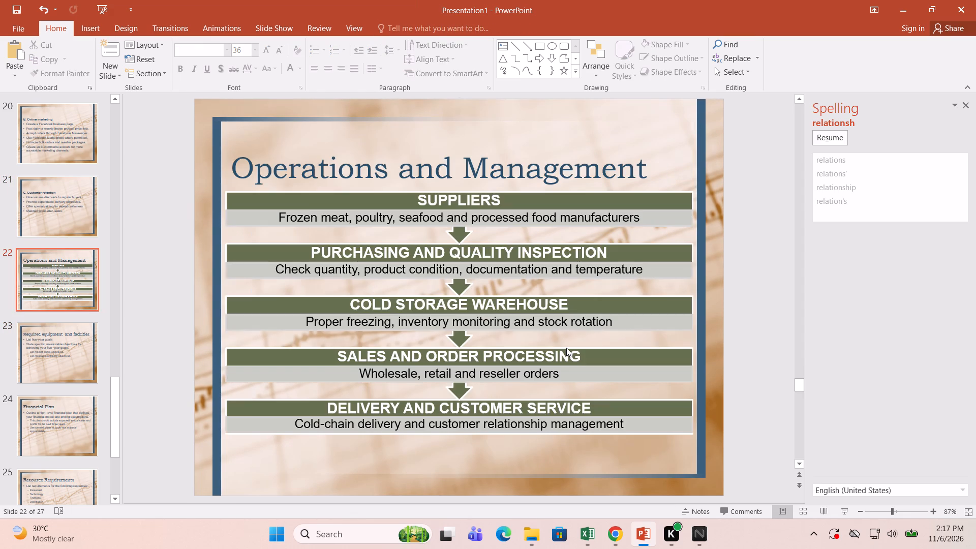
scroll(566, 348, "down", 1)
left_click(556, 175)
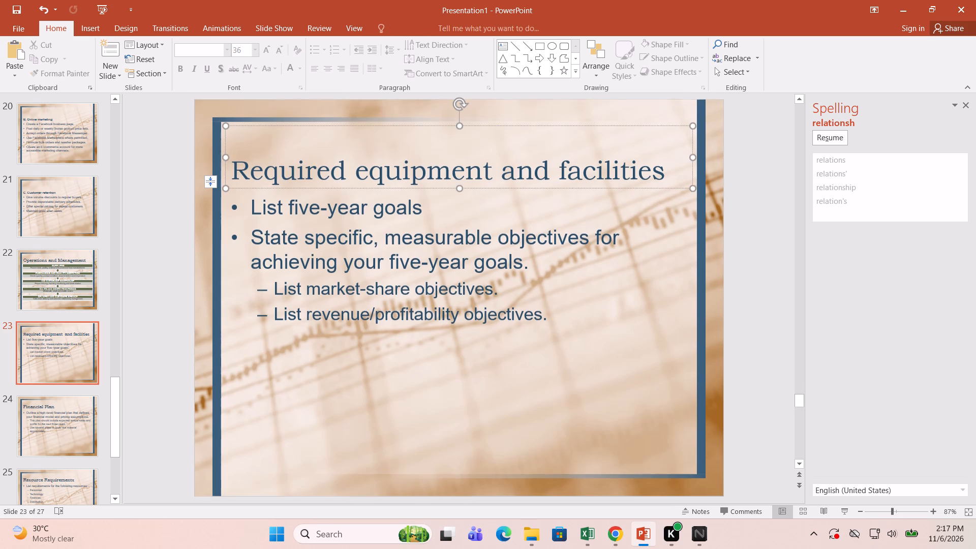
left_click(669, 174)
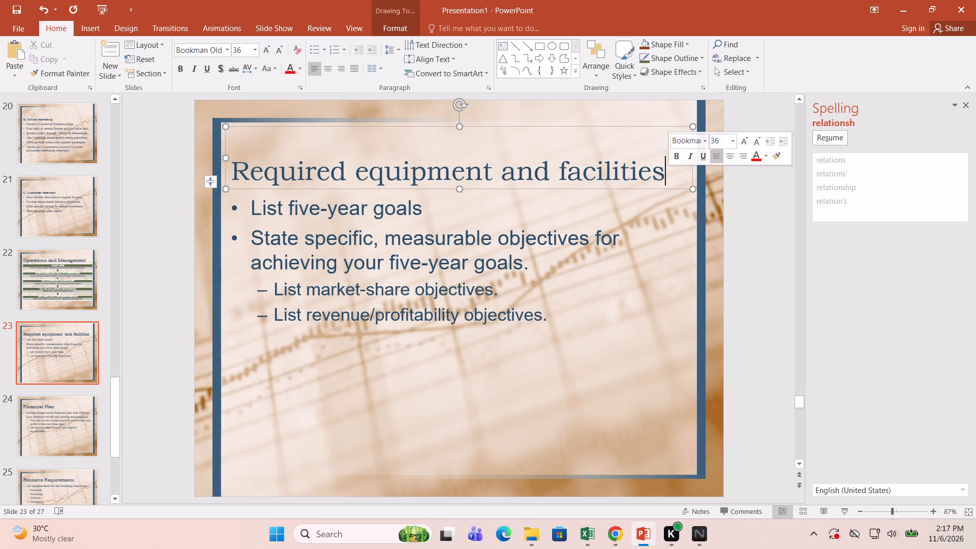
left_click_drag(663, 176, 288, 177)
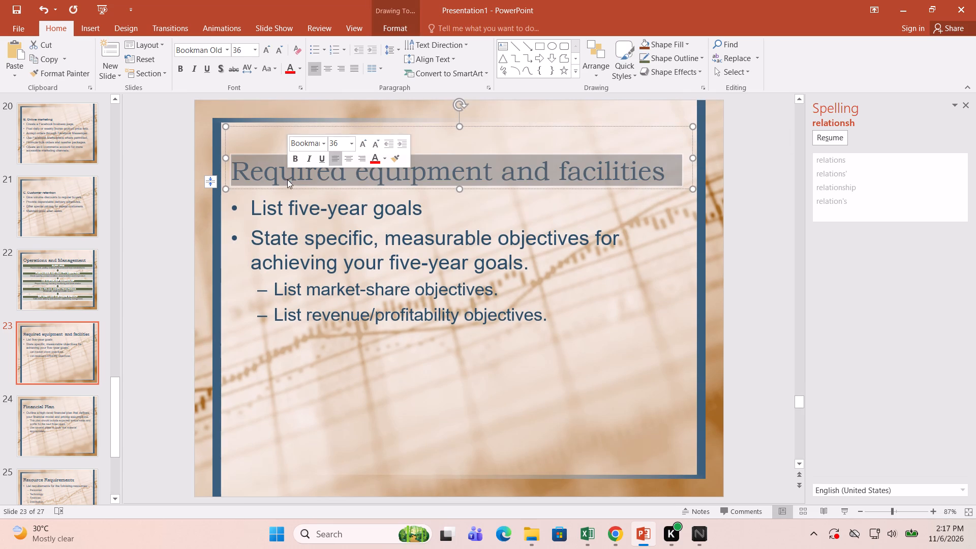
key("ctrl+b")
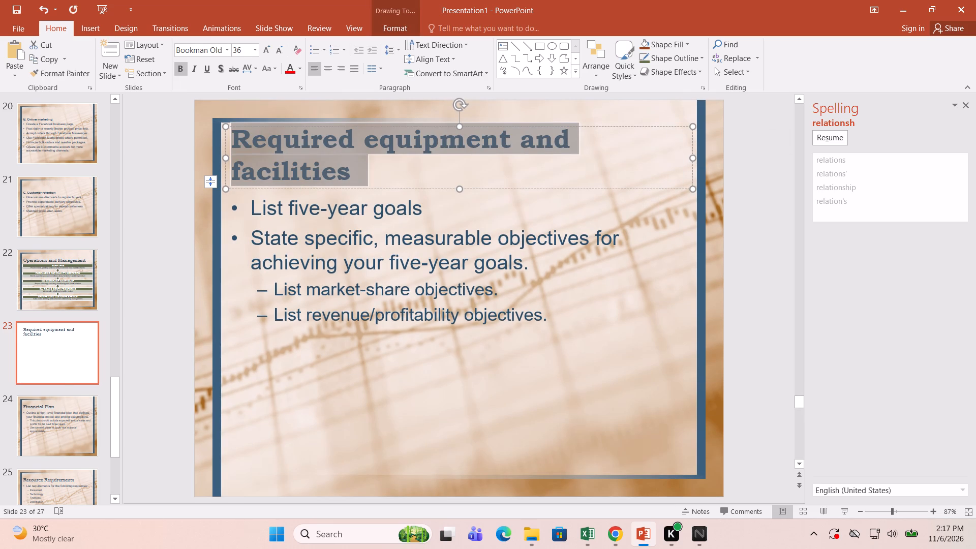
left_click(453, 196)
Widen slide 23's title box slightly on both sides so the bold title fits on one line.
left_click(381, 165)
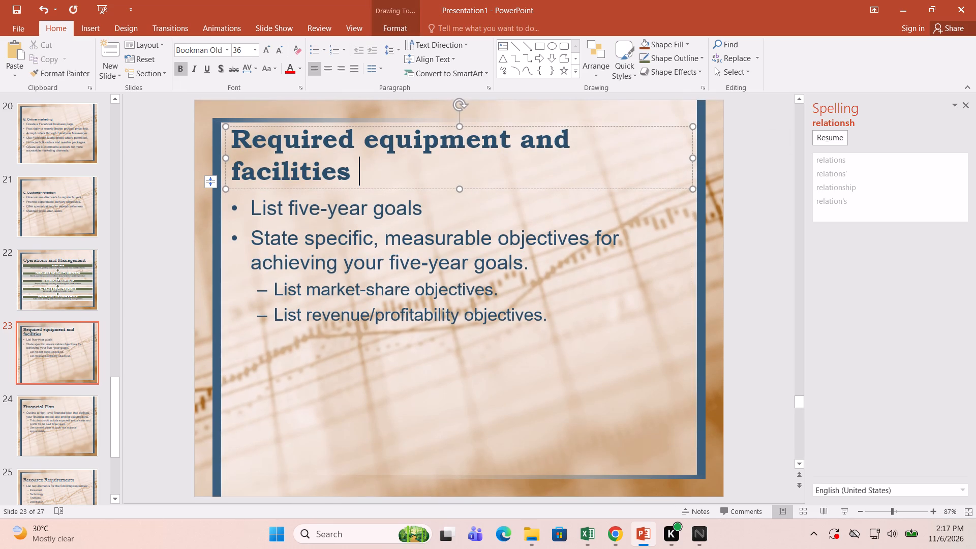
left_click(224, 156)
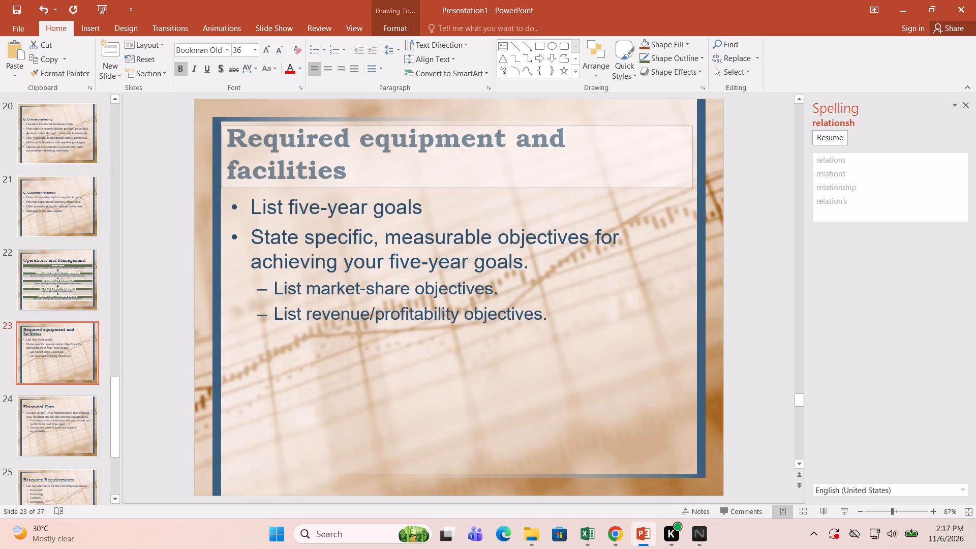
left_click_drag(693, 157, 699, 156)
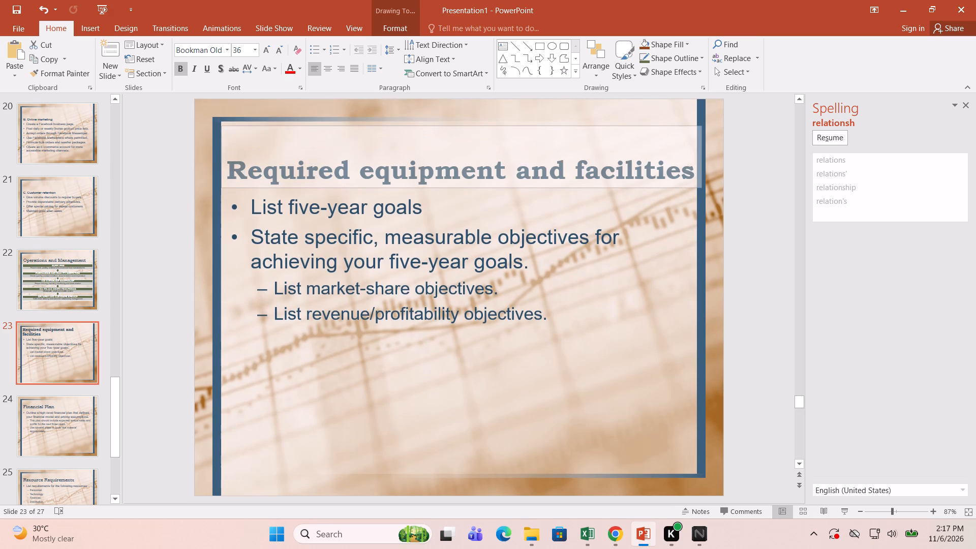
left_click_drag(699, 156, 698, 156)
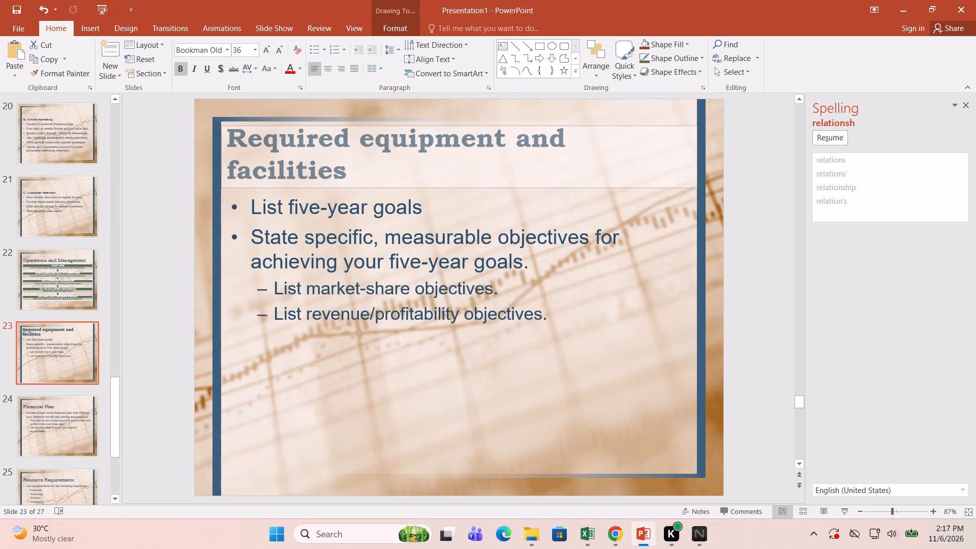
left_click_drag(698, 156, 699, 156)
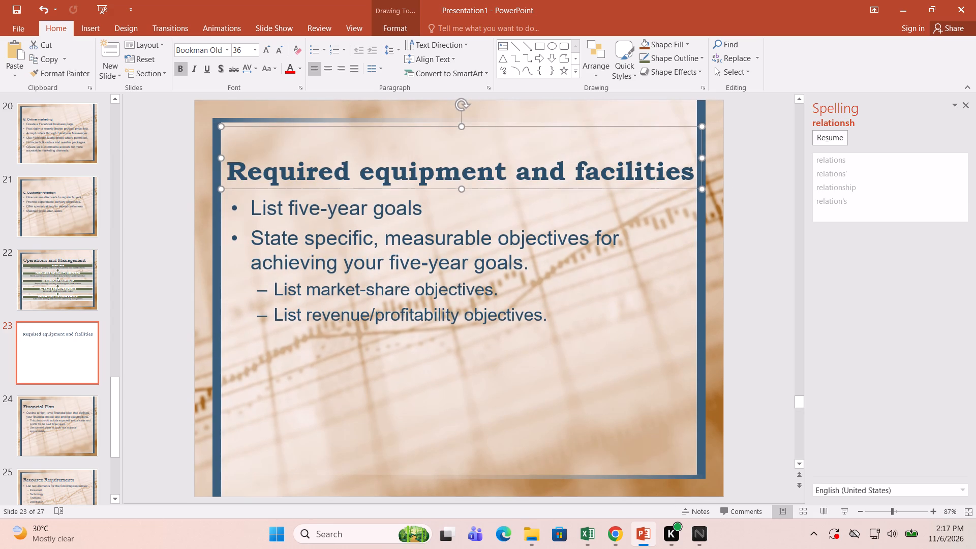
Move slide 23's title box slightly up and to the left, keeping the title inside the blue frame.
left_click_drag(529, 129, 524, 126)
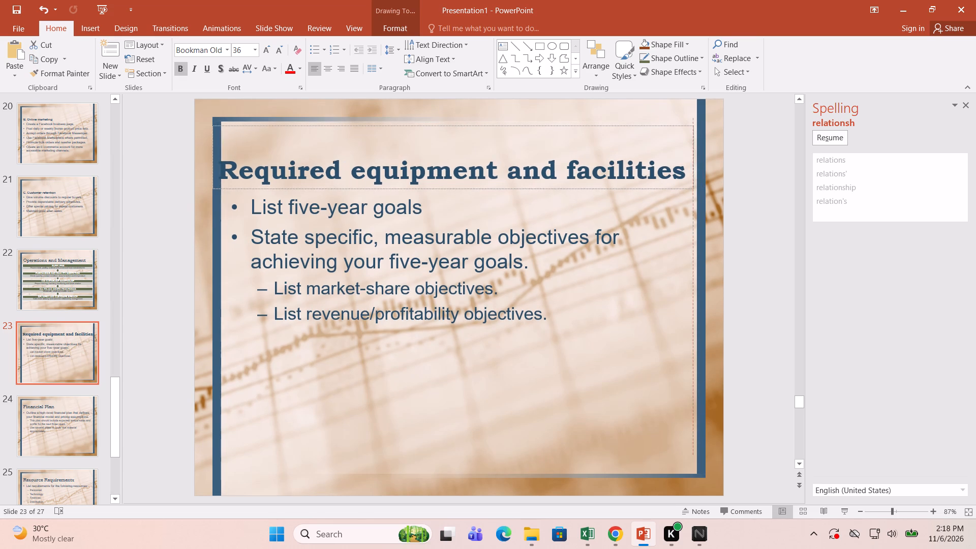
left_click_drag(524, 126, 523, 123)
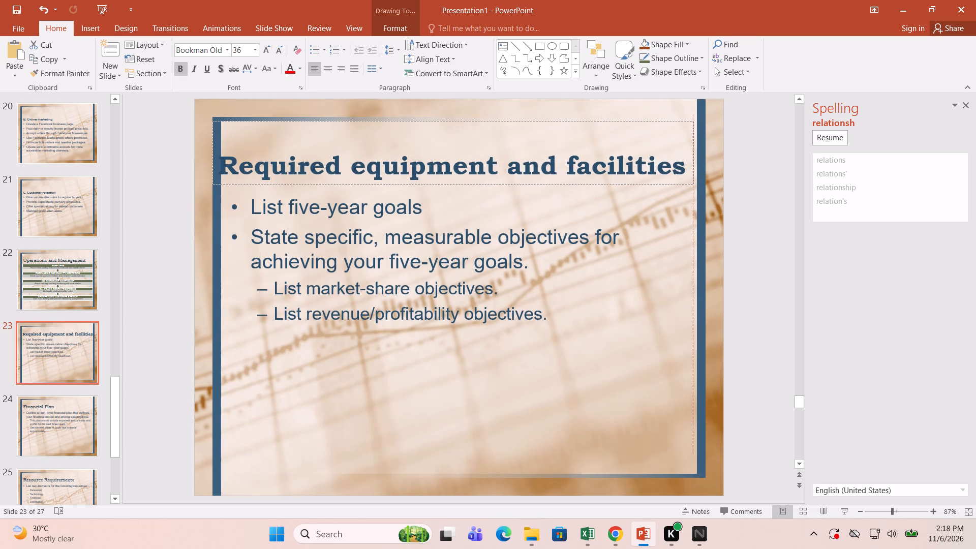
left_click_drag(523, 123, 525, 122)
left_click(608, 371)
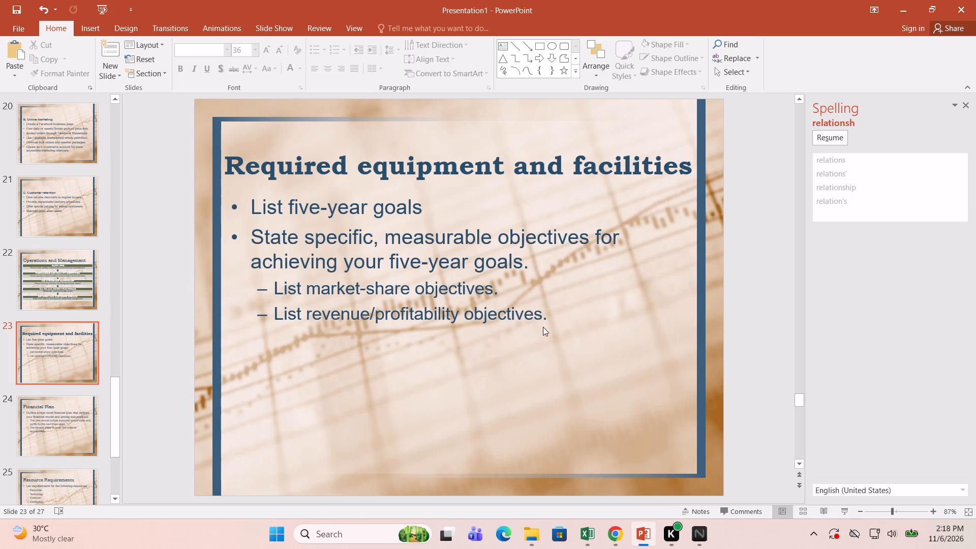
Replace all the template body text on slide 23 with the first bullet "Chest freezers or commercial freezers".
left_click_drag(551, 319, 265, 211)
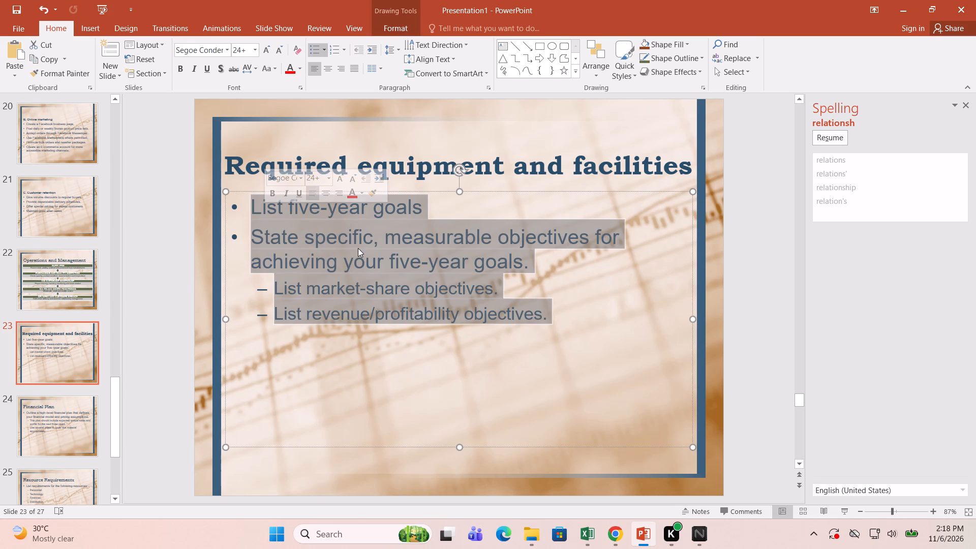
type("chest")
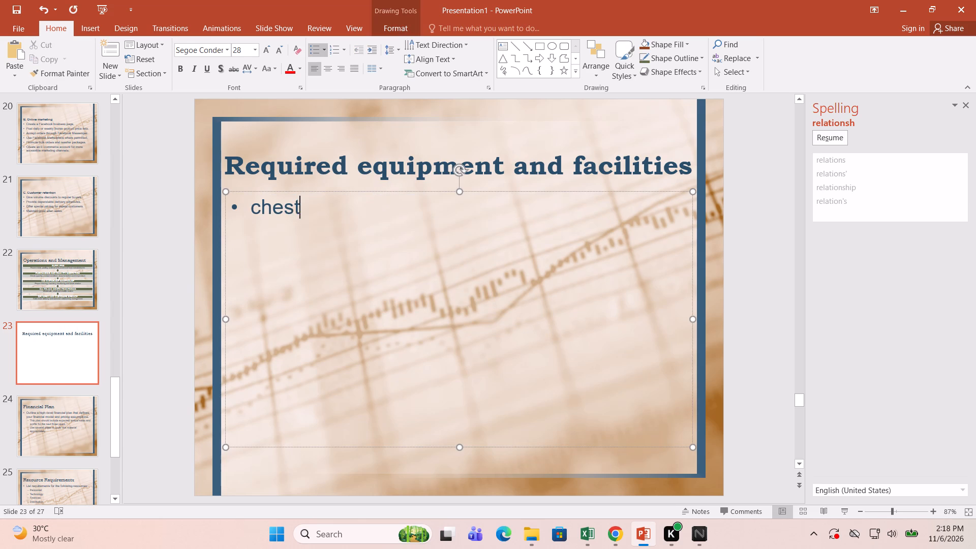
key("space")
type("freezers")
key("space")
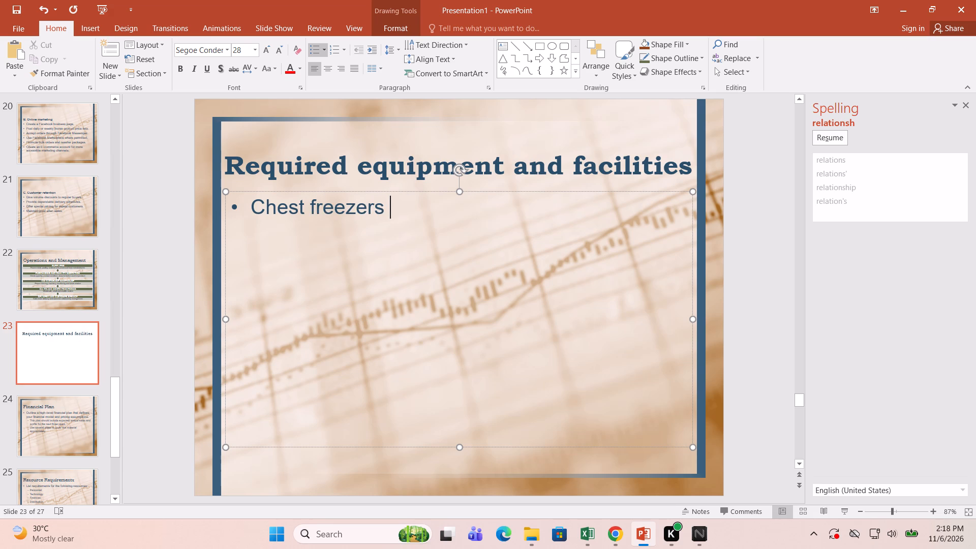
type("or commec")
key("BackSpace")
type("rcial")
key("space")
type("free")
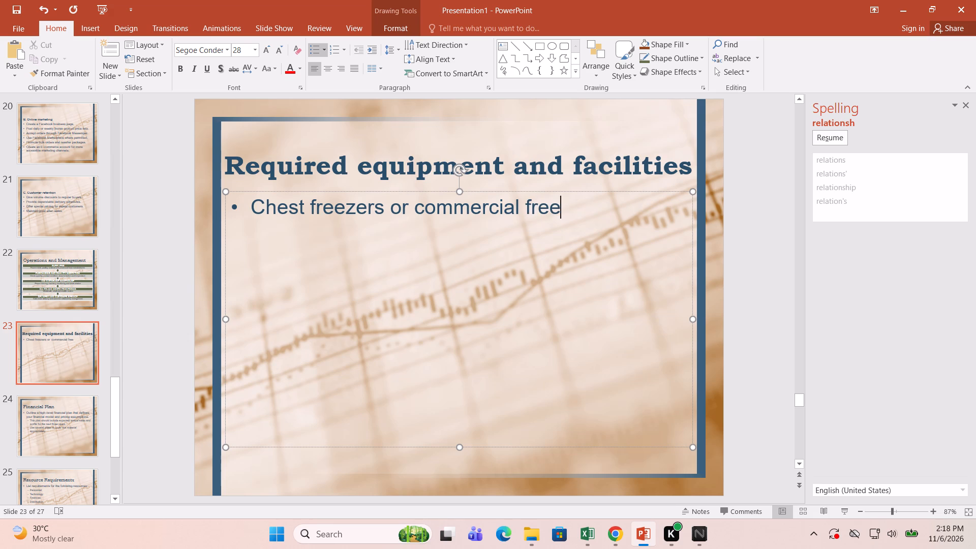
key("z")
type("ers")
key("Return")
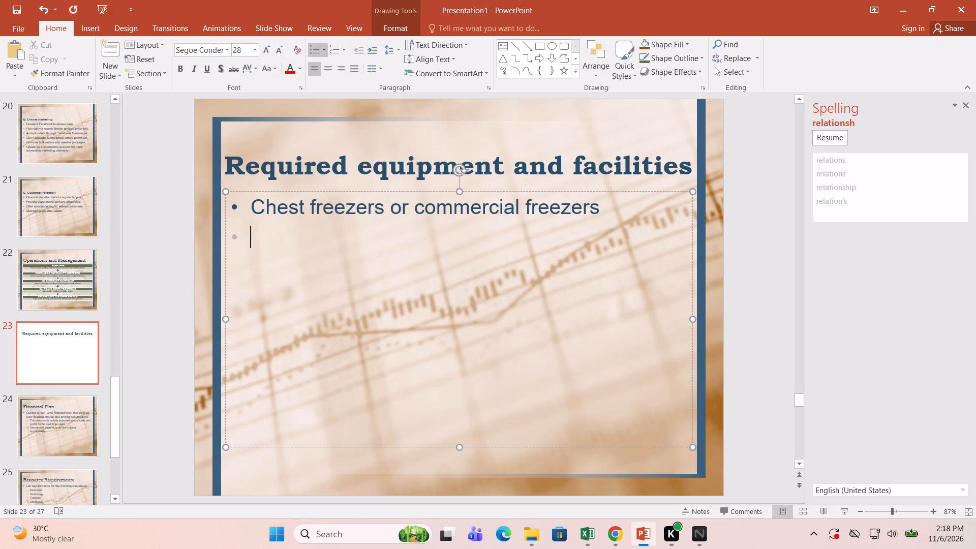
Add a second bullet to slide 23 reading "Cold storage facility".
type("cold storage")
key("space")
type("facility")
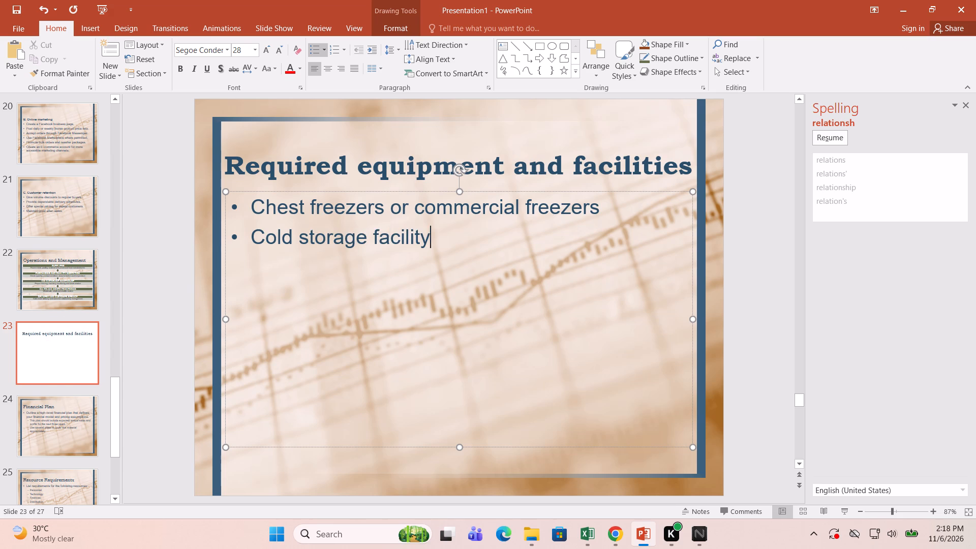
key("Return")
Add the third bullet "Digital temperature monitoring devices" to slide 23's equipment list.
type("digital")
key("space")
type("temperature")
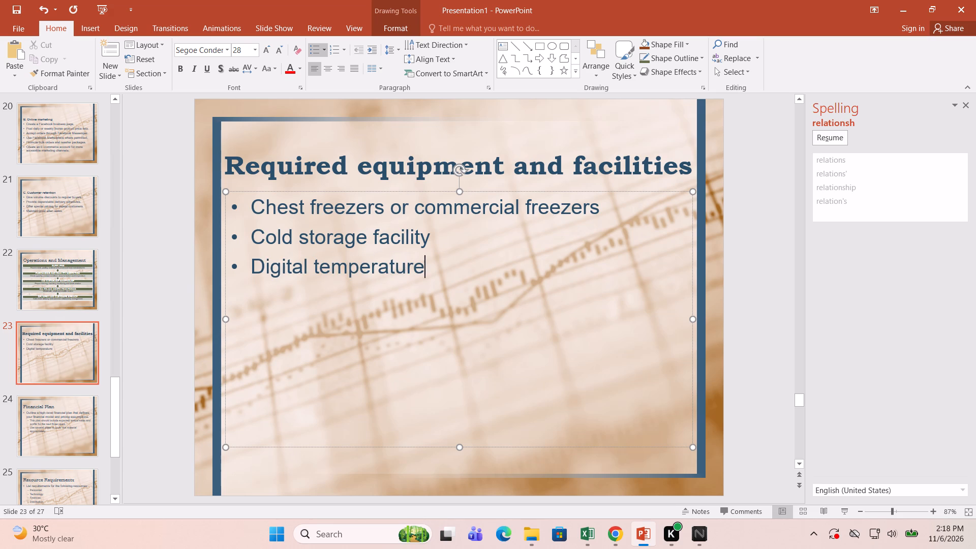
key("space")
type("monitoring")
key("space")
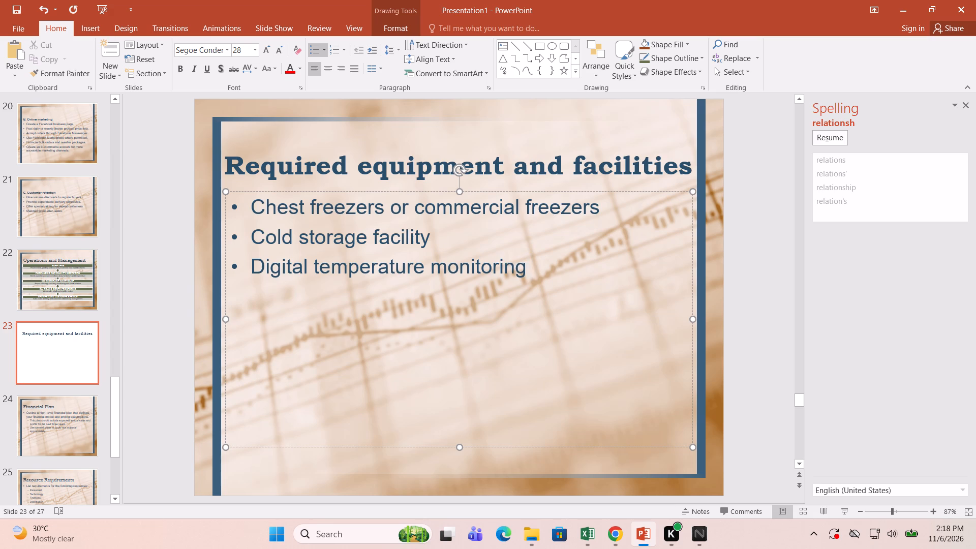
type("devies")
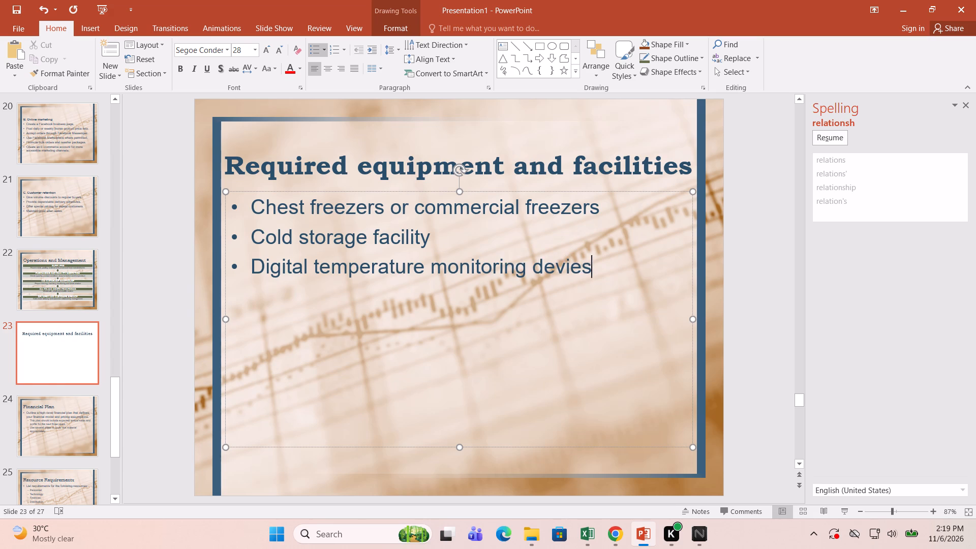
key("space")
key("BackSpace")
key("BackSpace")
key("BackSpace")
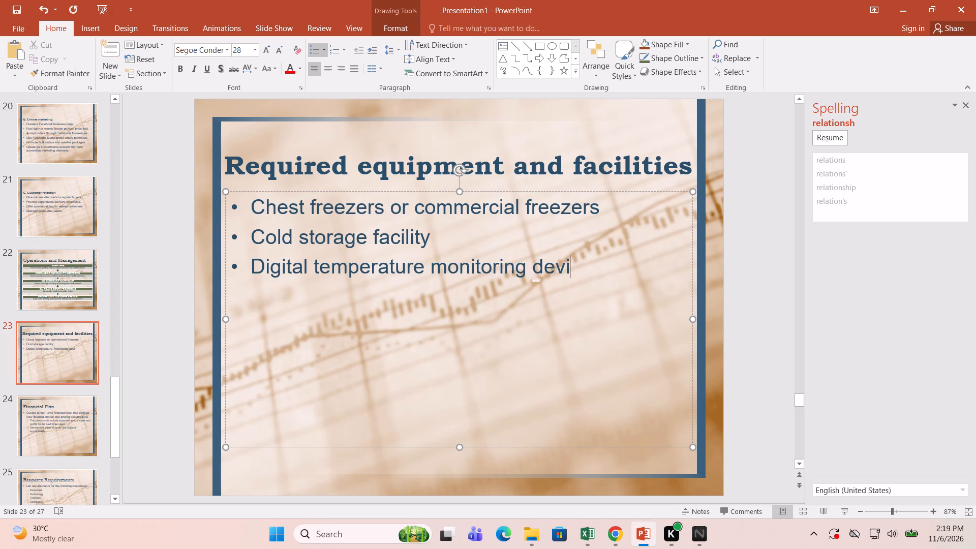
type("ces")
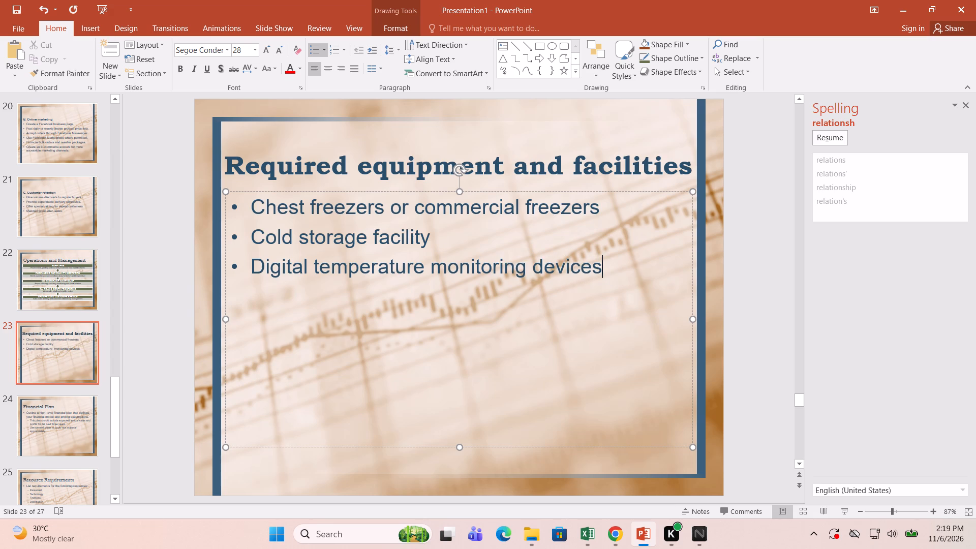
Add a fourth bullet to slide 23 reading "Weighing scales".
key("Return")
type("weighing")
key("space")
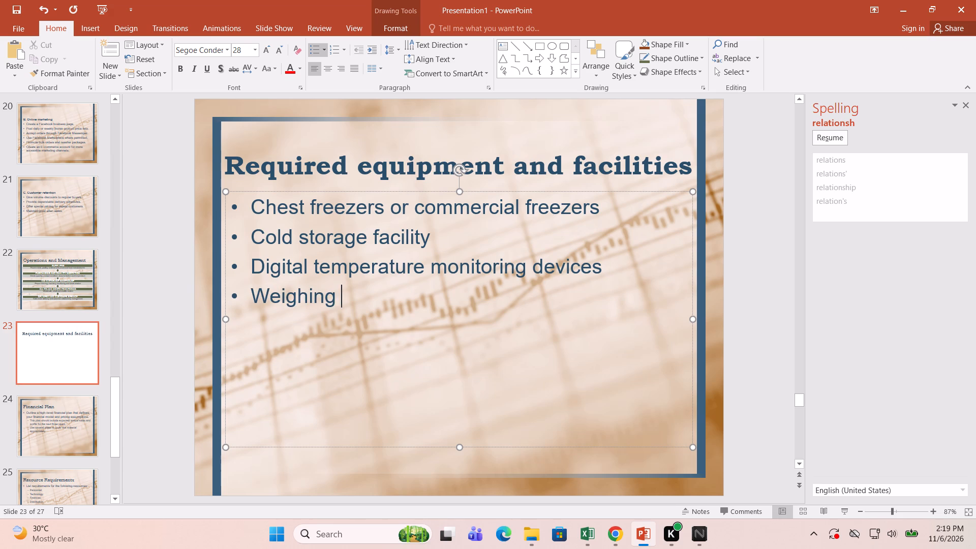
type("scales")
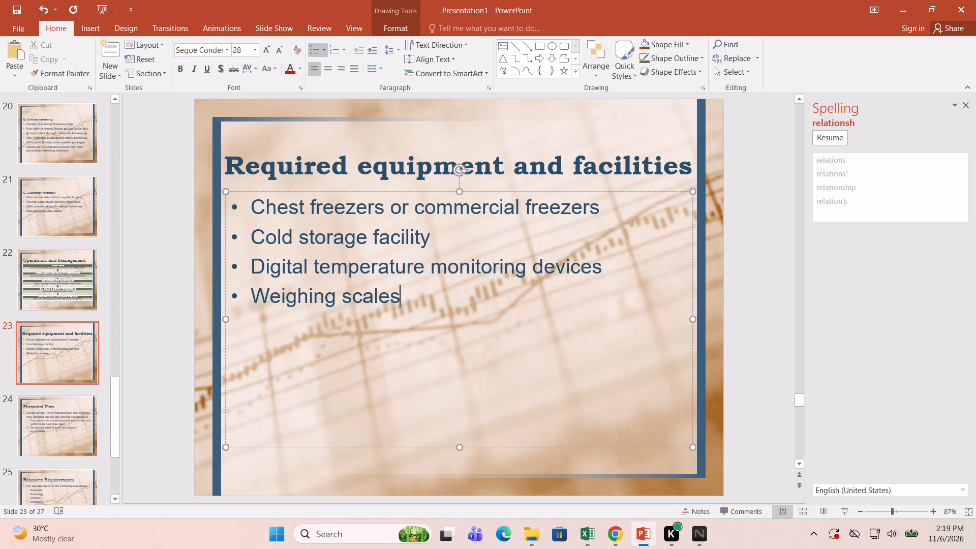
Add a fifth bullet to slide 23 reading "Delivery vehicle with appropriate refrigeration or insulated cold-chain arrangements".
key("Return")
type("delivery")
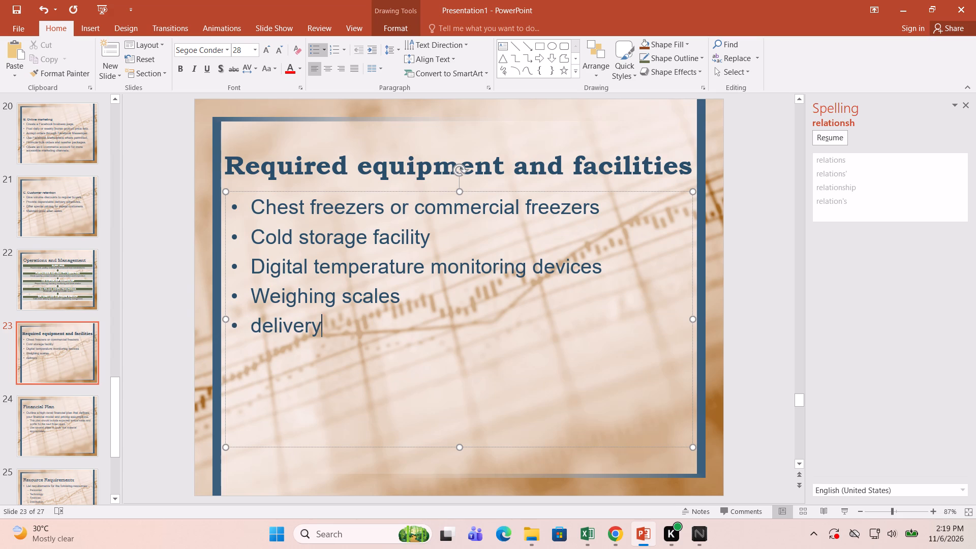
key("space")
type("vehic")
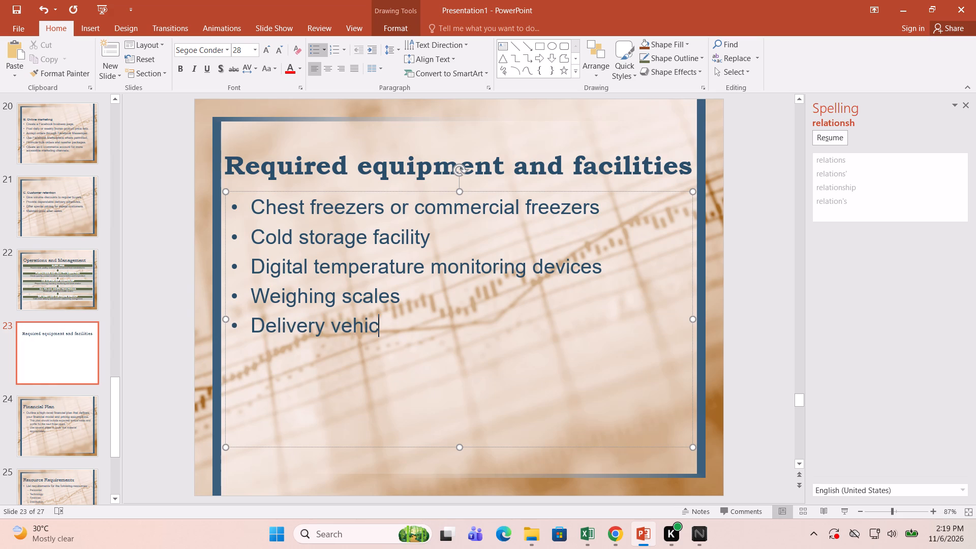
type("le")
key("space")
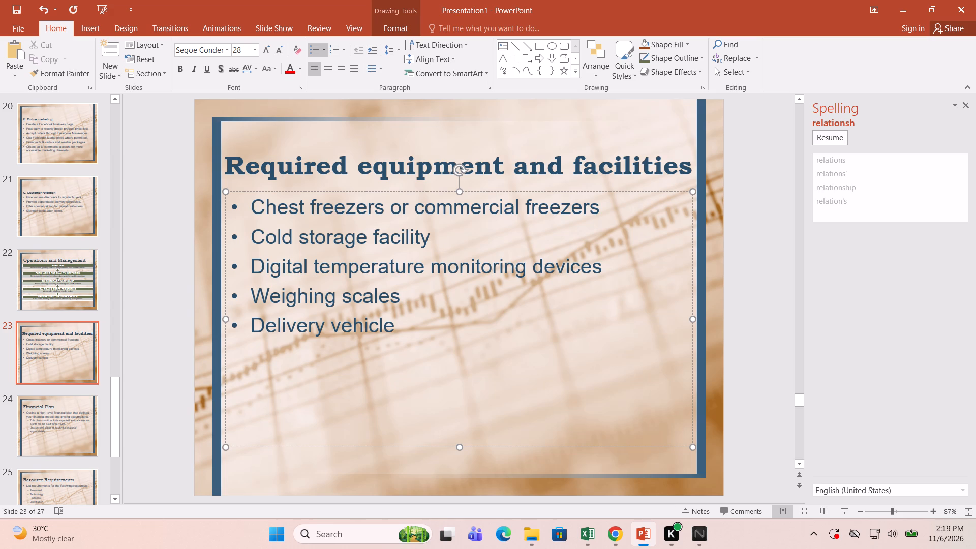
type("with ao")
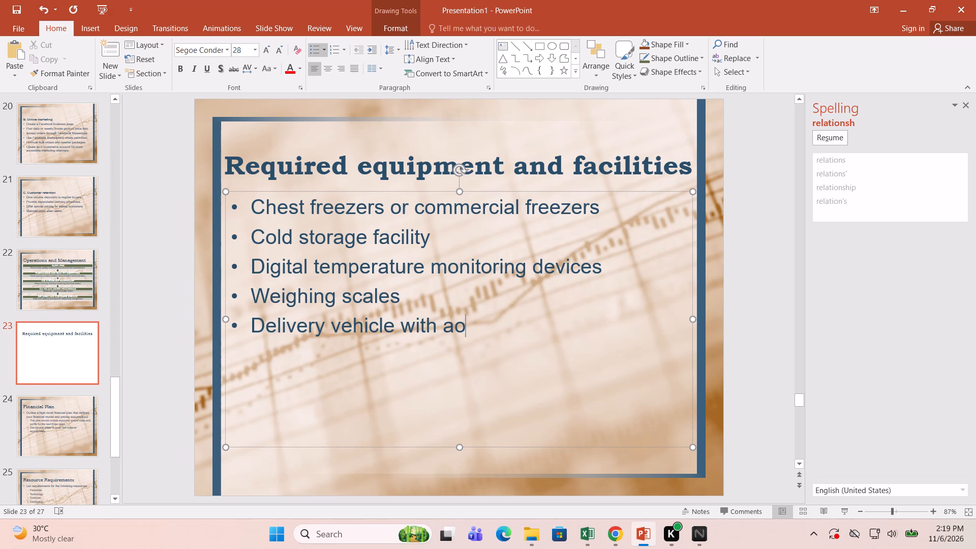
key("BackSpace")
type("ppropriate")
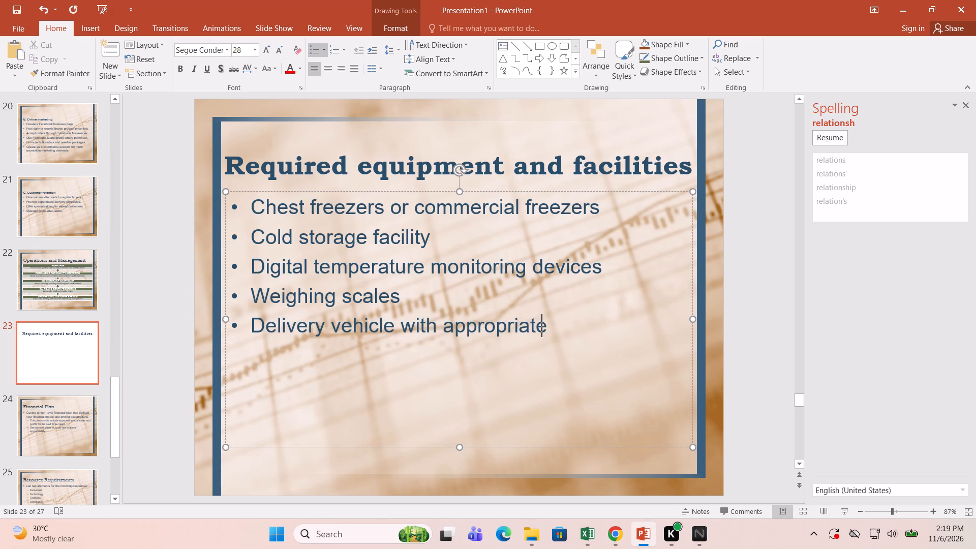
key("space")
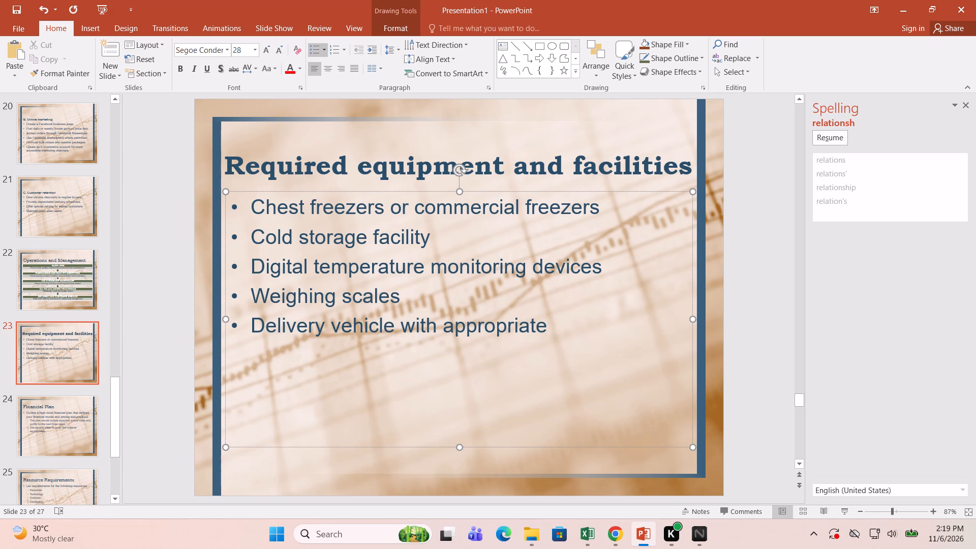
type("refrigeration")
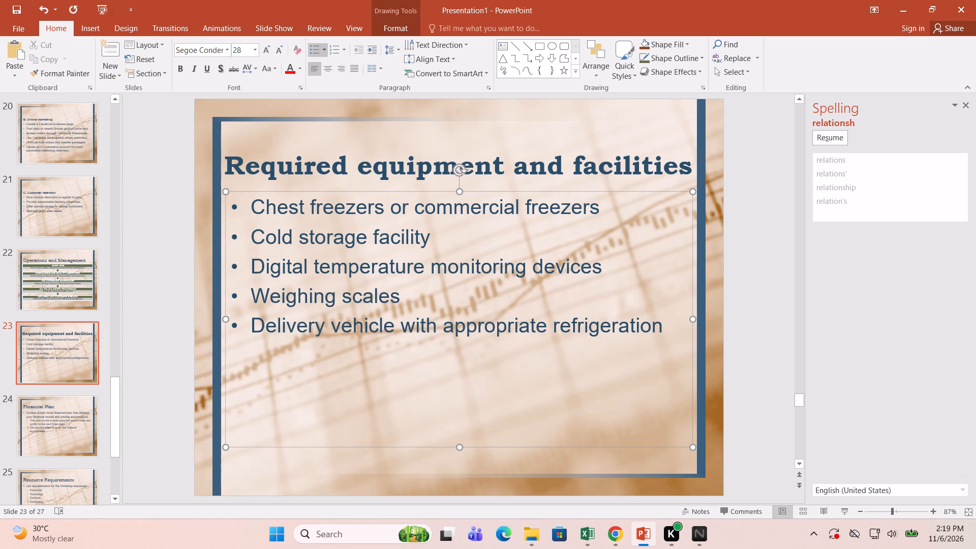
key("space")
type("or insulated")
key("space")
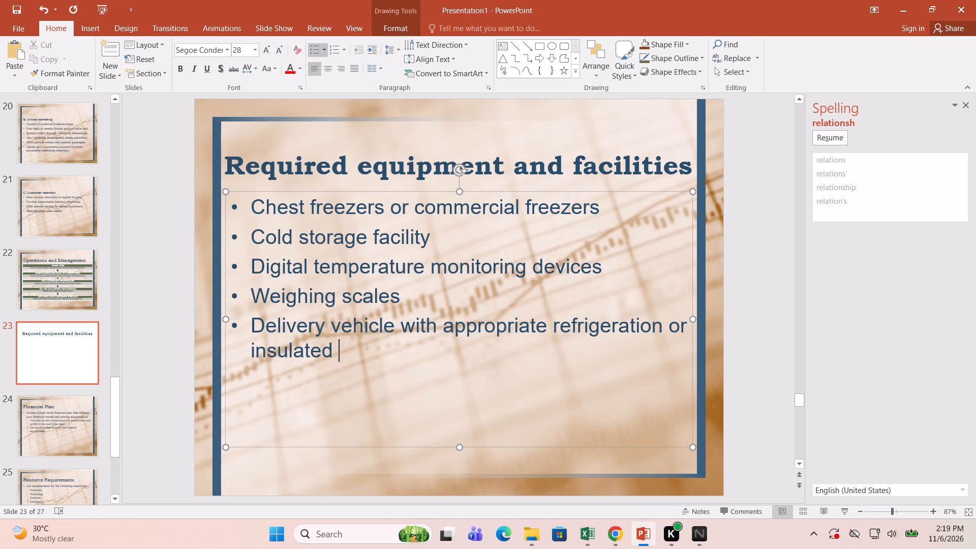
type("cold-chain")
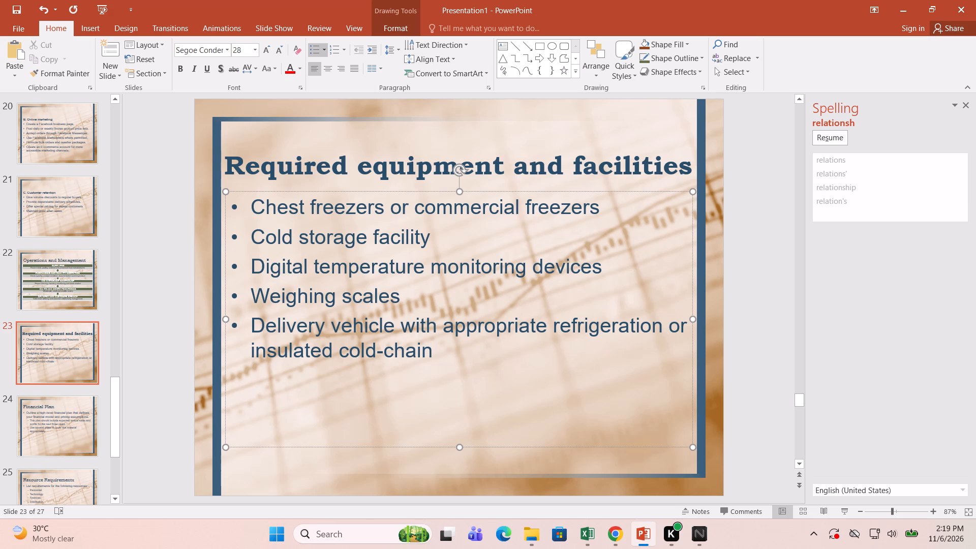
key("space")
type("arrangements")
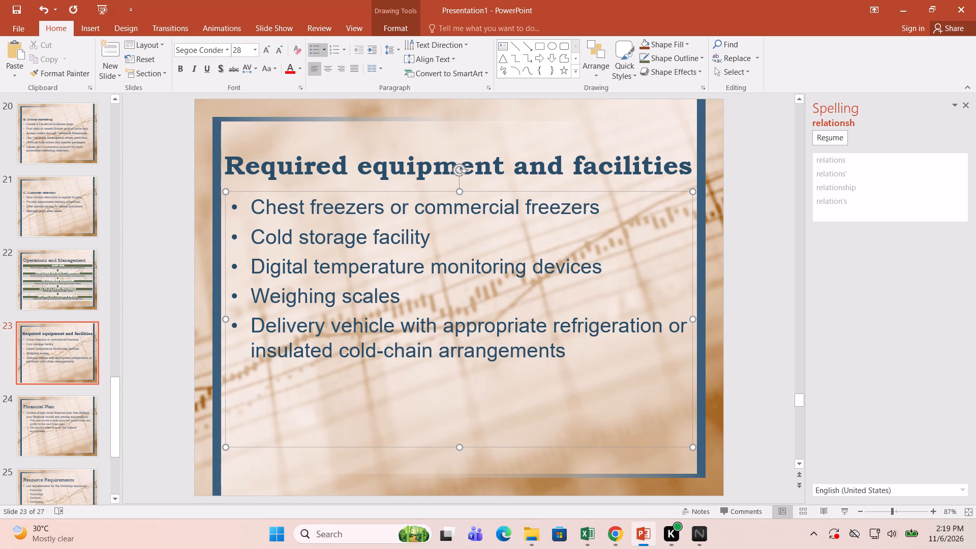
Add a sixth bullet to slide 23 reading "Shelving and inventory storage equipment".
key("Return")
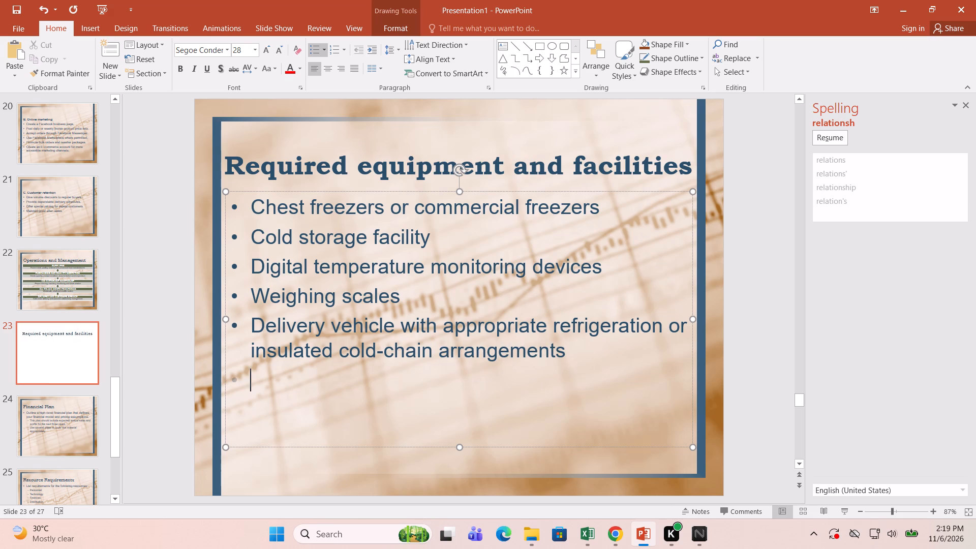
type("shelving")
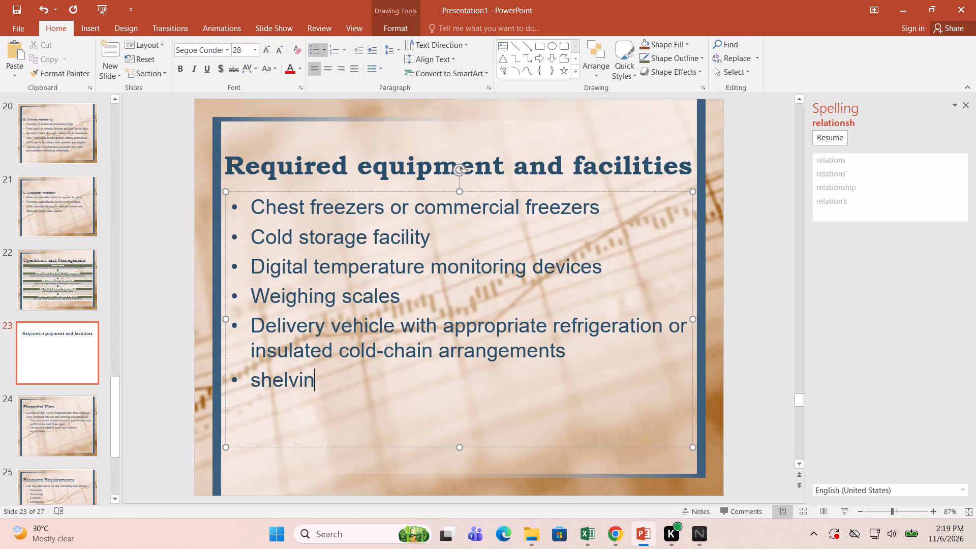
key("space")
type("and inventory")
key("space")
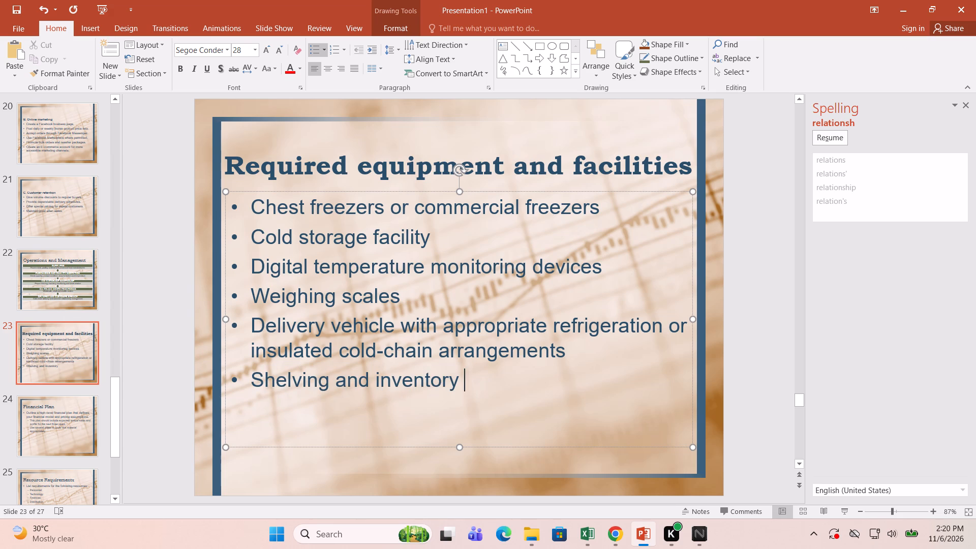
type("storage")
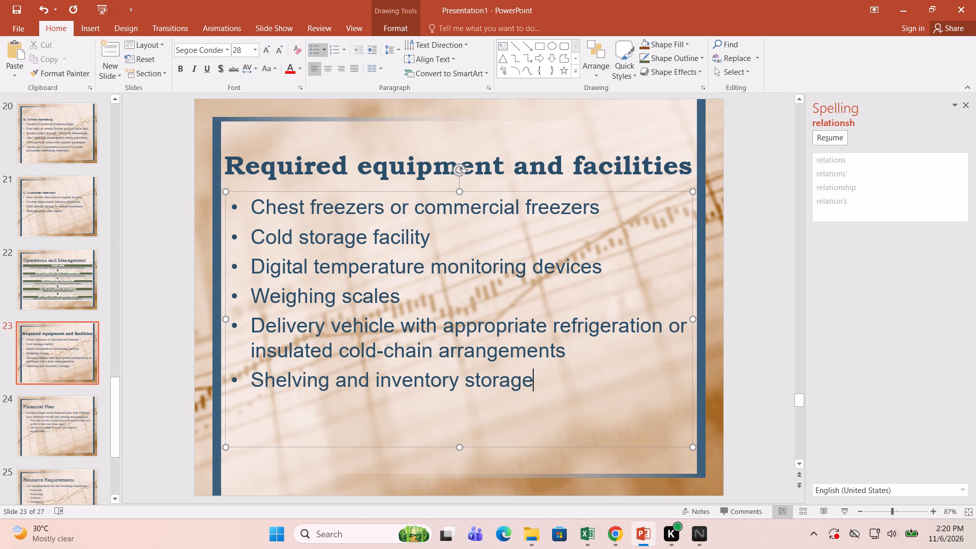
key("space")
type("equipment")
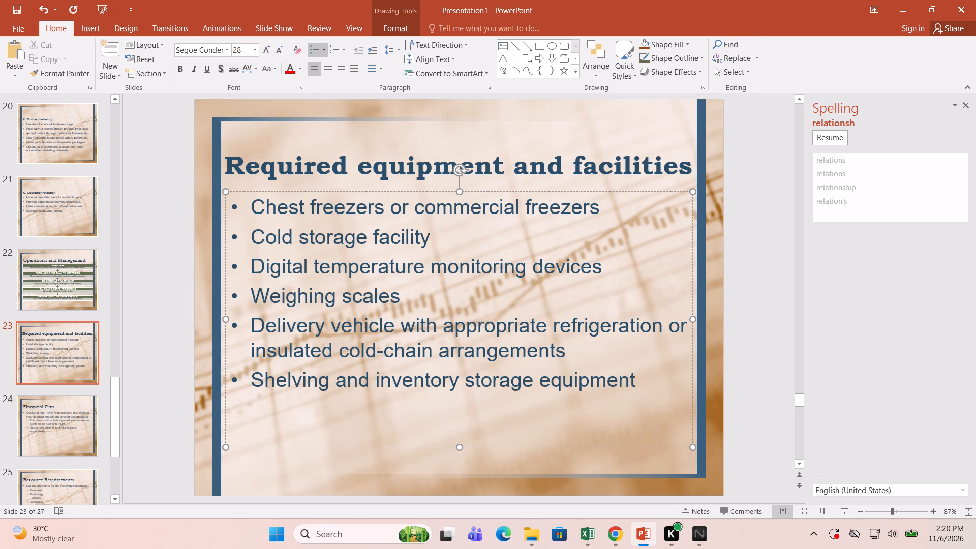
Add a seventh bullet to slide 23 reading "CCTV and security system", with CCTV in capitals.
key("Return")
type("cct")
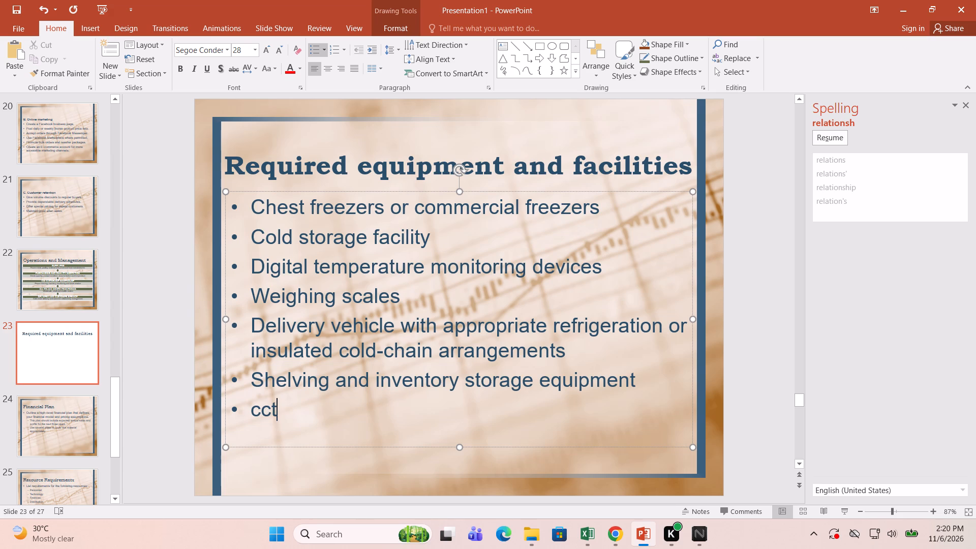
key("BackSpace")
key("BackSpace")
key("BackSpace")
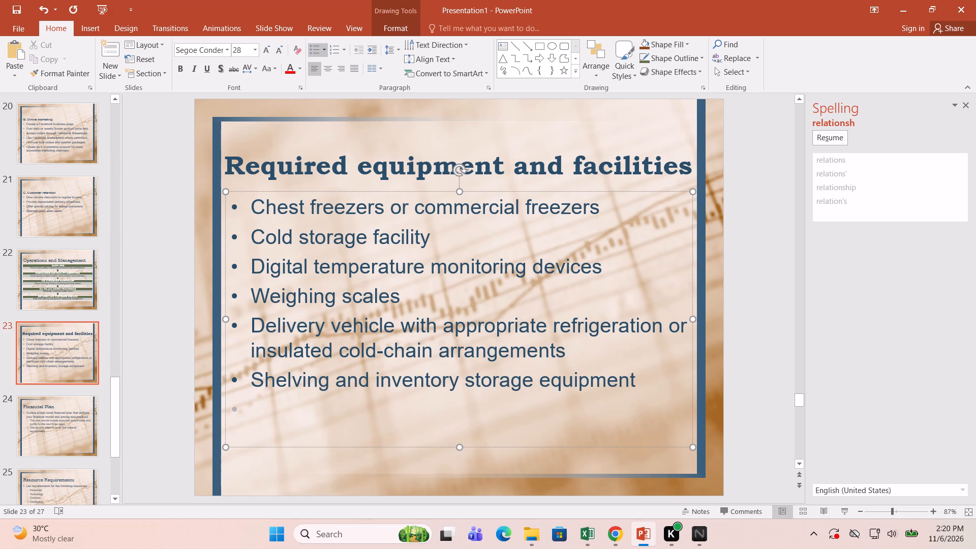
type("CCTV")
key("space")
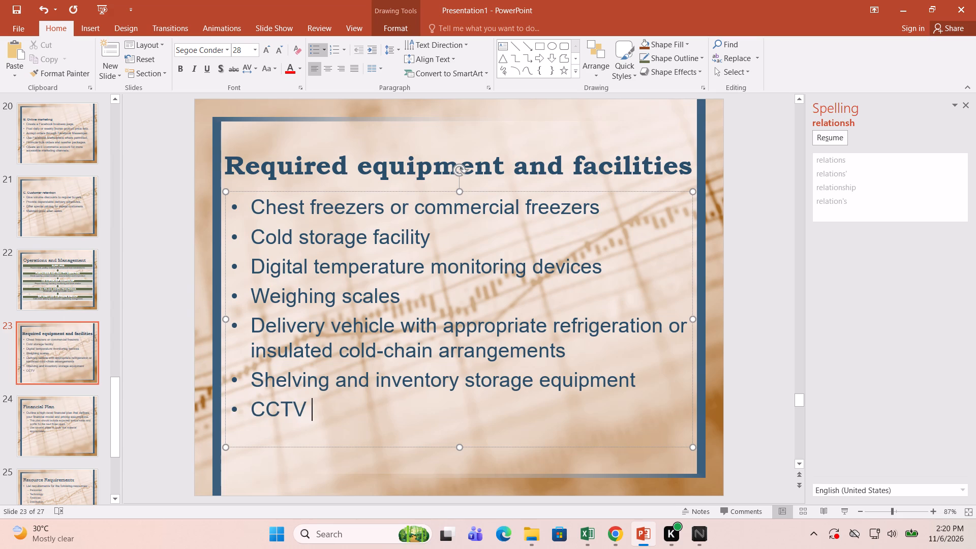
type("and security")
key("space")
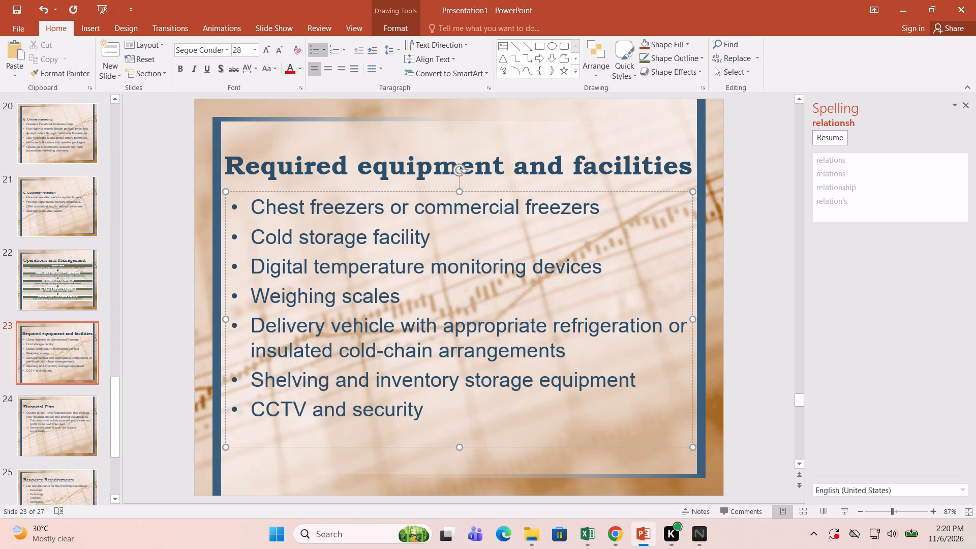
type("system")
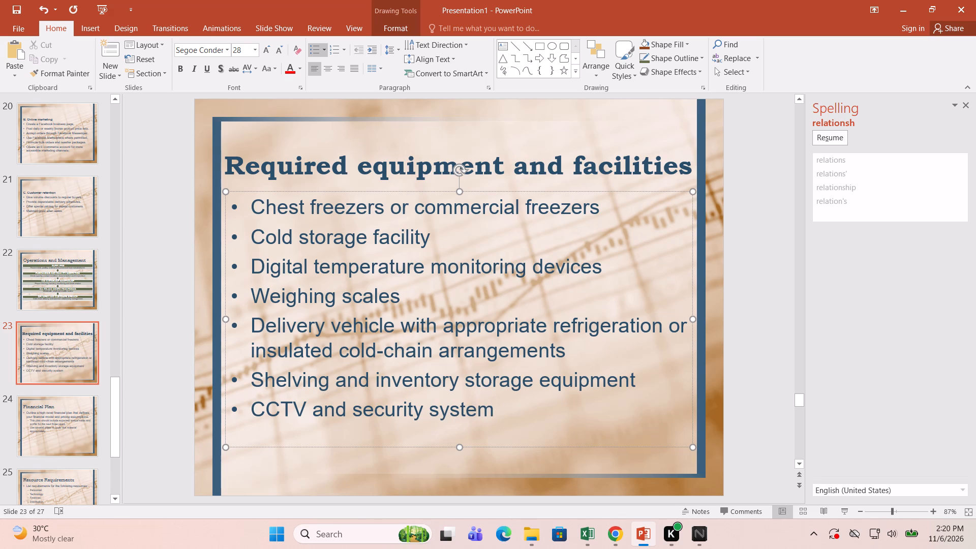
Add a final bullet to slide 23 reading "Computer and inventory management software" and leave the text box.
key("Return")
type("com")
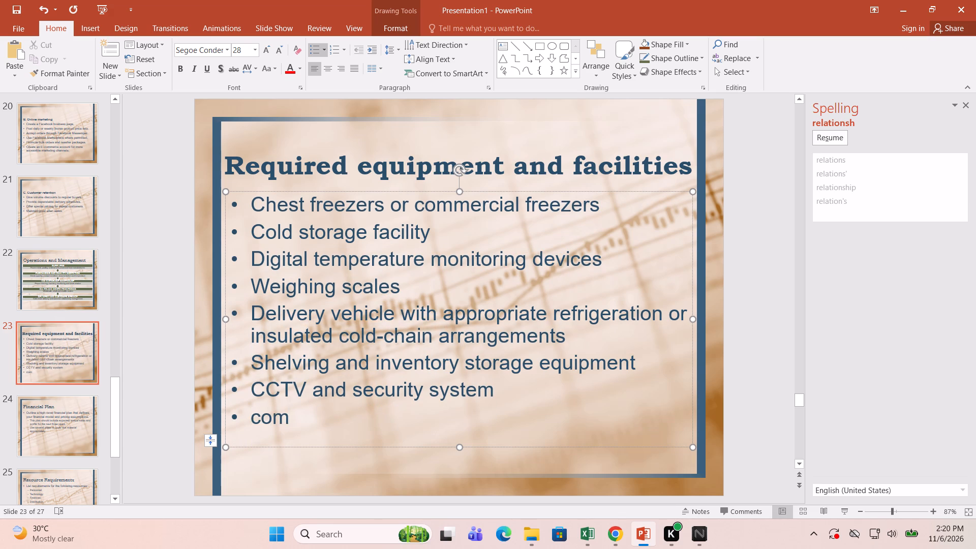
type("puter and inventory managment")
key("space")
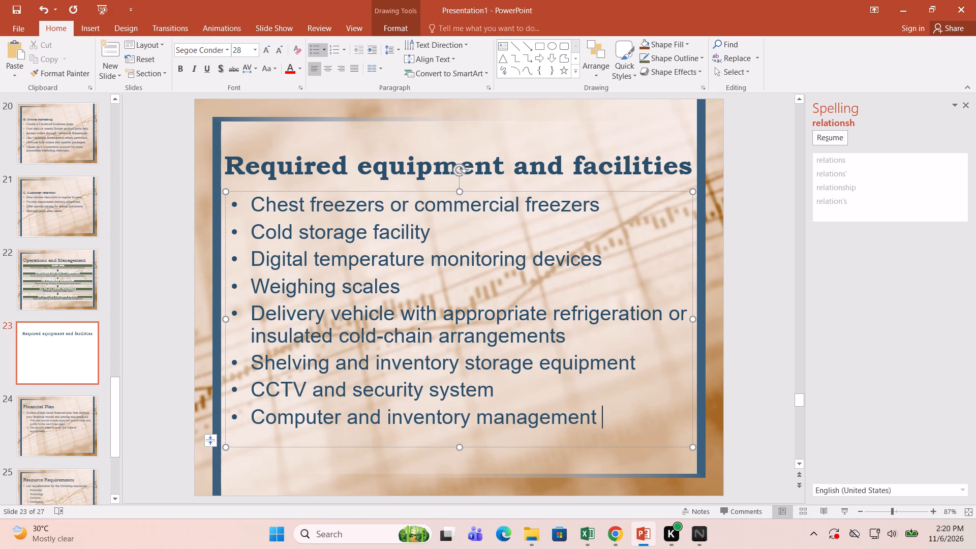
type("system")
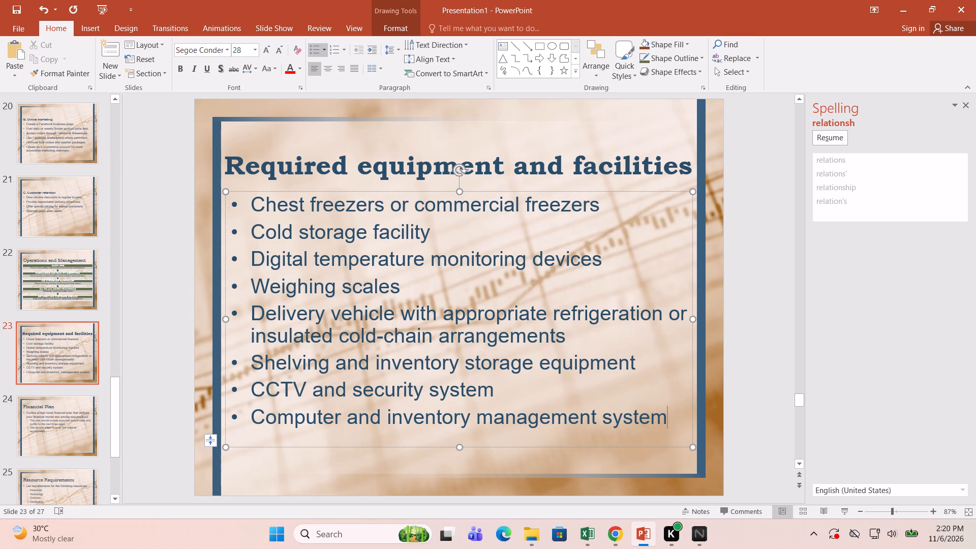
key("BackSpace")
key("BackSpace")
key("BackSpace")
key("BackSpace")
key("BackSpace")
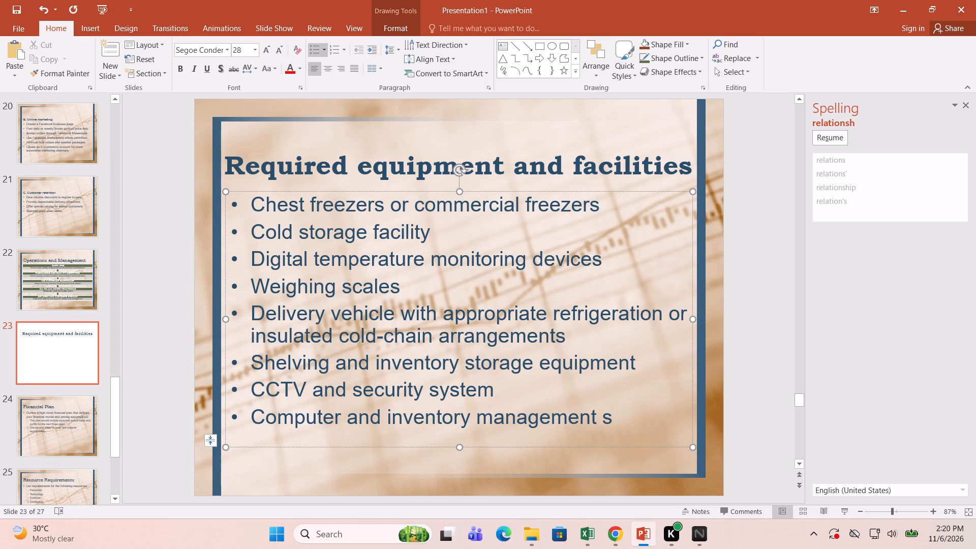
type("oft")
type("ware")
left_click(604, 298)
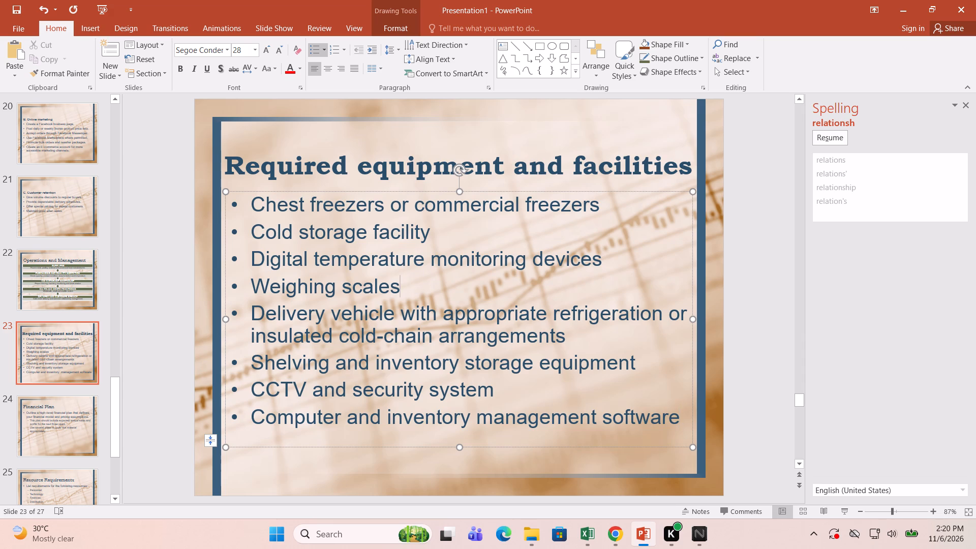
left_click(581, 424)
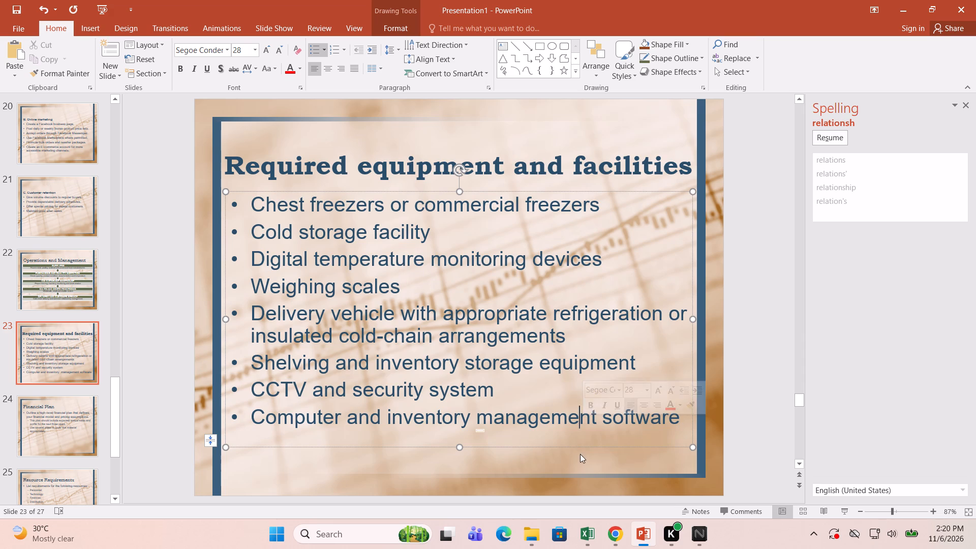
left_click(581, 448)
left_click(582, 459)
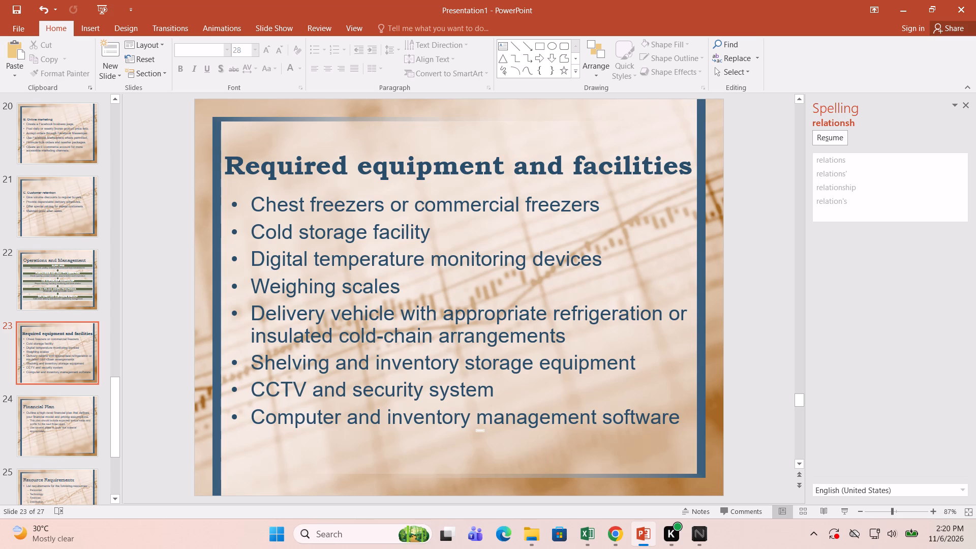
Replace slide 24's title with "Proposed staffing" and make it bold.
scroll(589, 413, "down", 1)
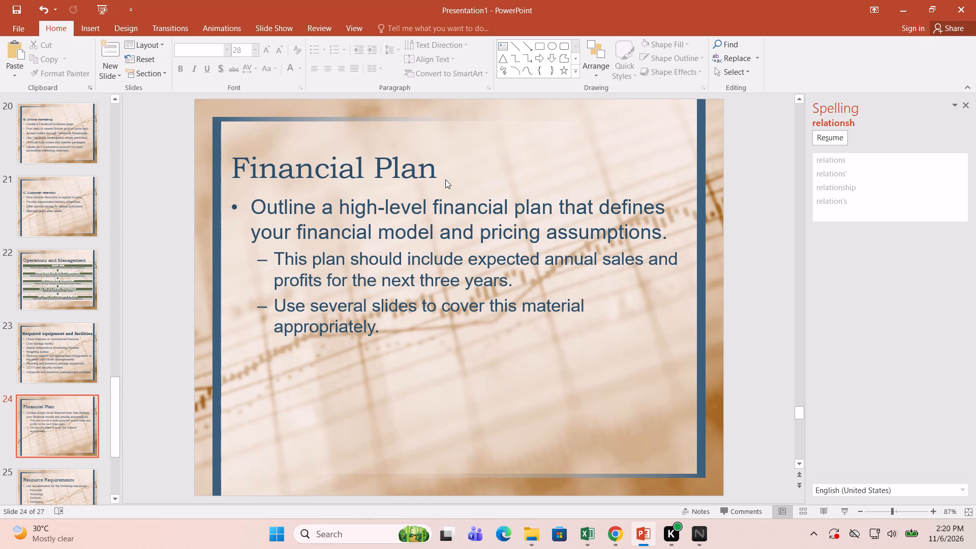
left_click_drag(433, 169, 290, 169)
type("prop")
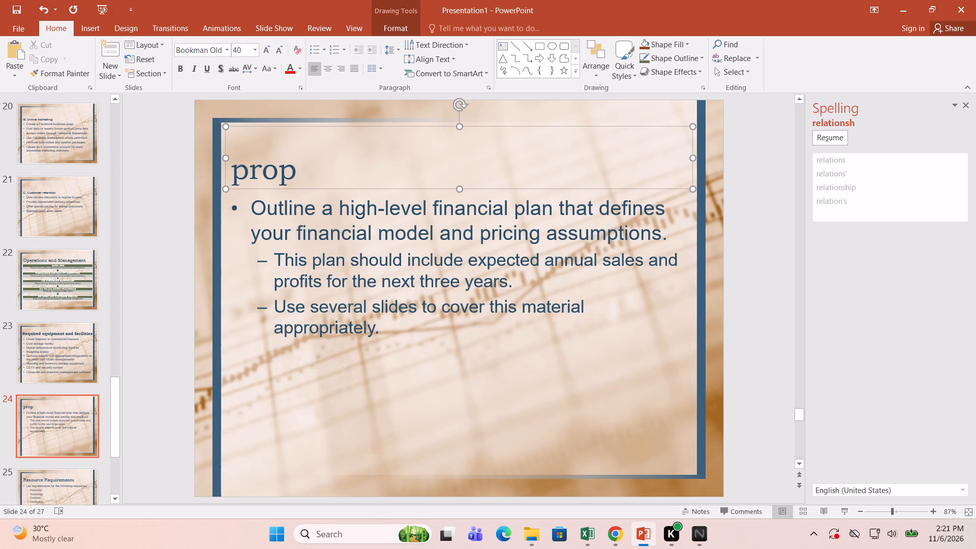
type("osed")
key("space")
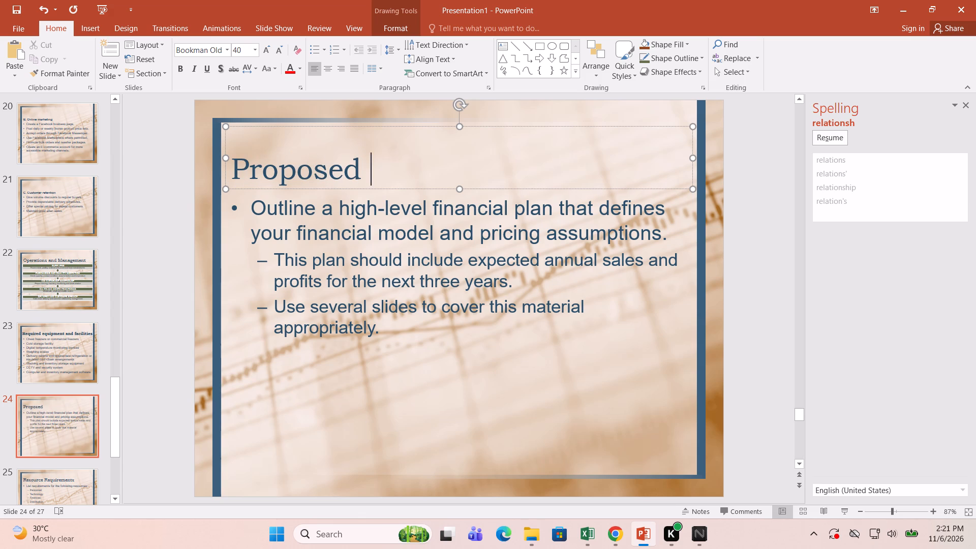
type("staffing")
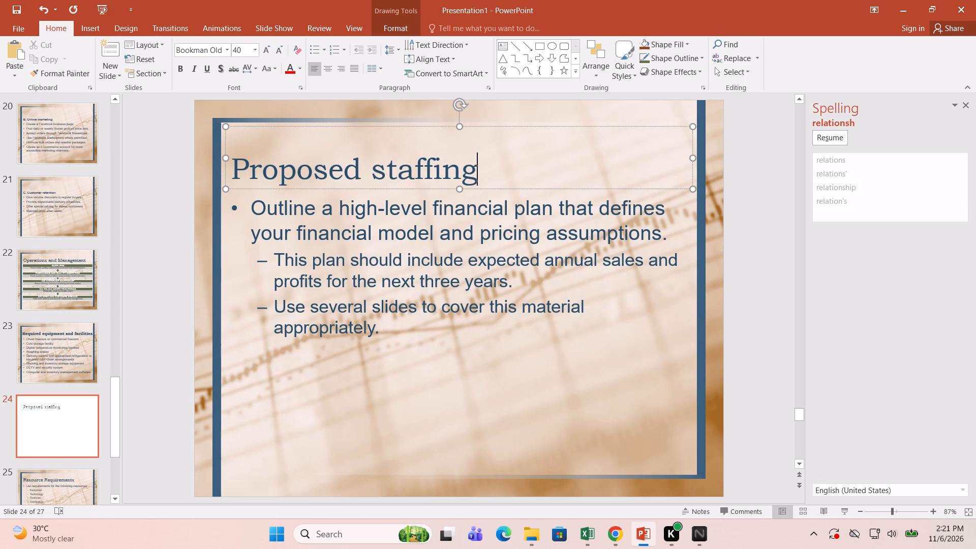
left_click_drag(485, 171, 313, 166)
key("ctrl+b")
Delete all the template body text on slide 24, from the financial plan outline through its sub-bullets.
left_click(332, 343)
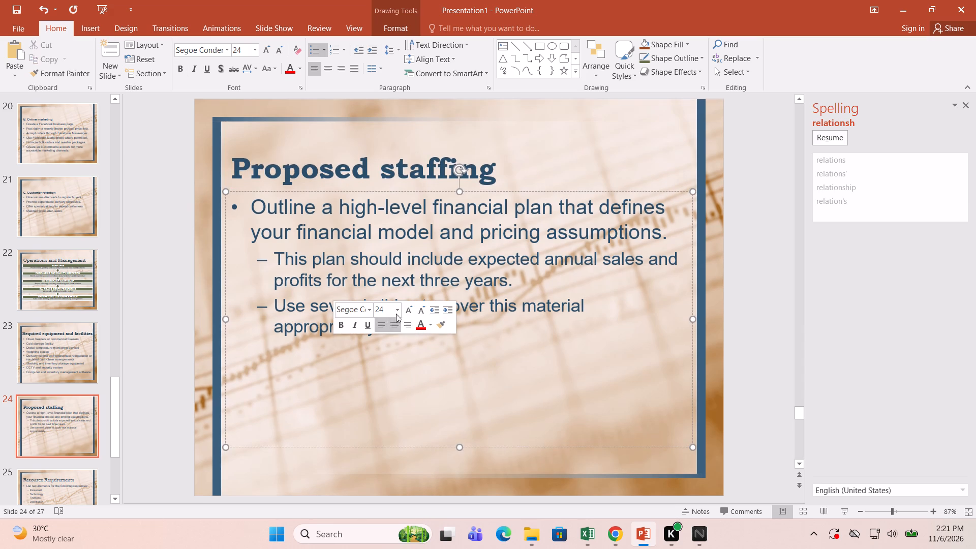
left_click(562, 309)
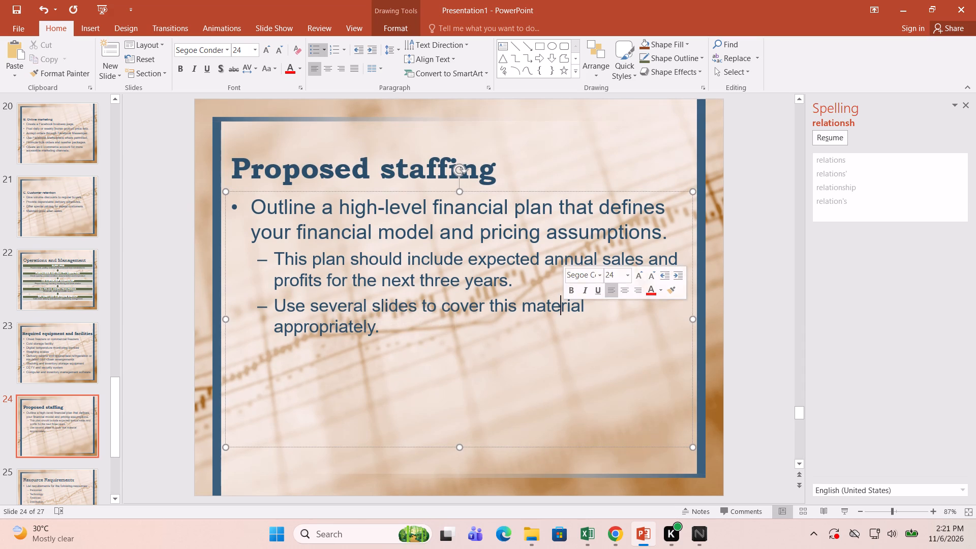
left_click_drag(609, 318, 243, 198)
key("BackSpace")
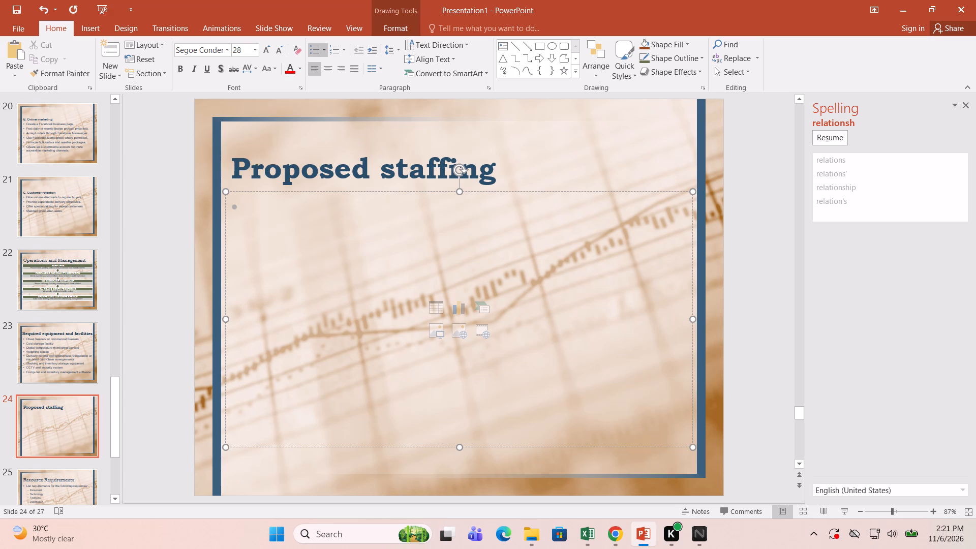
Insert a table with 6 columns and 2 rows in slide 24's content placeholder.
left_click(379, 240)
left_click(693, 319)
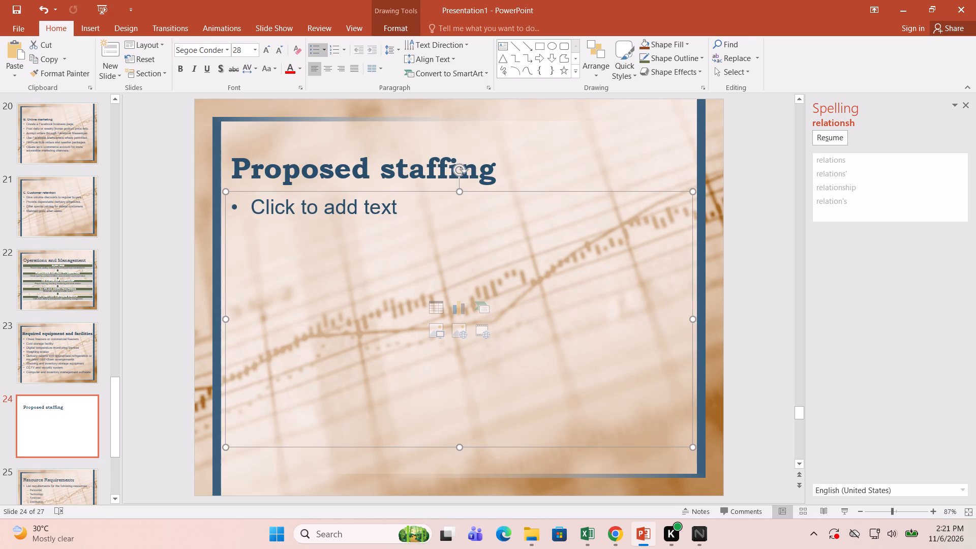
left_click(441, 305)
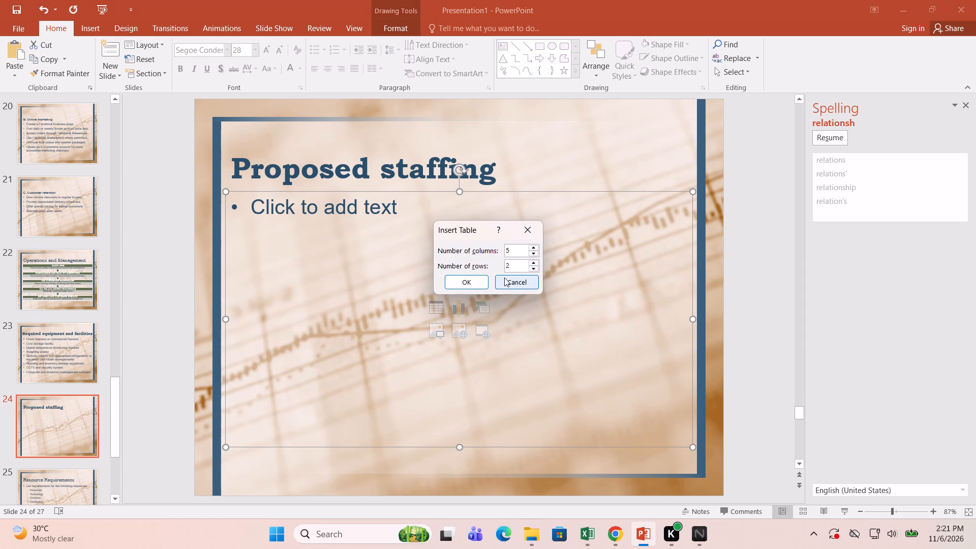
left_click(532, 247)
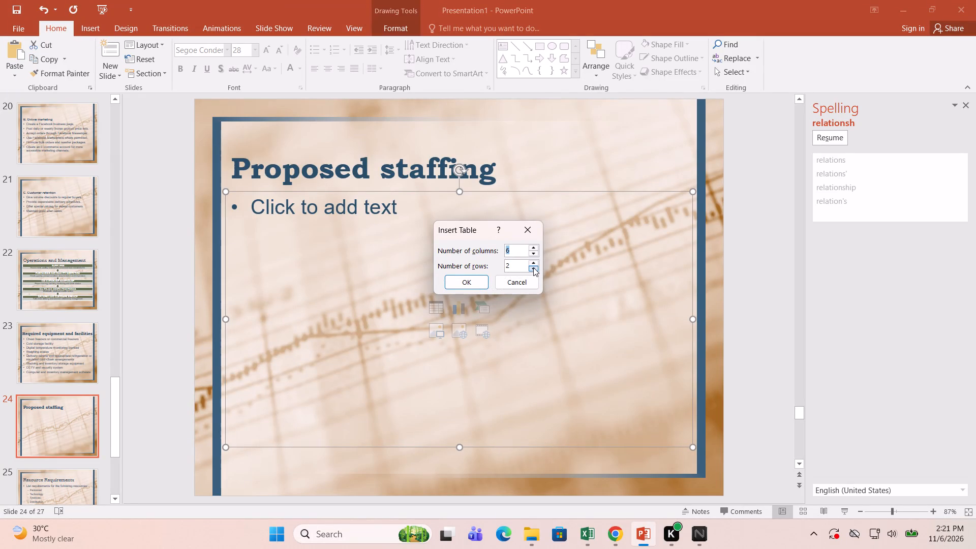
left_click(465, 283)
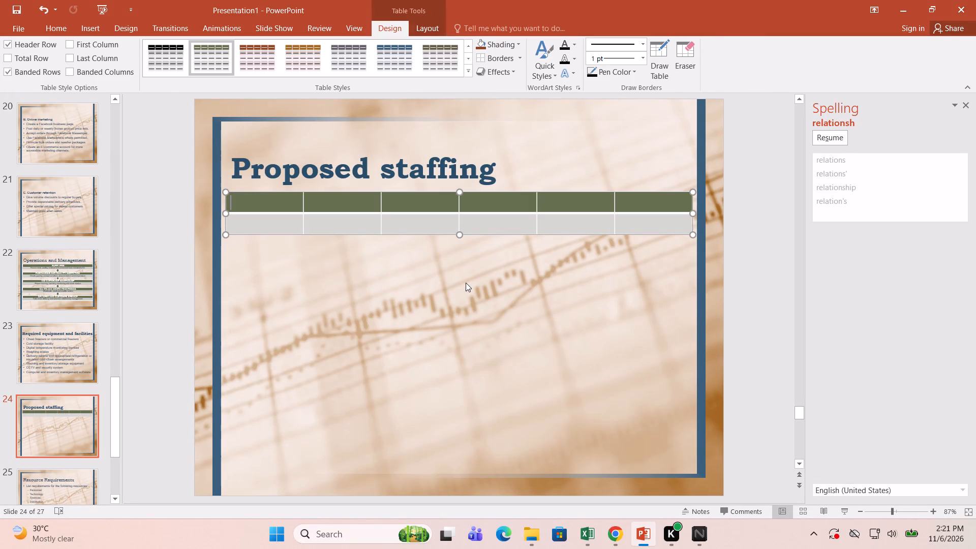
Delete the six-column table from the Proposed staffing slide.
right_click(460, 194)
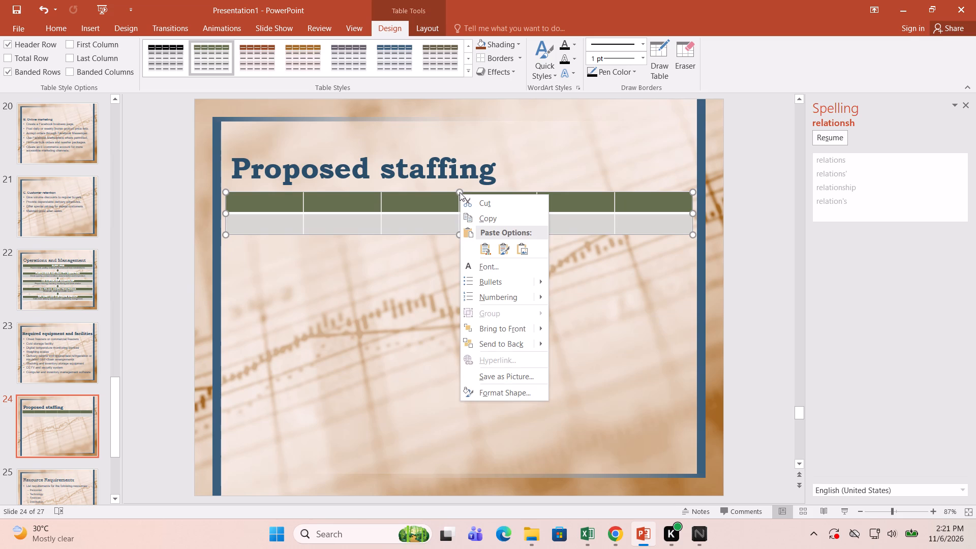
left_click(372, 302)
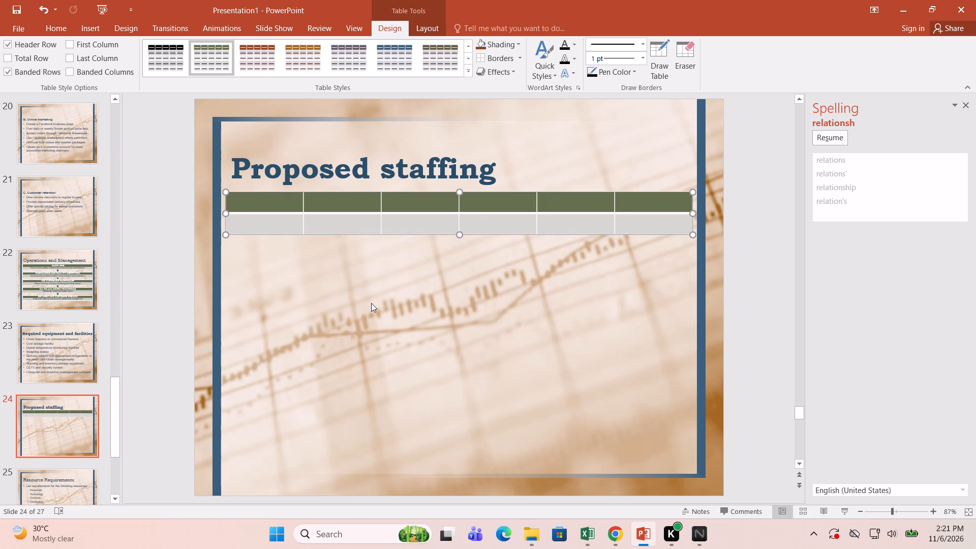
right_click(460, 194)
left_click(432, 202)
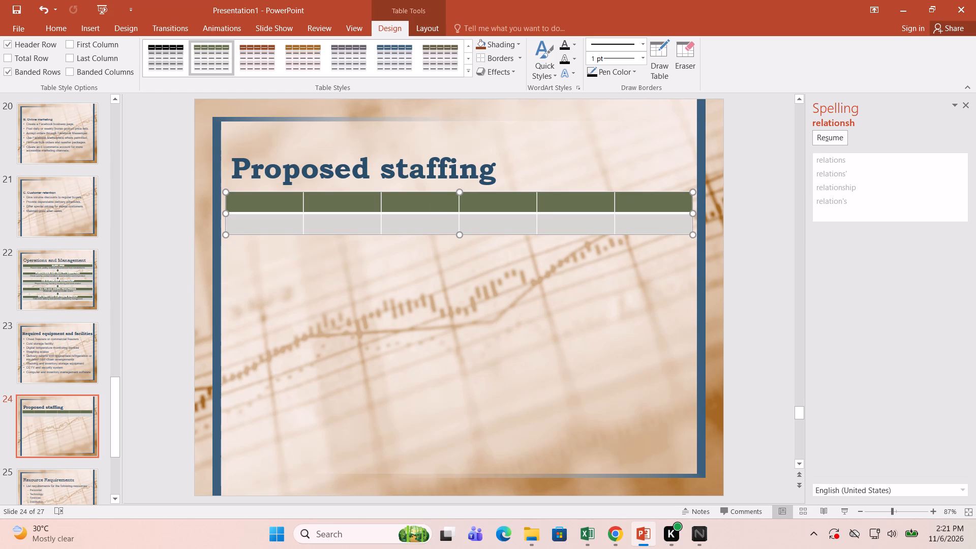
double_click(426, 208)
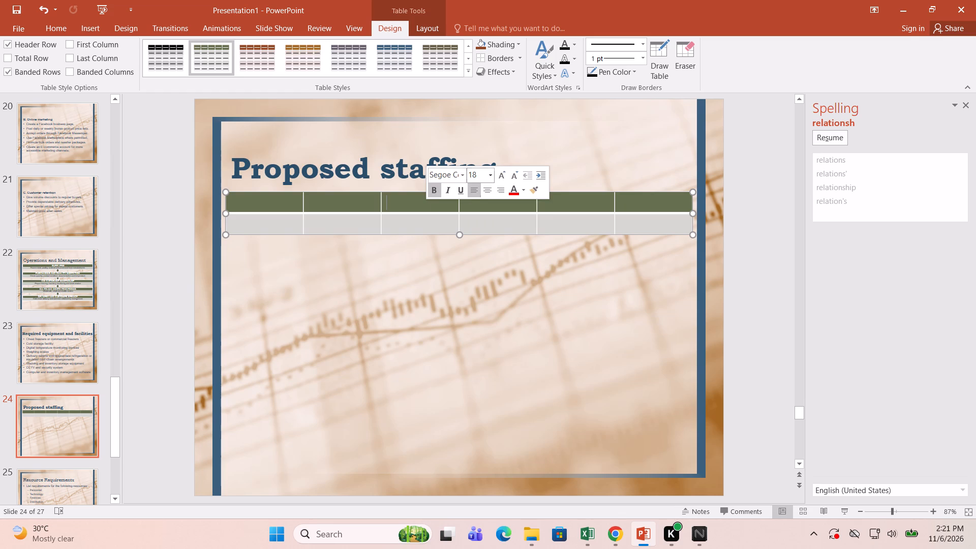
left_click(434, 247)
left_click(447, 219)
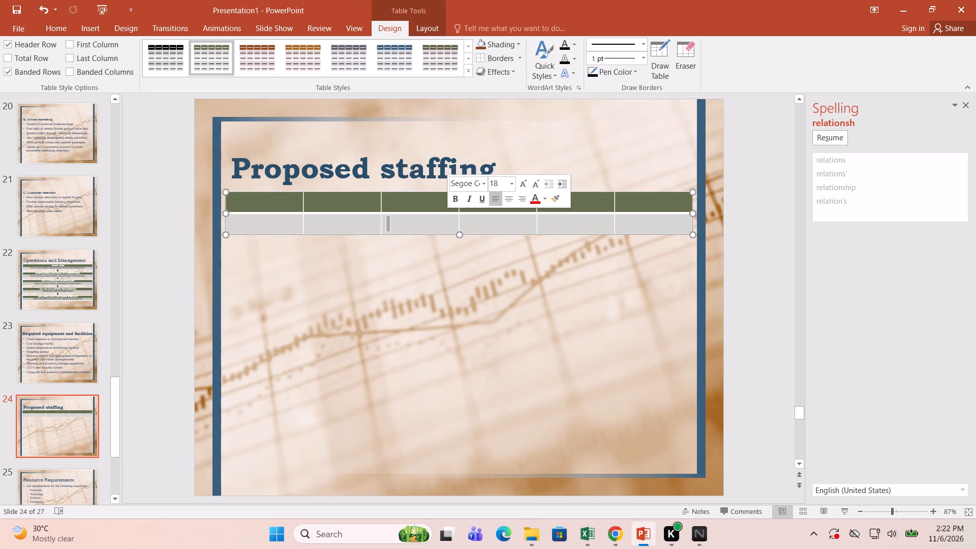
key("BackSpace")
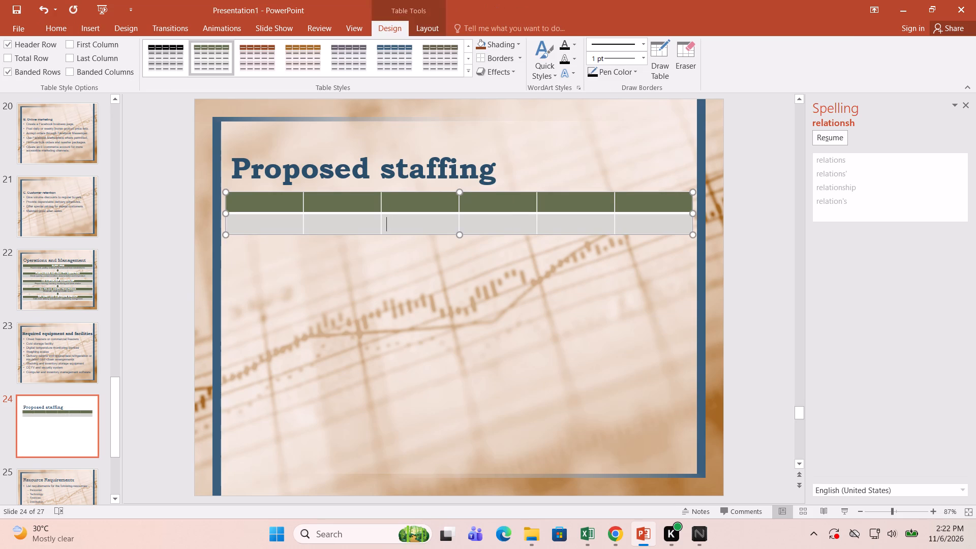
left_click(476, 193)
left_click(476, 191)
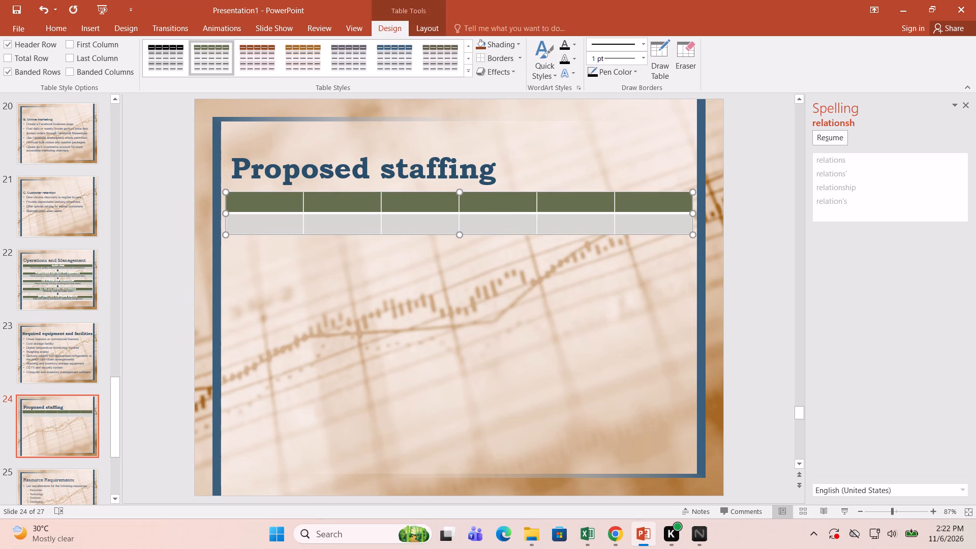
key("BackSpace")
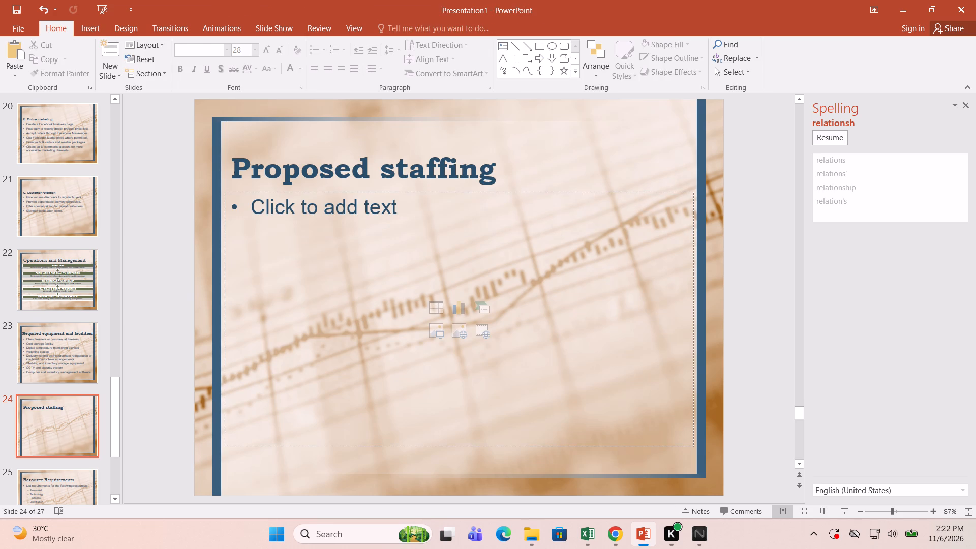
Insert a table with 2 columns and 7 rows in the Proposed staffing slide's content placeholder.
left_click(455, 214)
left_click(435, 309)
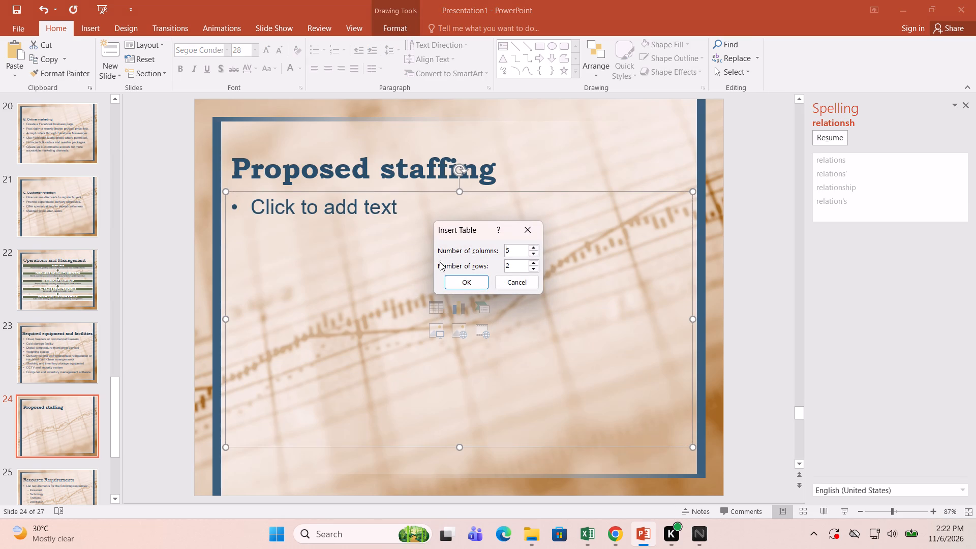
left_click_drag(517, 252, 492, 251)
key("2")
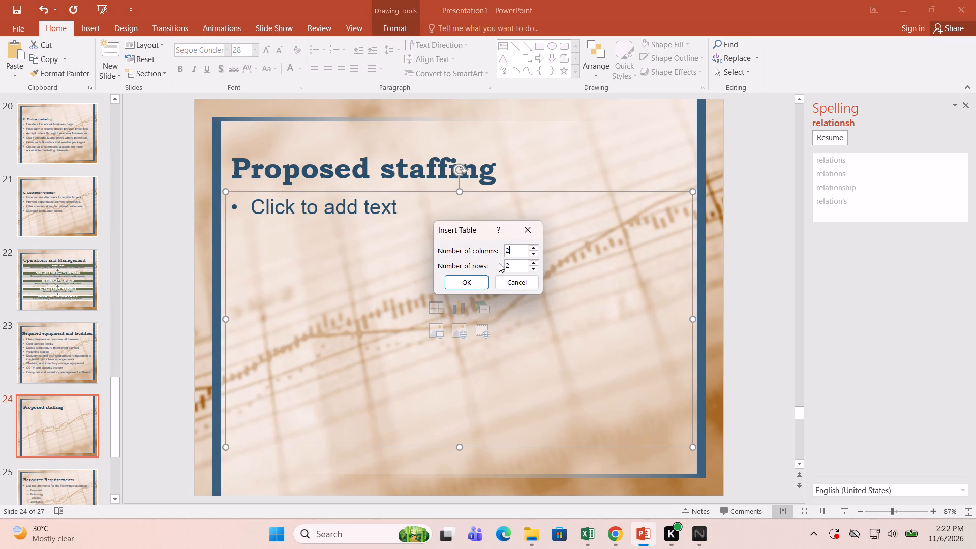
left_click_drag(512, 263, 500, 264)
left_click(500, 264)
key("7")
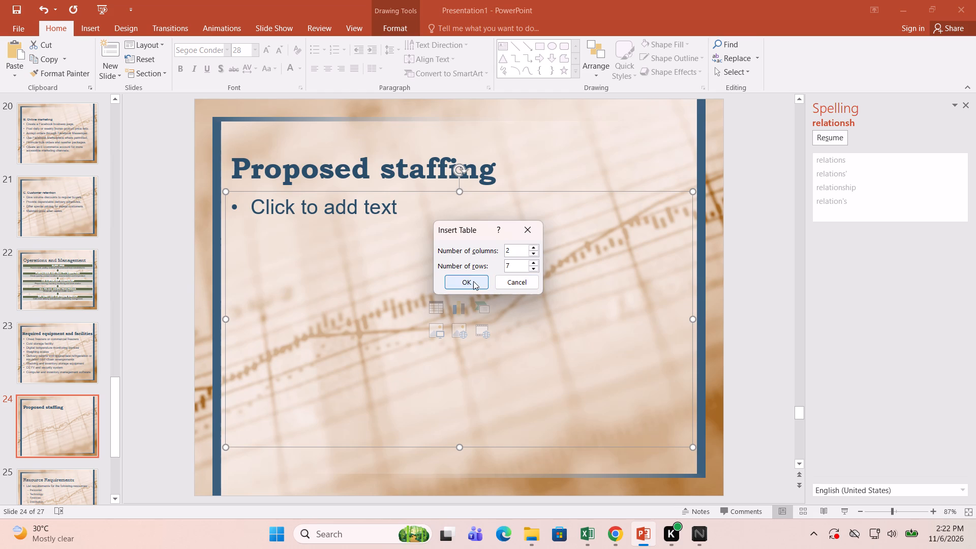
left_click(473, 281)
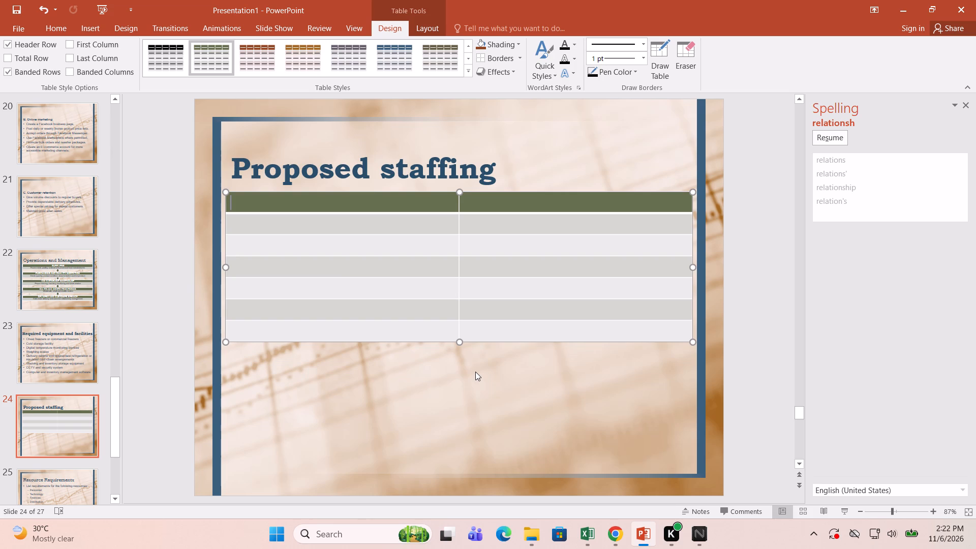
left_click(473, 373)
left_click(487, 265)
left_click(486, 230)
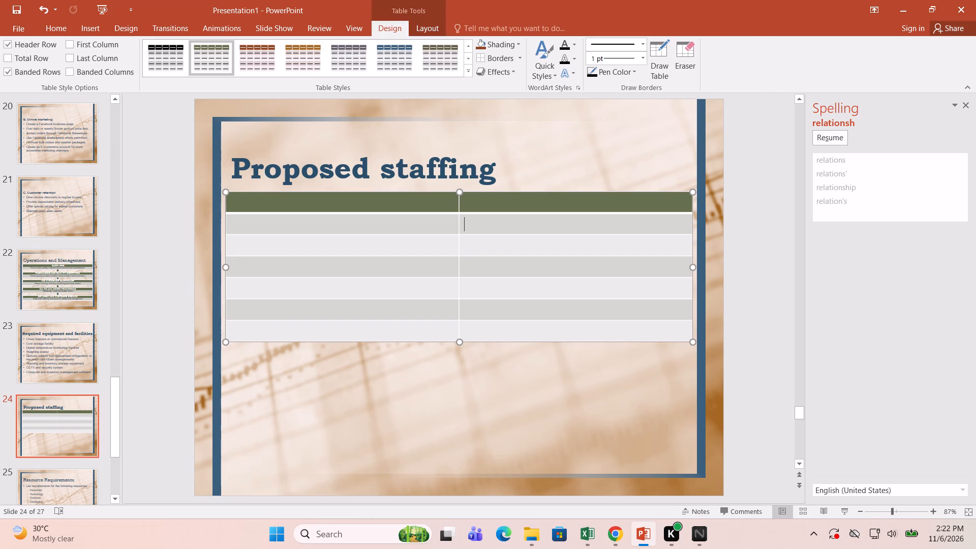
left_click(395, 205)
On slide 22, give the SUPPLIERS shape in the process diagram a dark gold theme-colour outline.
scroll(416, 295, "up", 2)
scroll(413, 290, "down", 2)
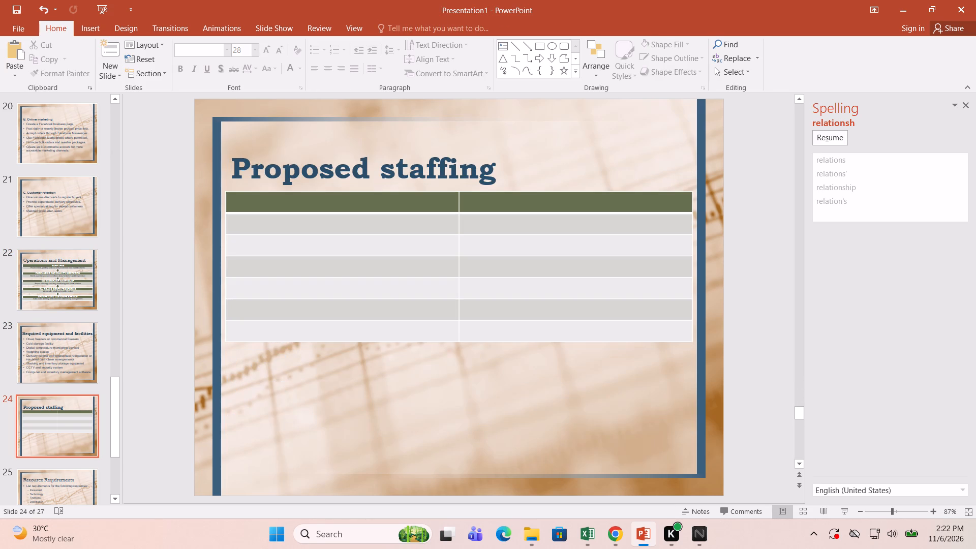
scroll(396, 325, "up", 2)
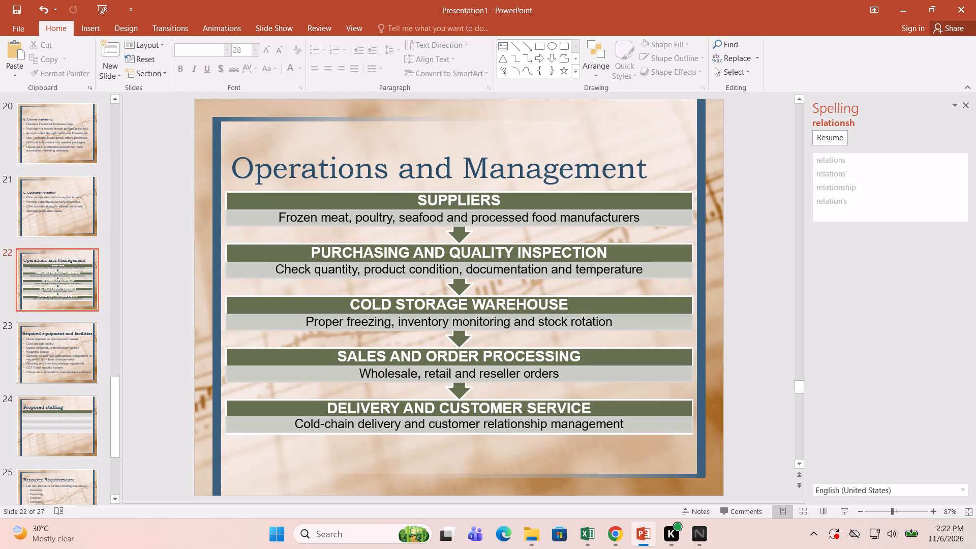
left_click(393, 204)
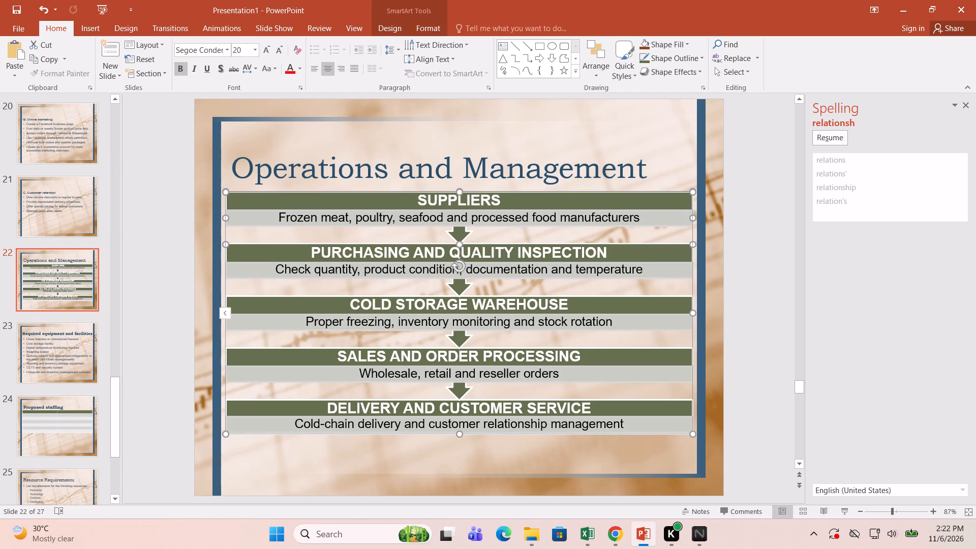
left_click(391, 201)
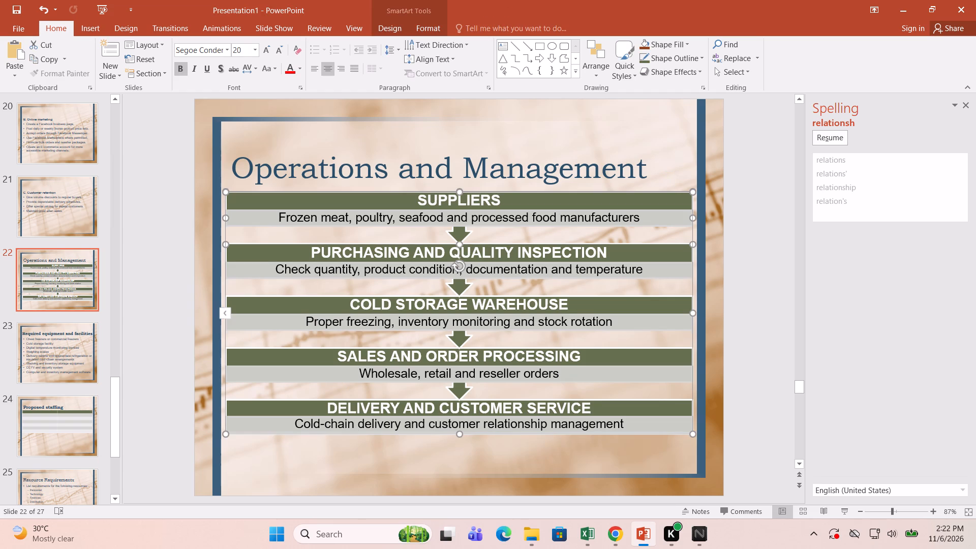
right_click(391, 201)
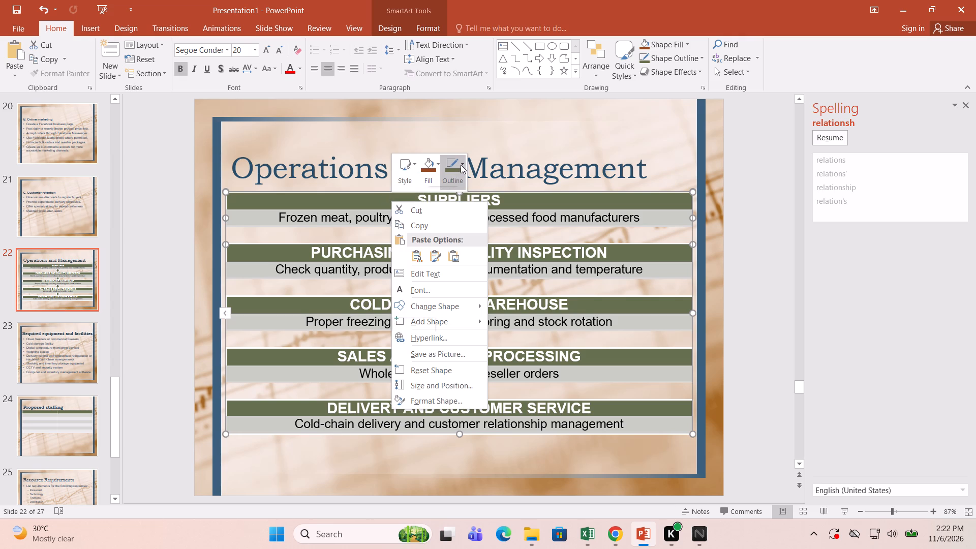
left_click(463, 163)
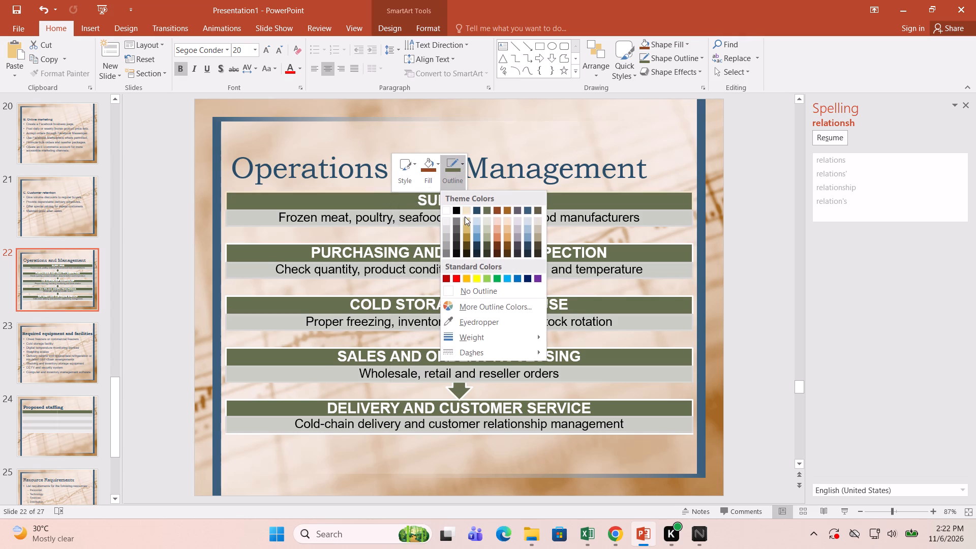
left_click(468, 238)
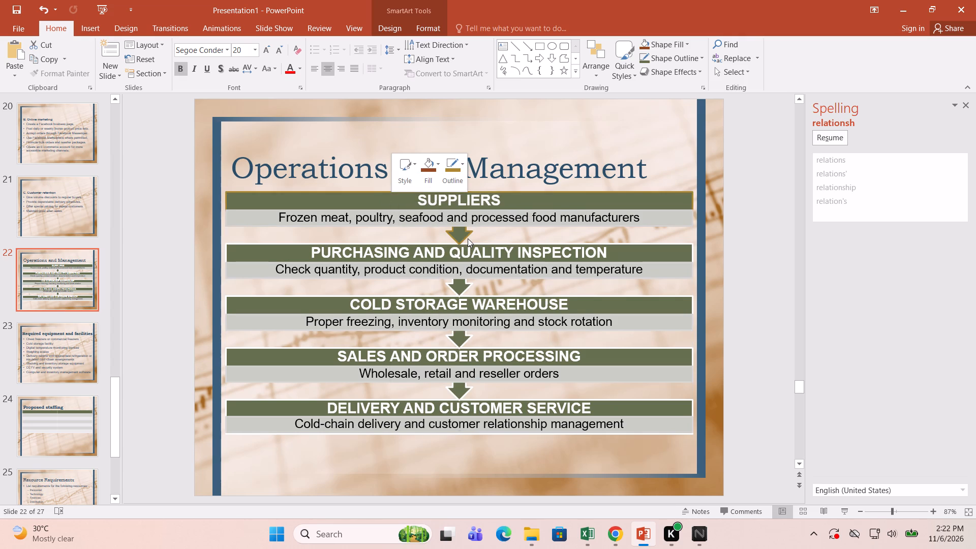
Remove the outline from the SUPPLIERS shape in slide 22's process diagram.
left_click(451, 166)
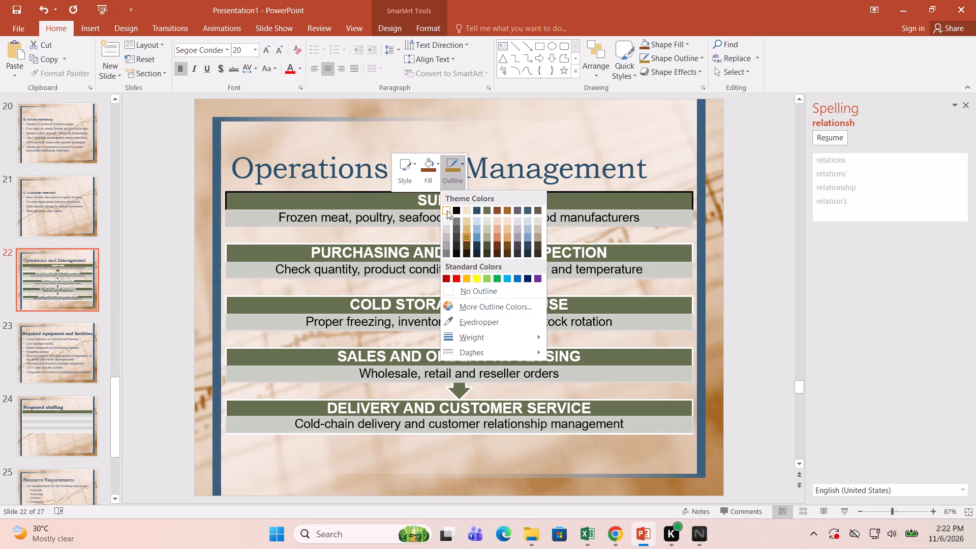
left_click(484, 288)
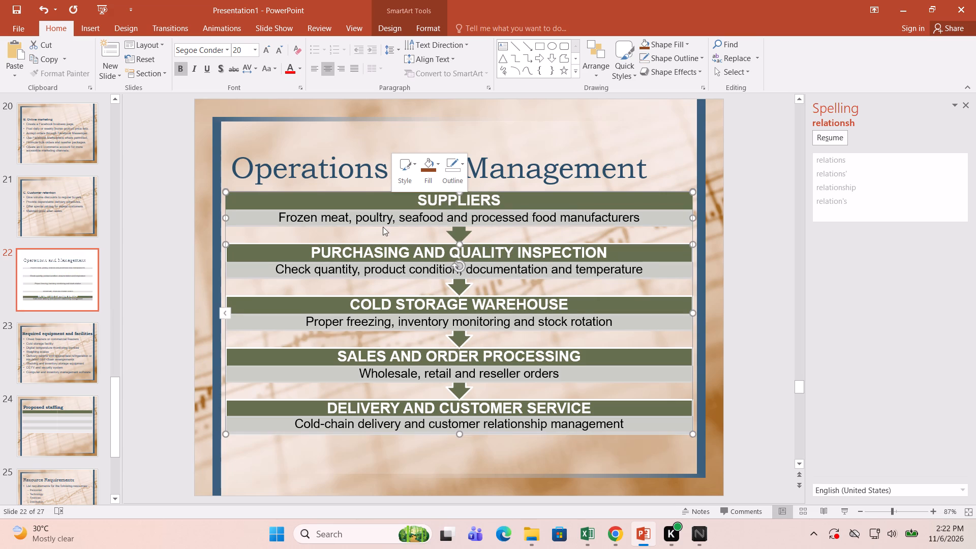
Fill the SUPPLIERS shape with the orange-brown accent theme colour.
left_click(387, 199)
right_click(411, 202)
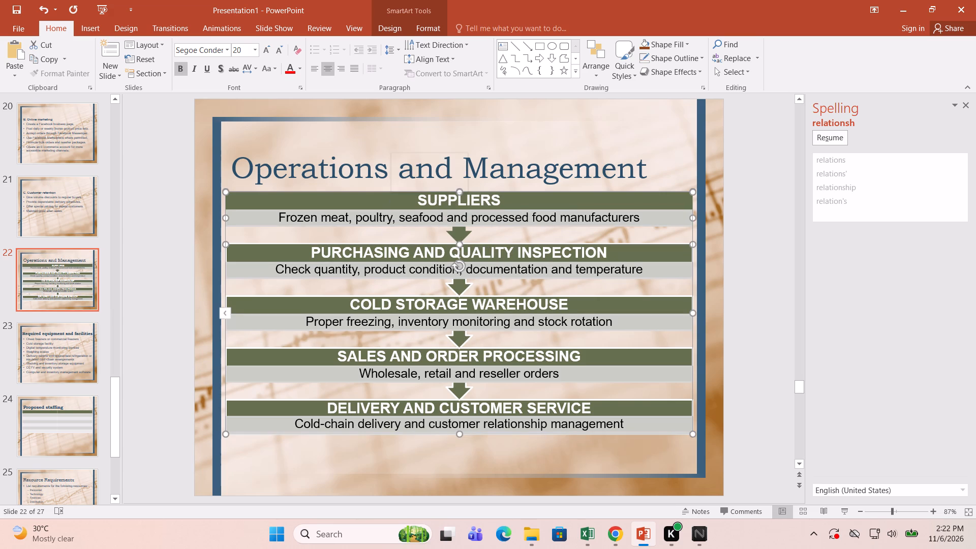
left_click(457, 163)
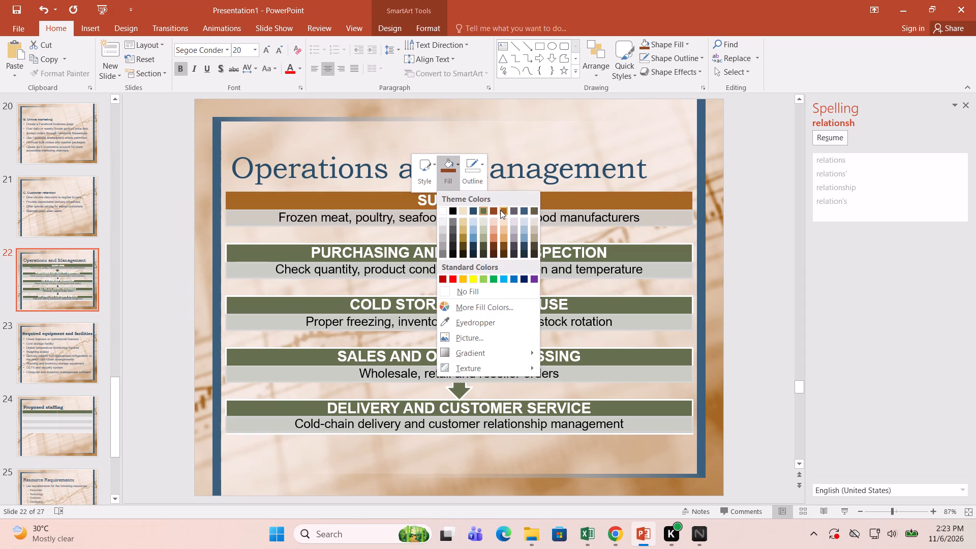
left_click(500, 210)
scroll(626, 275, "up", 1)
scroll(626, 275, "down", 1)
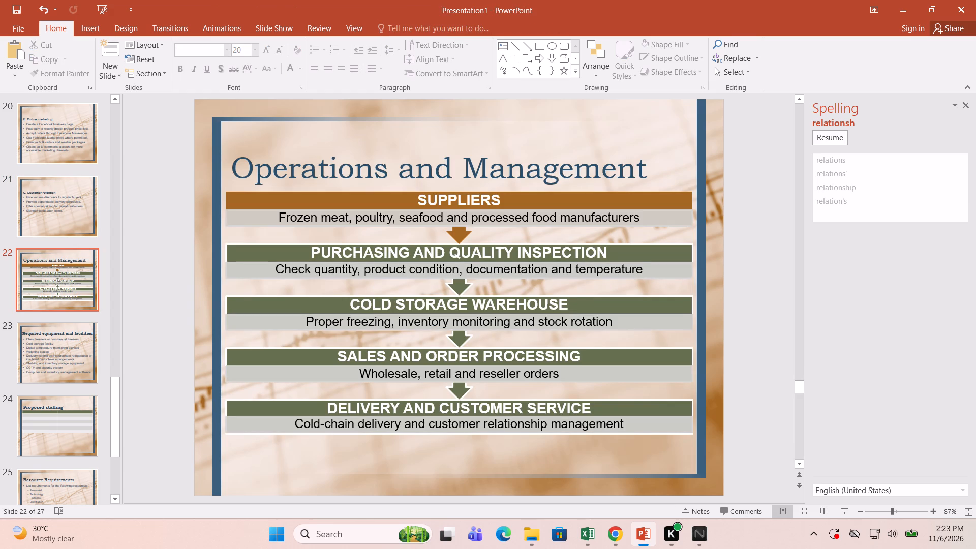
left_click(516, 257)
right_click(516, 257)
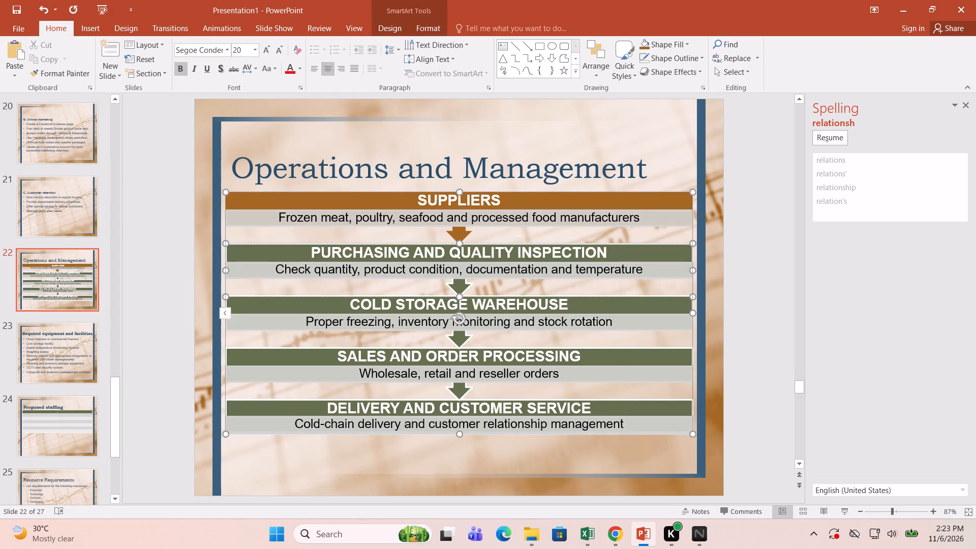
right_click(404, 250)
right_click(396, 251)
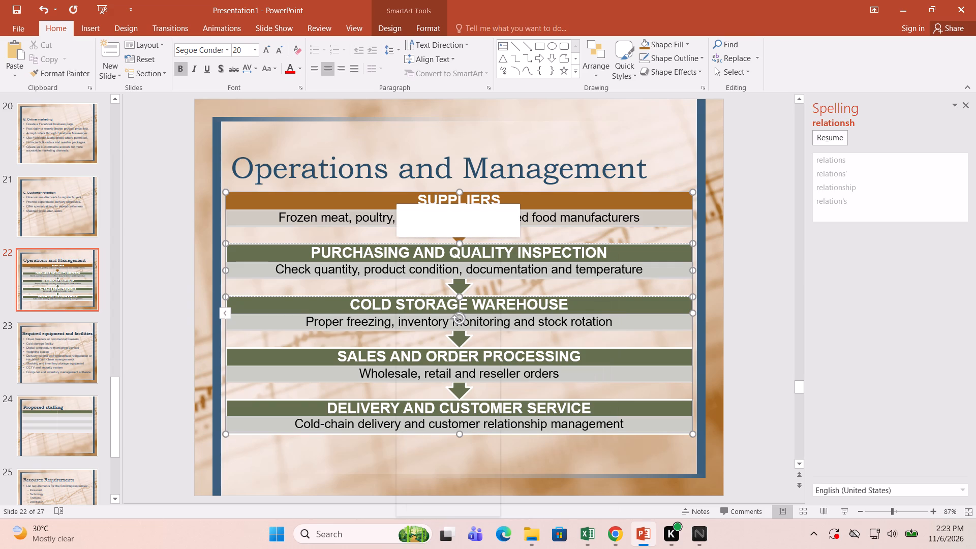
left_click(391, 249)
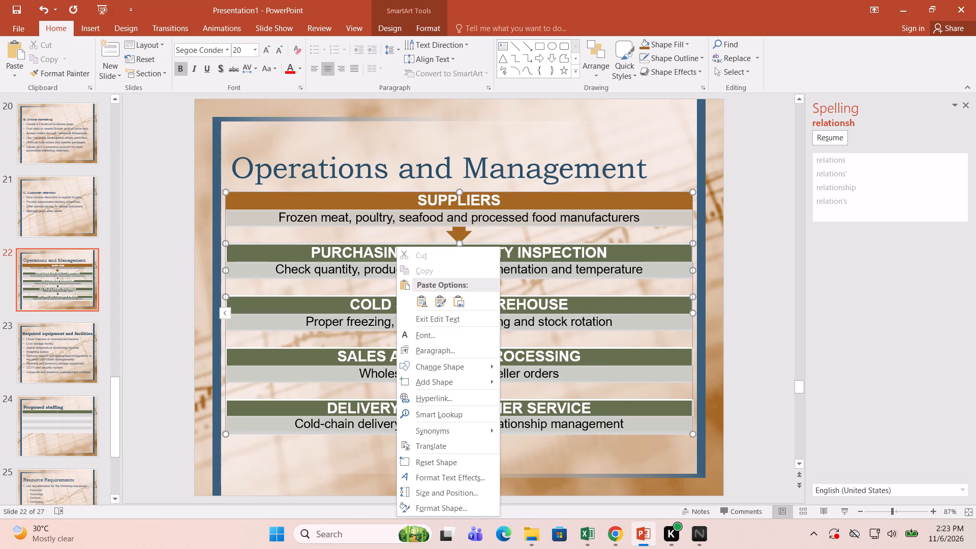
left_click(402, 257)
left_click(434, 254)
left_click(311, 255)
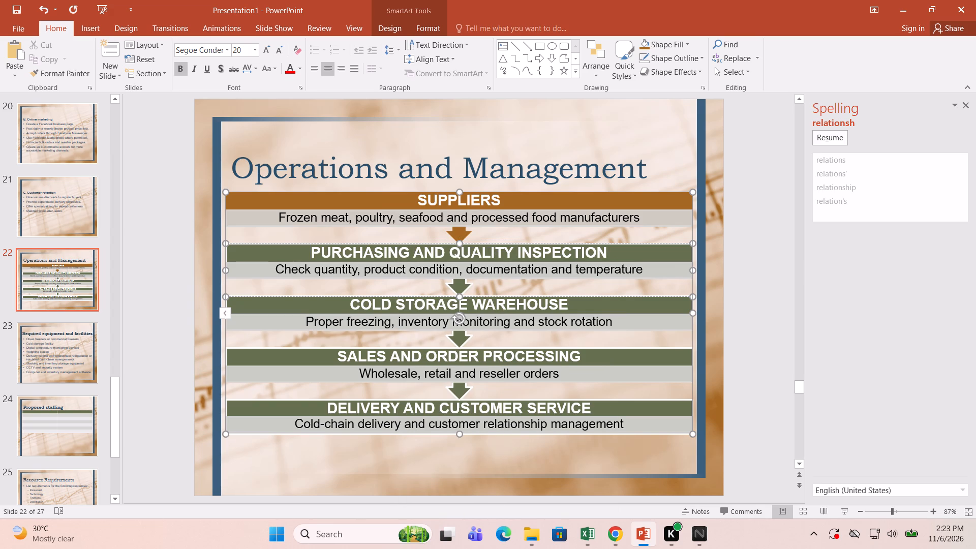
Fill the PURCHASING AND QUALITY INSPECTION shape with the same orange-brown theme colour as SUPPLIERS.
left_click(289, 256)
left_click(290, 242)
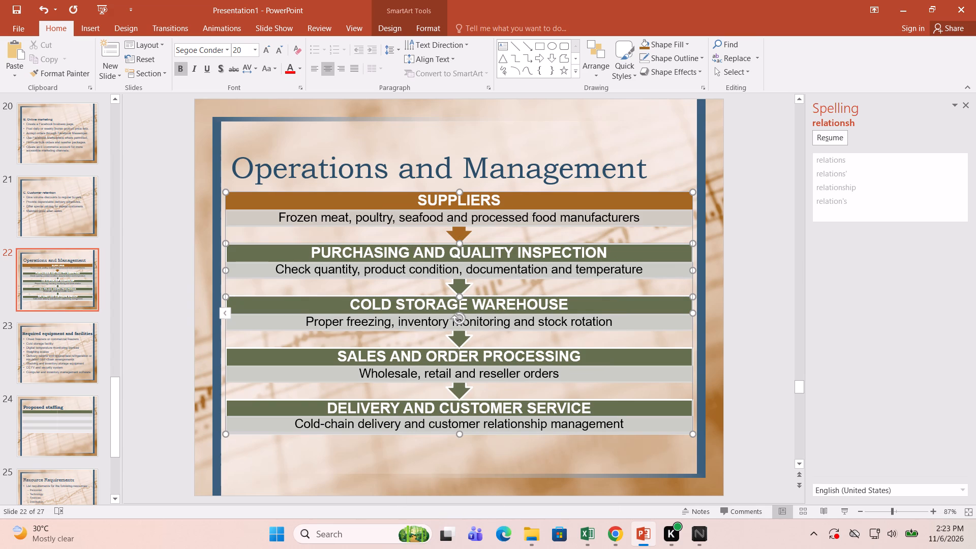
right_click(287, 254)
left_click(324, 217)
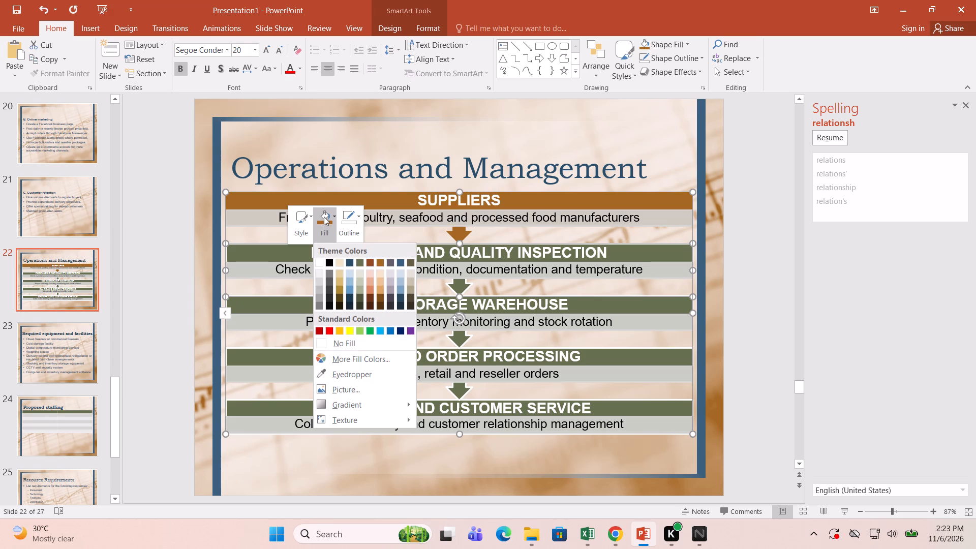
left_click(321, 217)
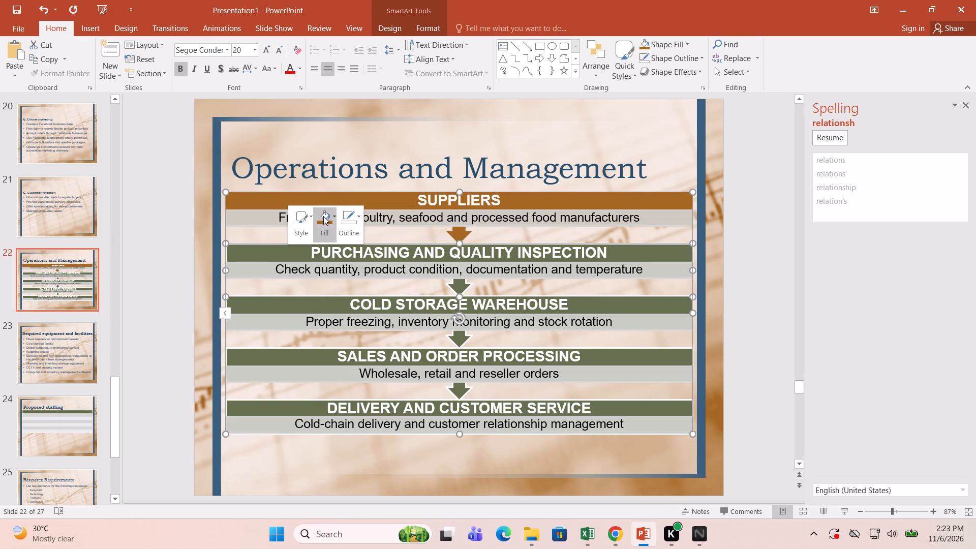
left_click(287, 258)
left_click(279, 253)
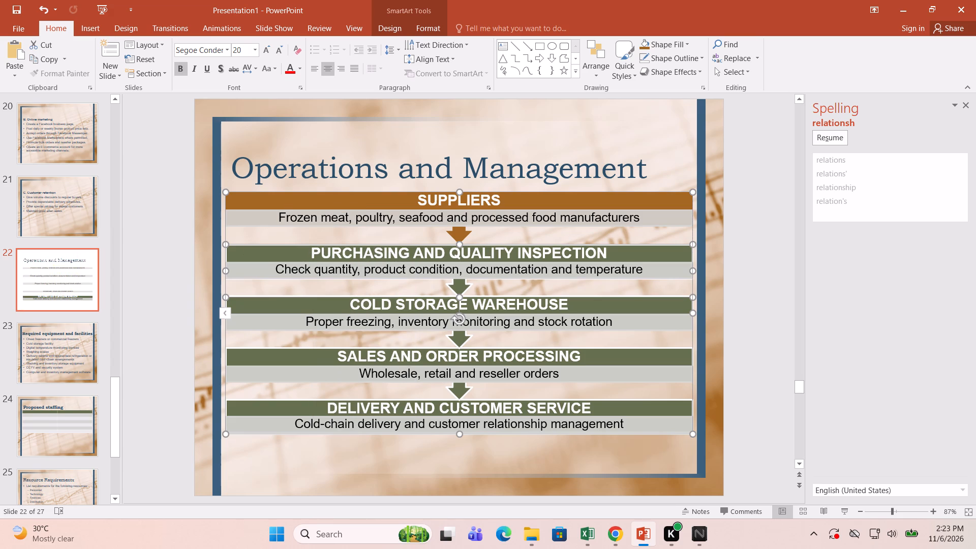
right_click(283, 252)
left_click(319, 221)
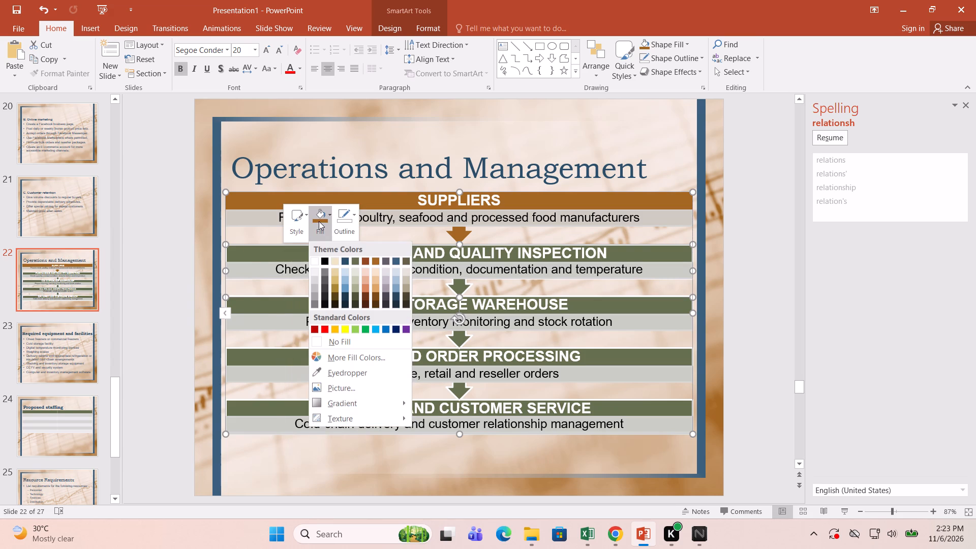
left_click(319, 215)
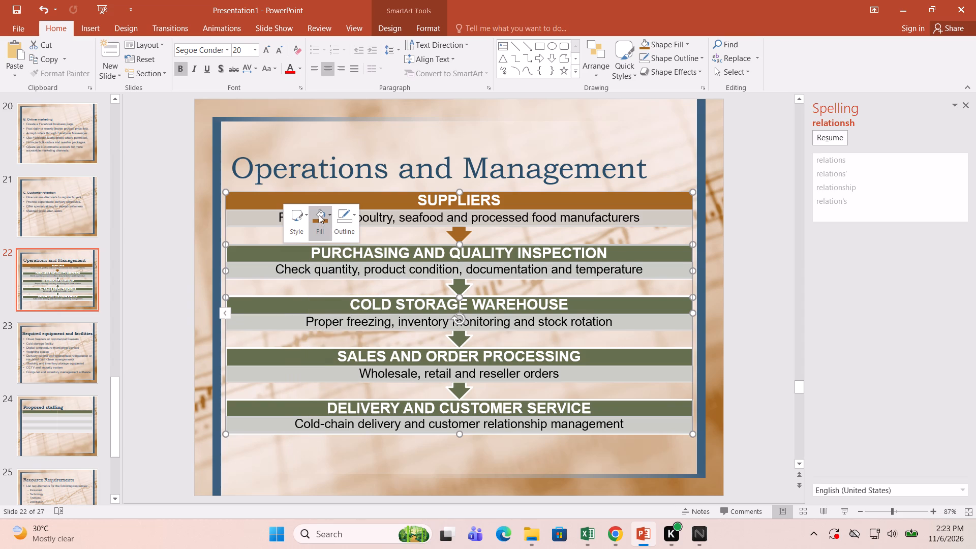
left_click(319, 215)
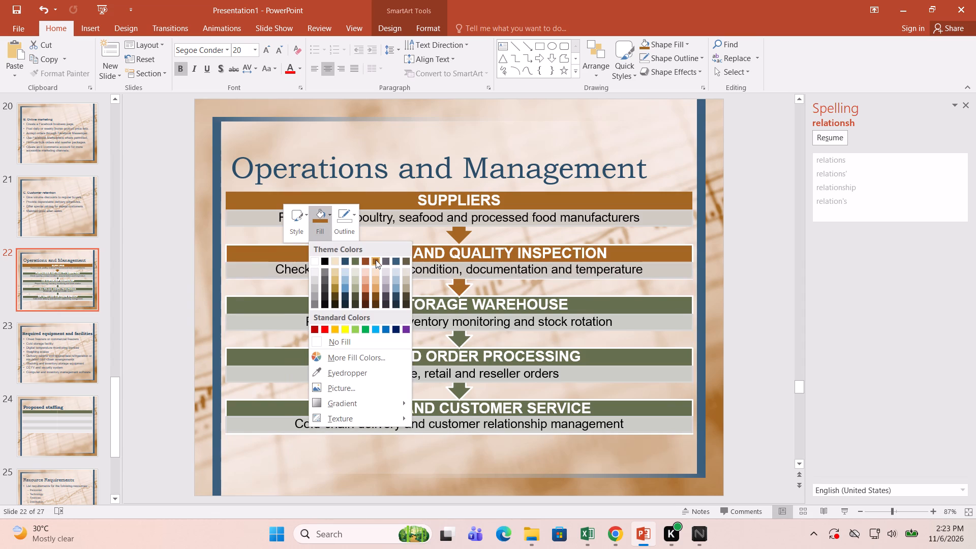
left_click(375, 260)
Fill the COLD STORAGE WAREHOUSE shape with the same orange-brown theme colour.
left_click(307, 302)
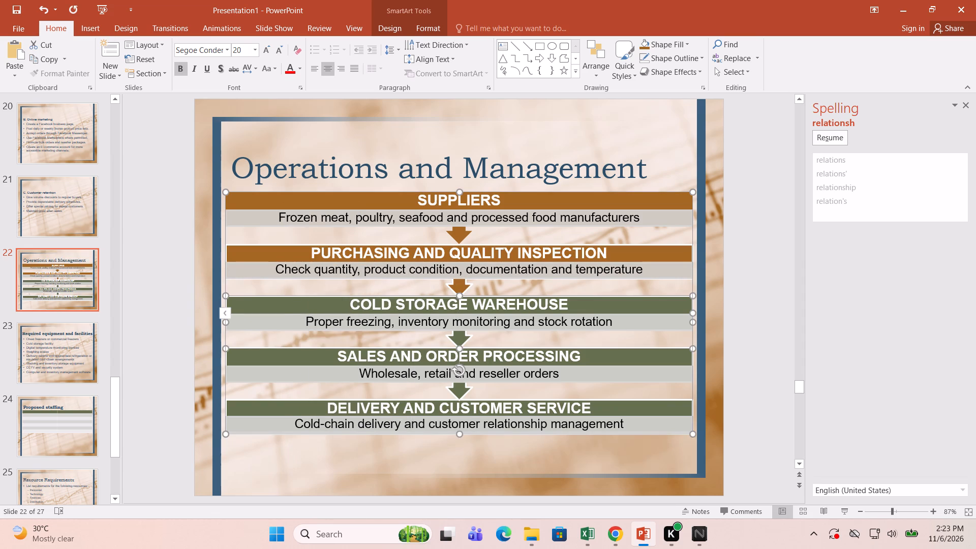
right_click(307, 302)
left_click(345, 263)
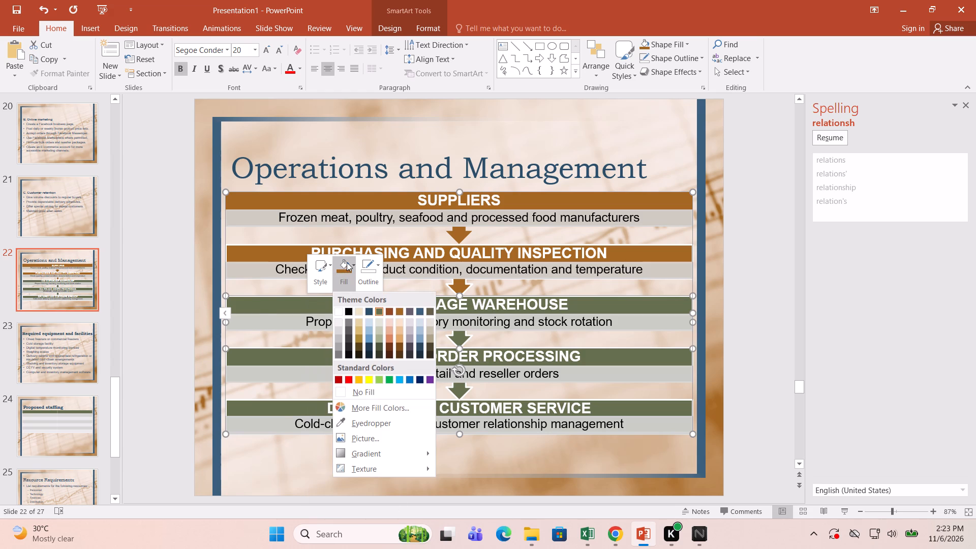
left_click(397, 311)
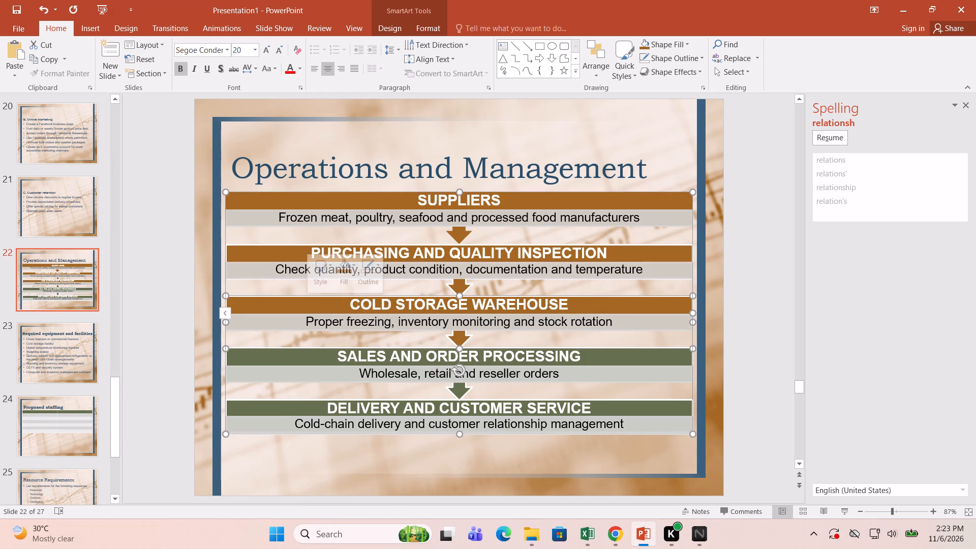
Fill the SALES AND ORDER PROCESSING shape with the same orange-brown theme colour.
left_click(313, 358)
right_click(313, 358)
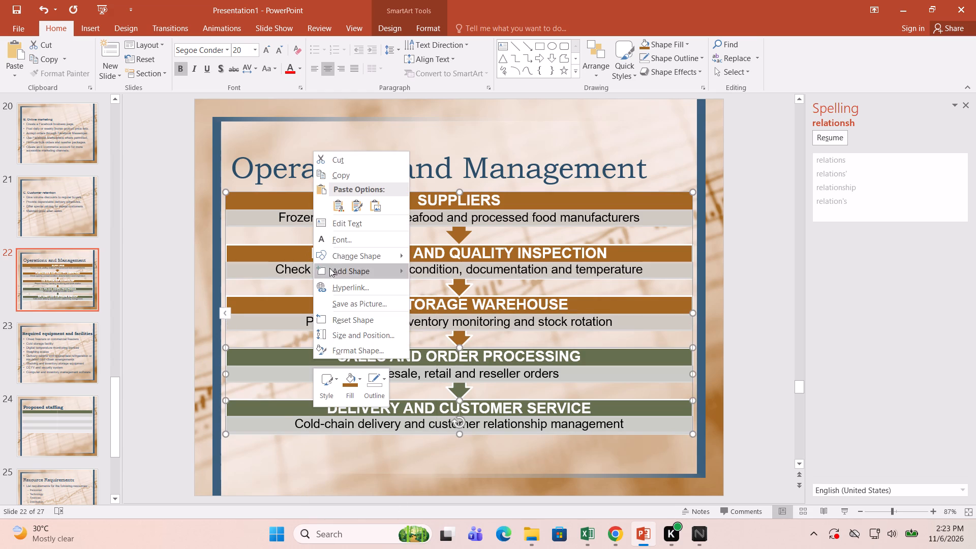
left_click(359, 375)
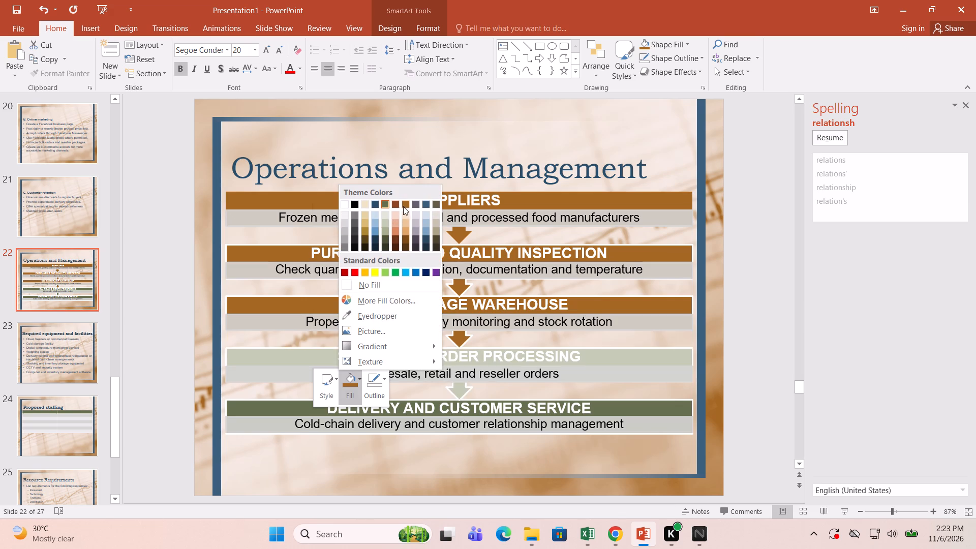
left_click(405, 204)
Fill the DELIVERY AND CUSTOMER SERVICE shape with the same orange-brown theme colour and deselect the diagram.
left_click(288, 411)
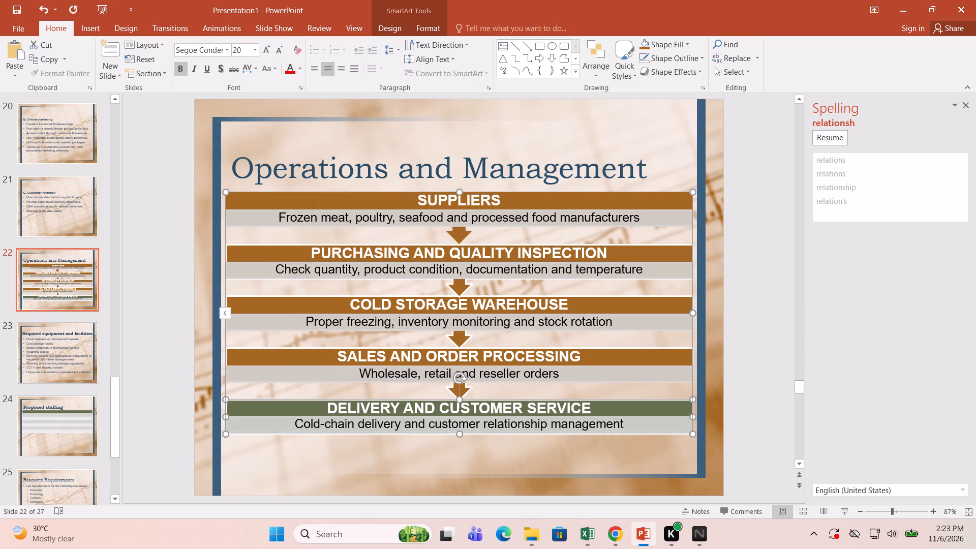
right_click(288, 411)
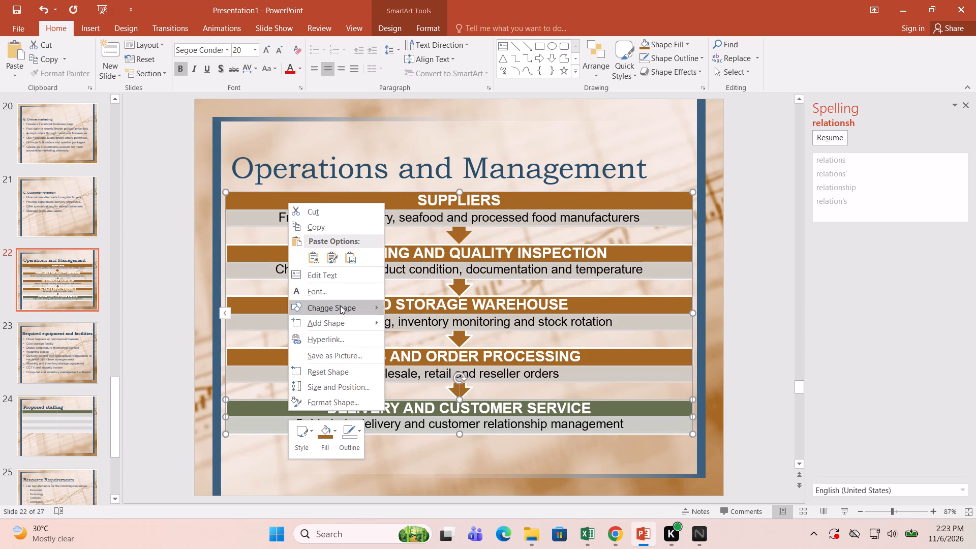
left_click(332, 430)
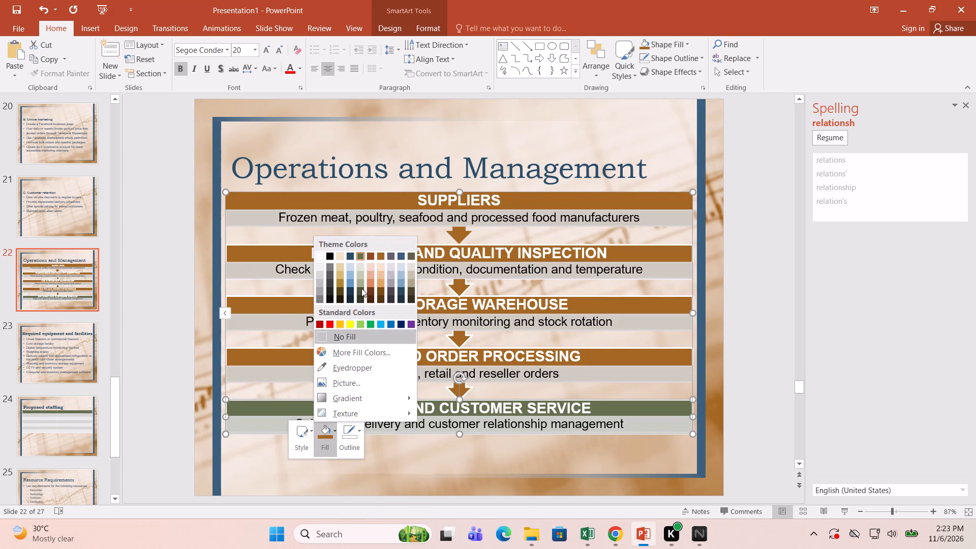
left_click(380, 254)
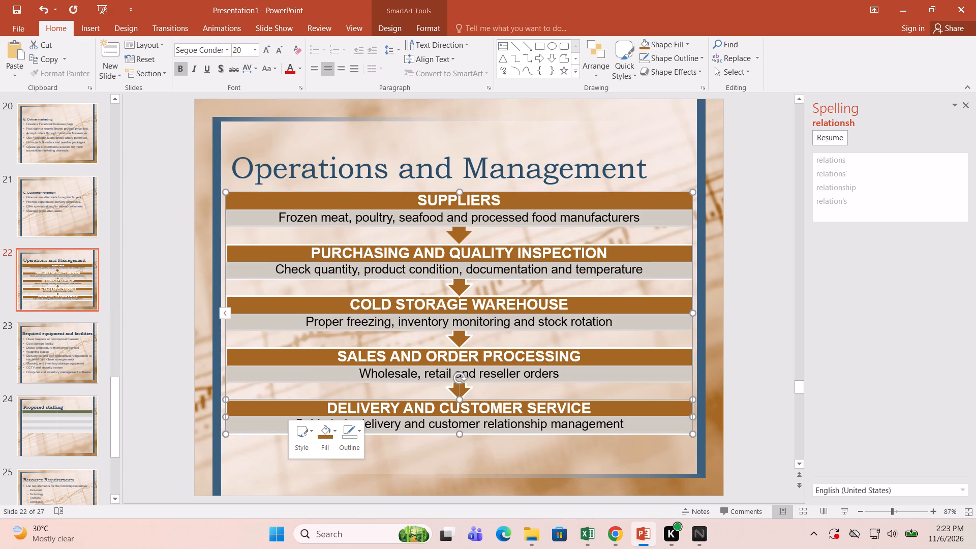
left_click(648, 152)
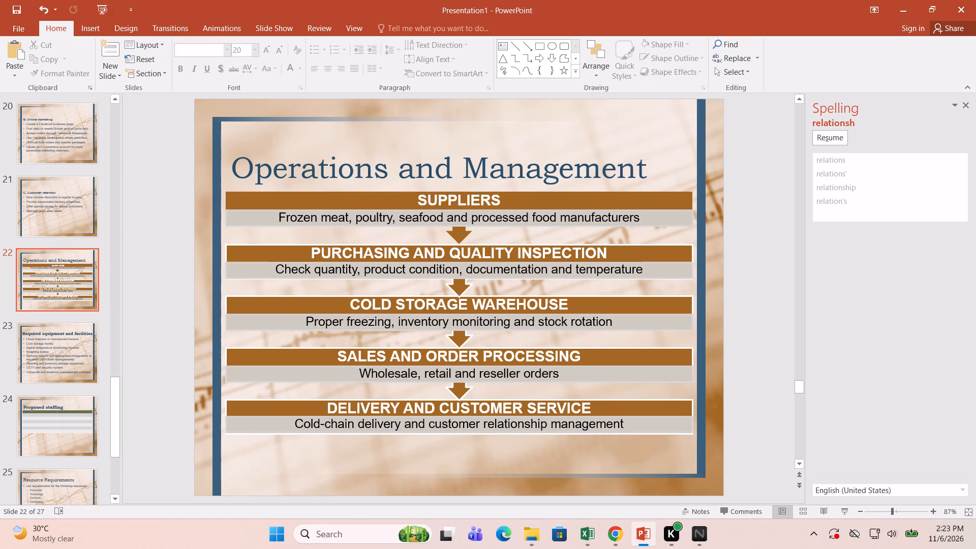
Fill the first header cell of slide 24's Proposed staffing table with the orange-brown theme colour used in the operations diagram.
scroll(698, 183, "down", 2)
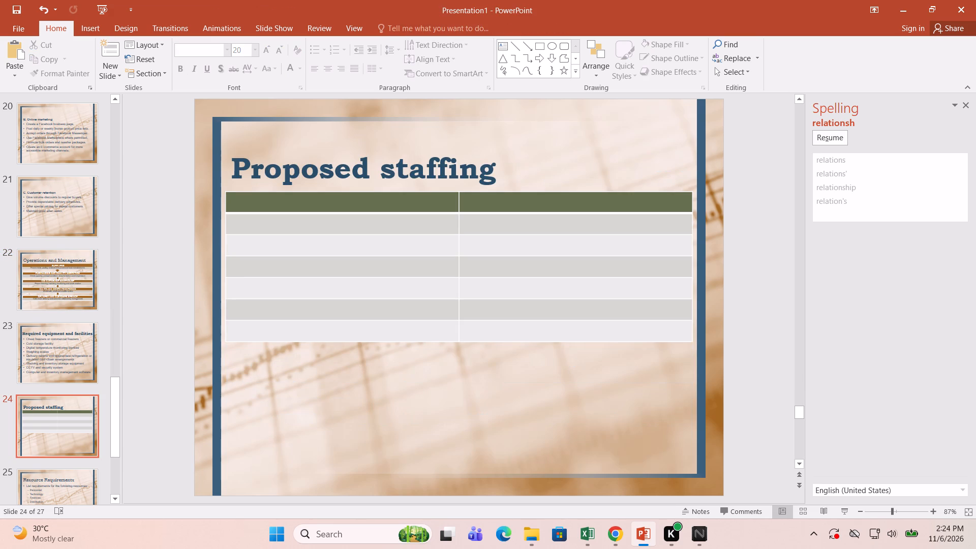
scroll(698, 183, "up", 1)
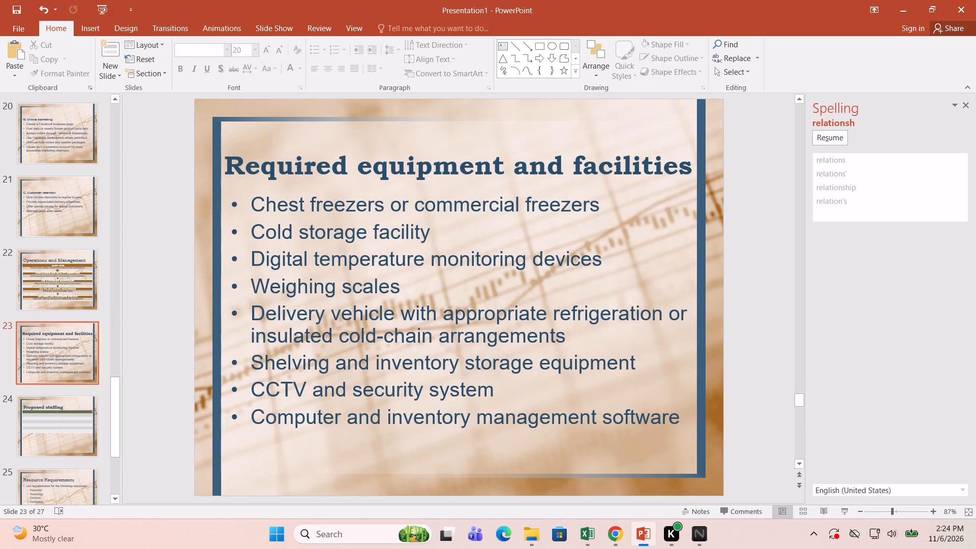
scroll(698, 180, "up", 1)
scroll(698, 180, "down", 2)
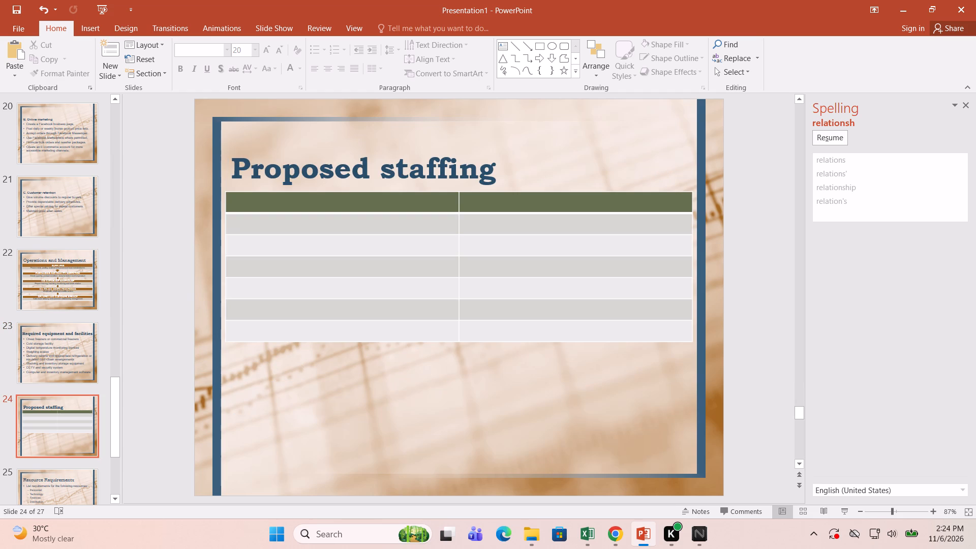
left_click(393, 199)
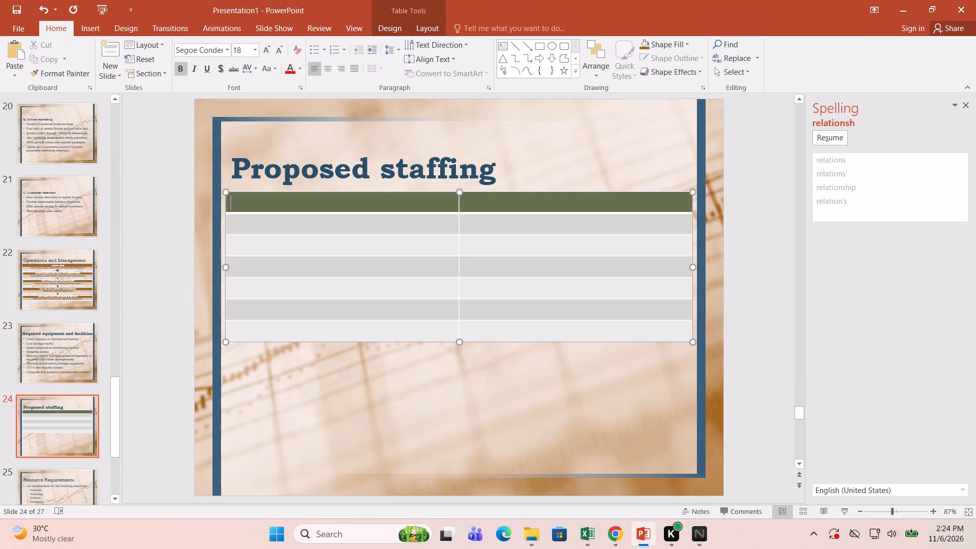
right_click(393, 199)
left_click(365, 204)
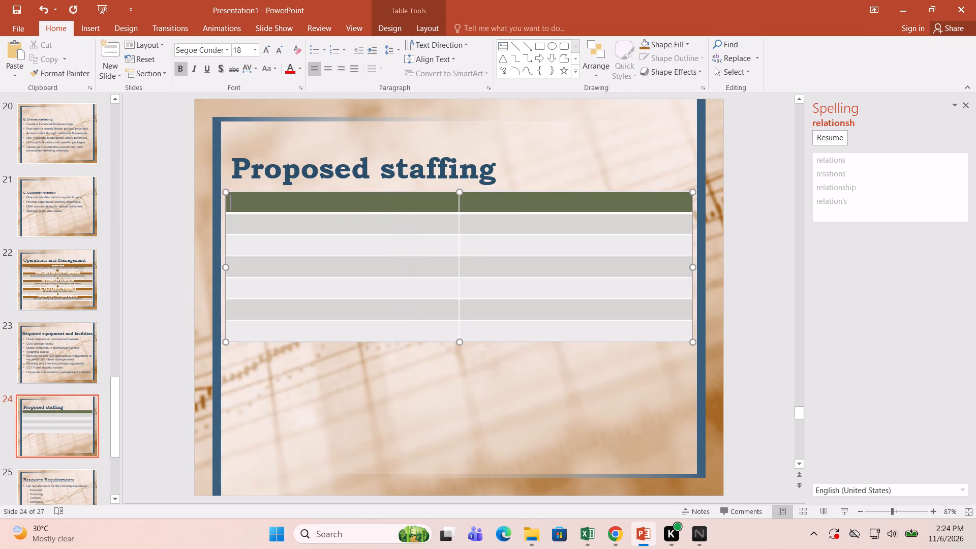
double_click(361, 205)
left_click(337, 224)
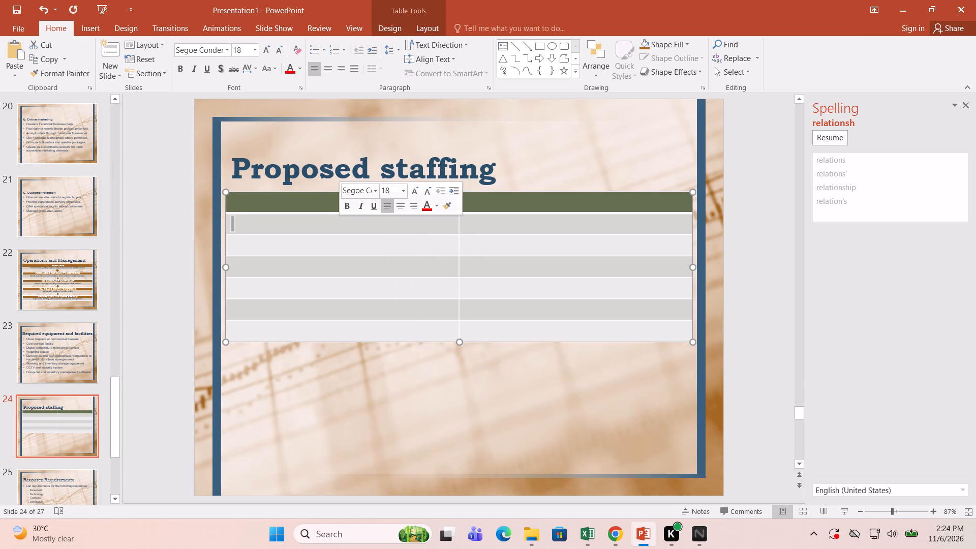
left_click(314, 193)
right_click(315, 193)
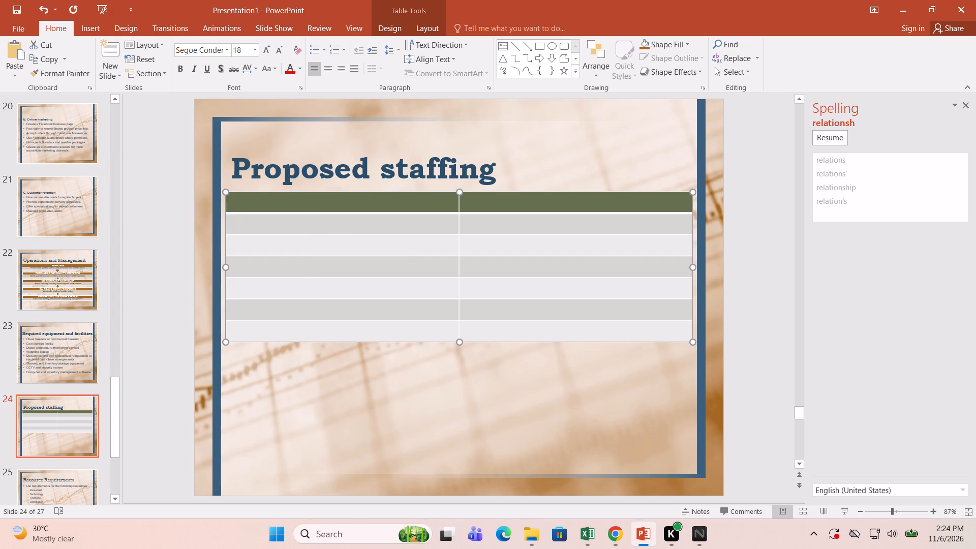
left_click(305, 205)
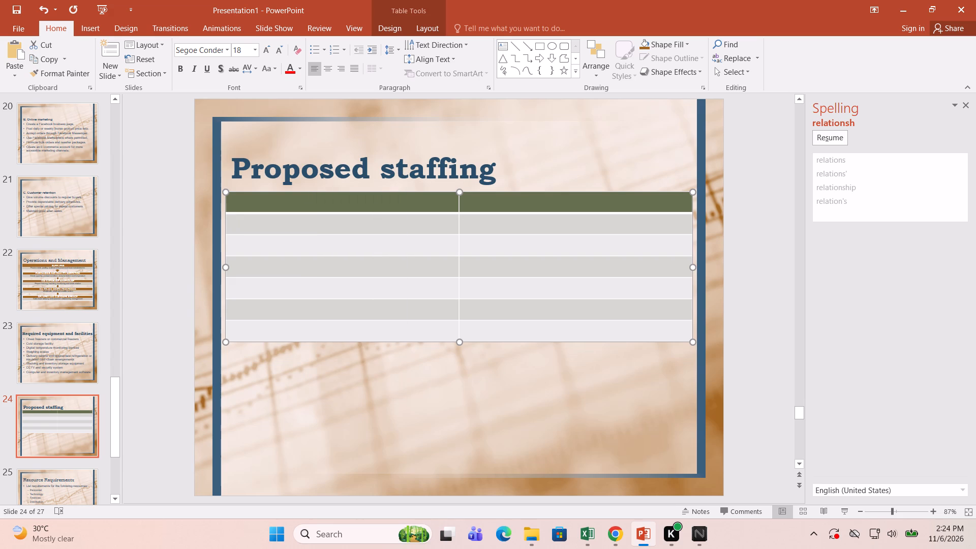
right_click(304, 205)
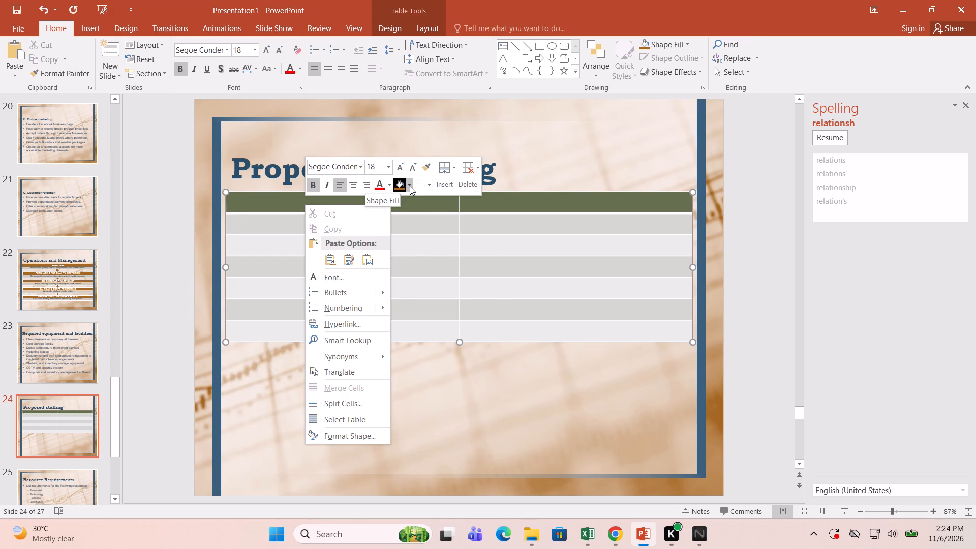
left_click(410, 186)
left_click(410, 186)
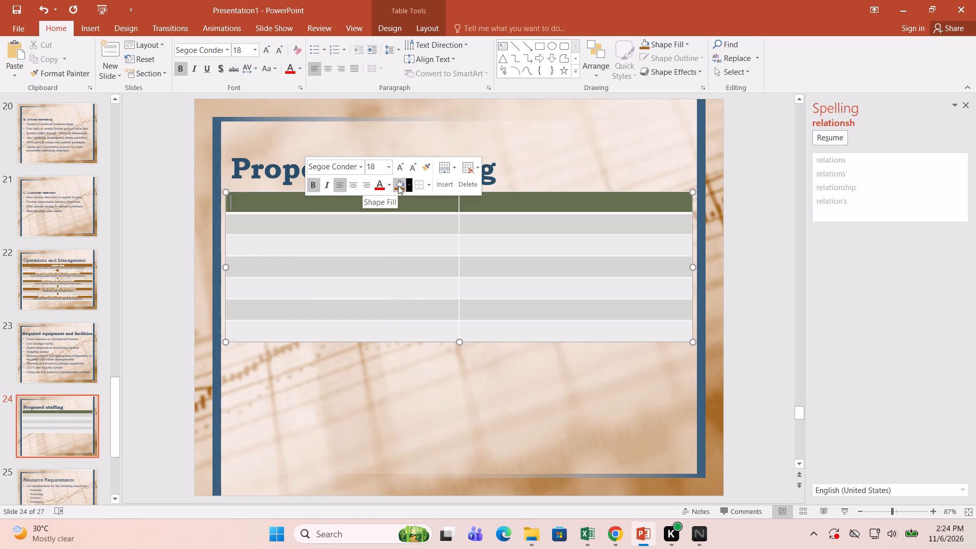
left_click(408, 187)
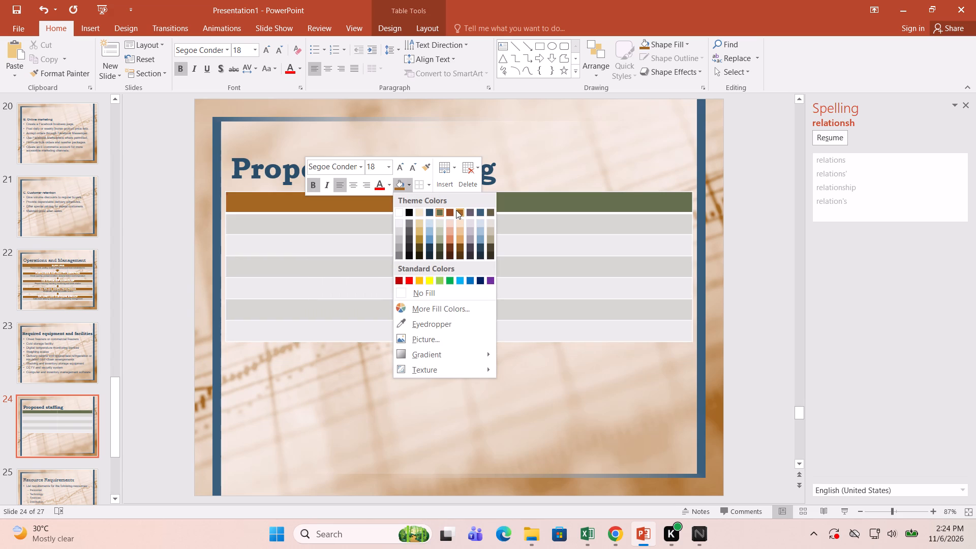
left_click(462, 211)
Fill the second header cell of the Proposed staffing table with the same orange-brown theme colour.
left_click(532, 201)
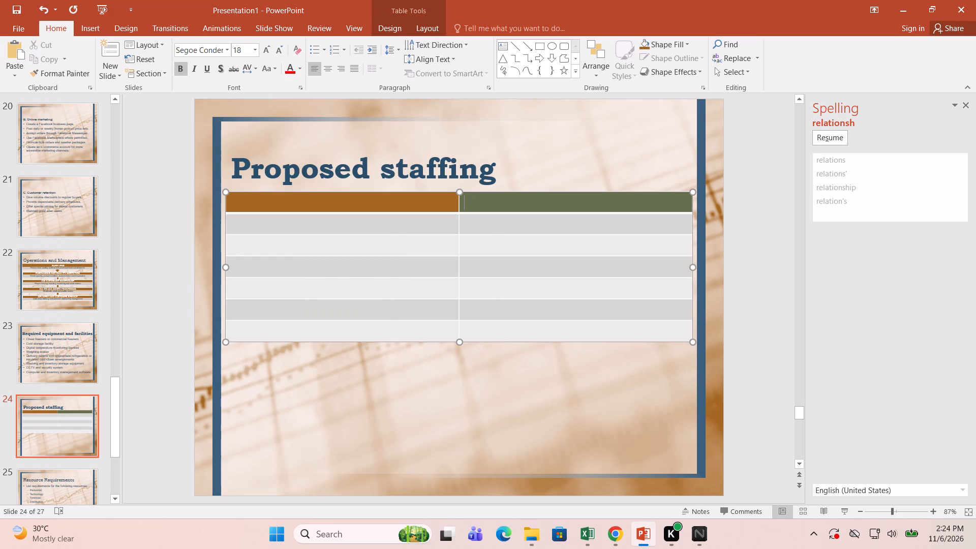
right_click(532, 201)
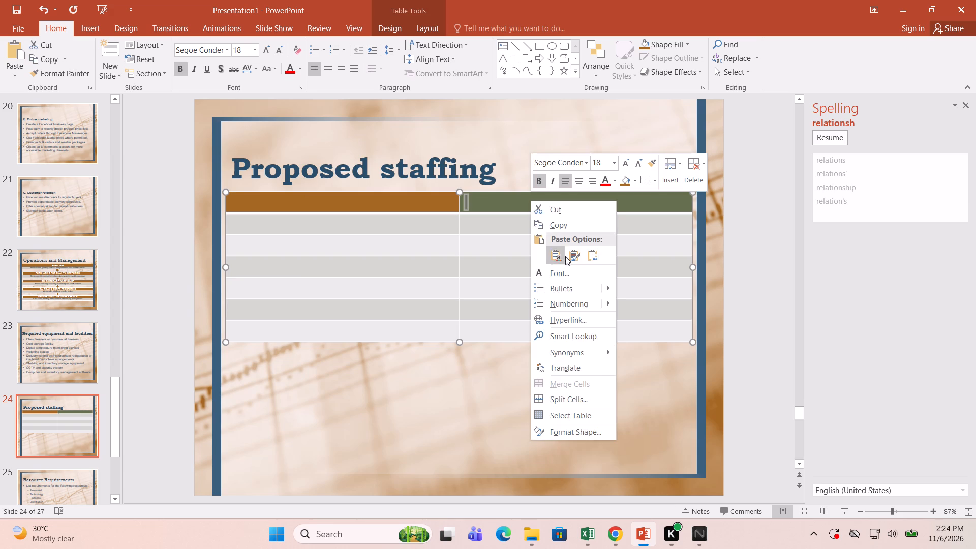
left_click(500, 194)
left_click(508, 194)
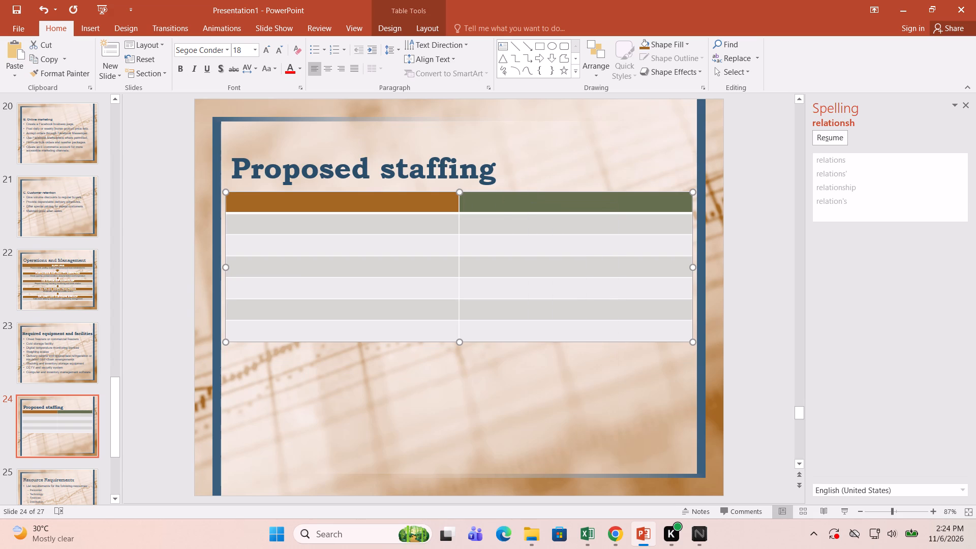
left_click(515, 191)
right_click(515, 191)
double_click(486, 197)
right_click(507, 206)
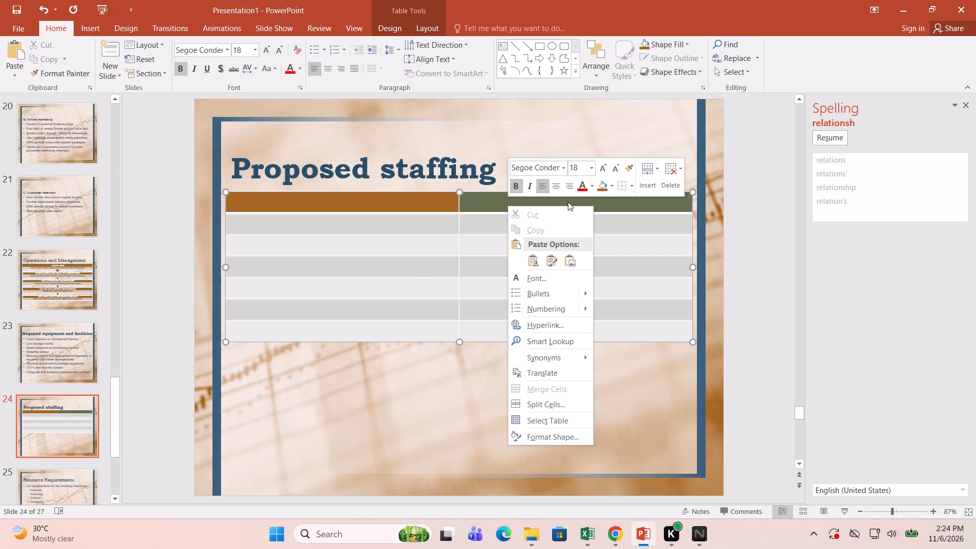
left_click(601, 181)
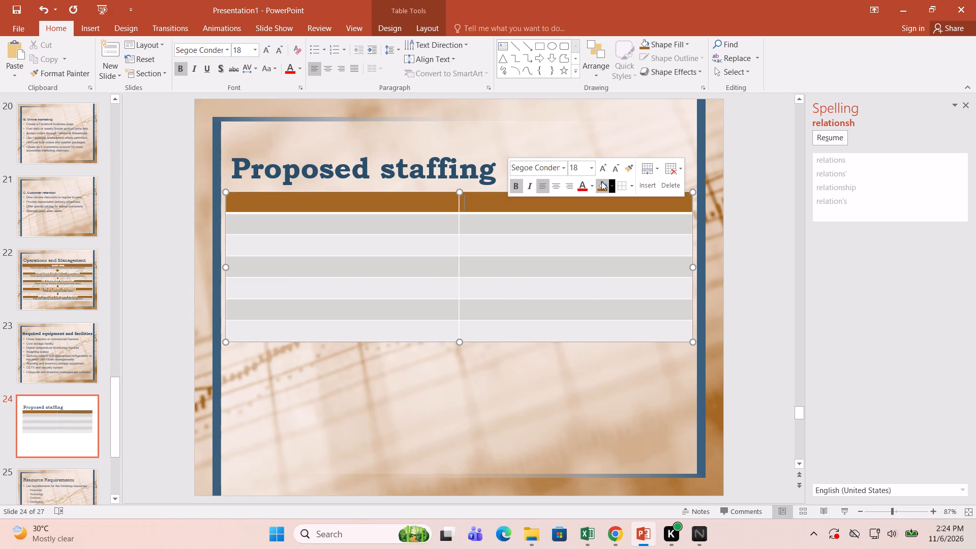
left_click(558, 263)
Enter "Position" as the heading of the staffing table's first column.
left_click(401, 215)
left_click(364, 209)
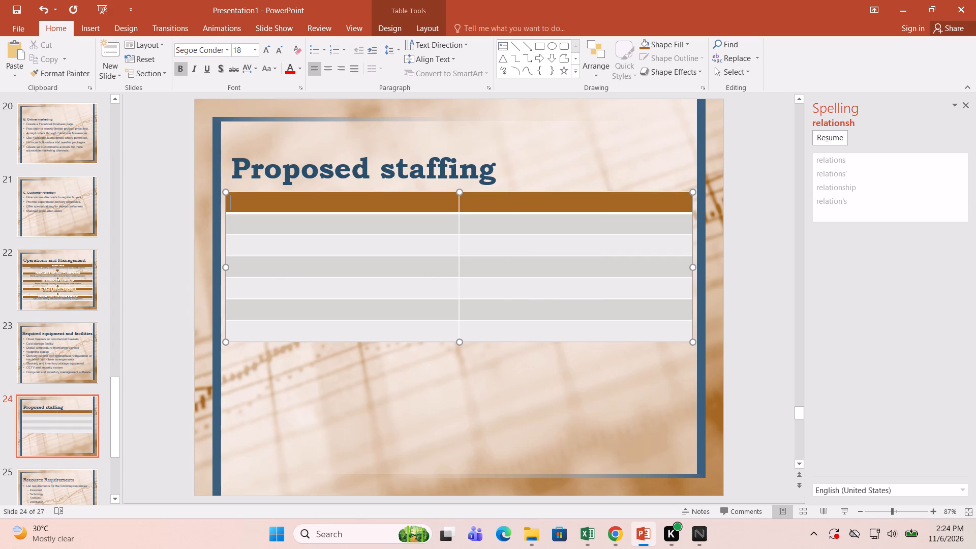
left_click(370, 197)
type("po")
key("BackSpace")
key("BackSpace")
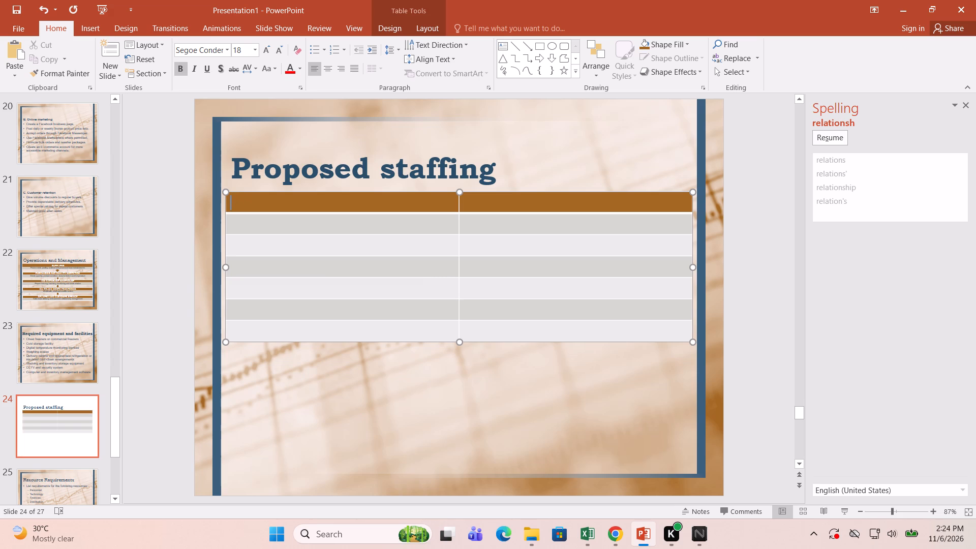
type("Position")
key("space")
key("BackSpace")
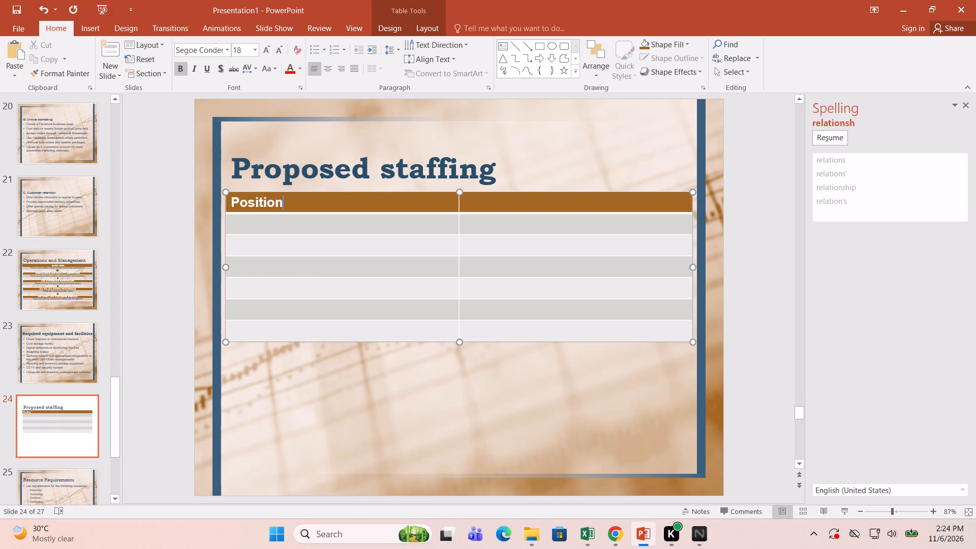
Enter "Main responsibility" as the heading of the staffing table's second column.
key("Tab")
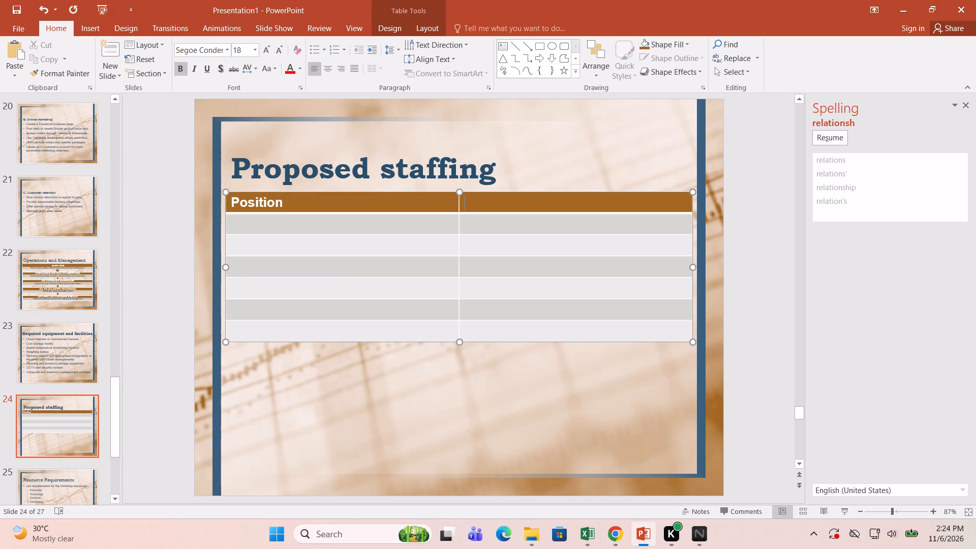
type("ma")
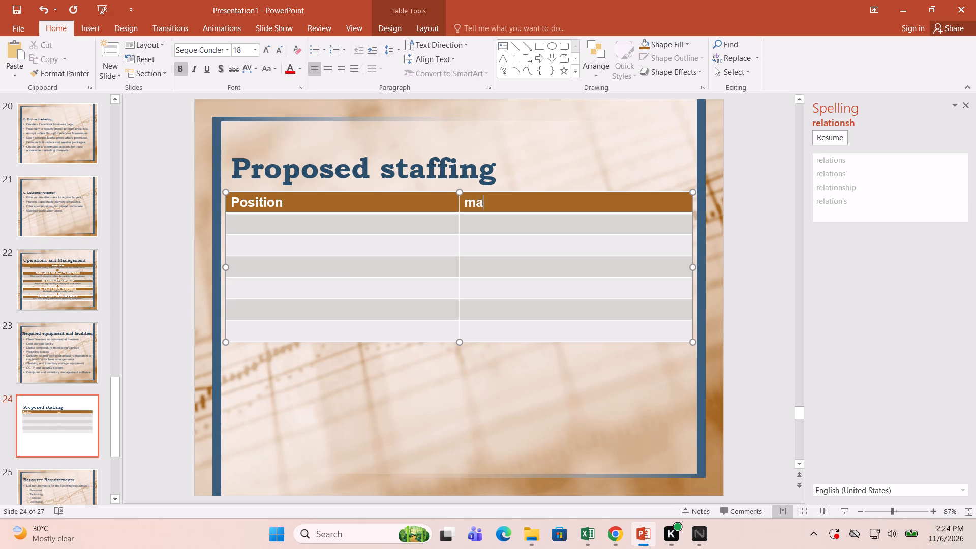
key("BackSpace")
key("BackSpace")
type("Main")
key("space")
type("respos")
key("BackSpace")
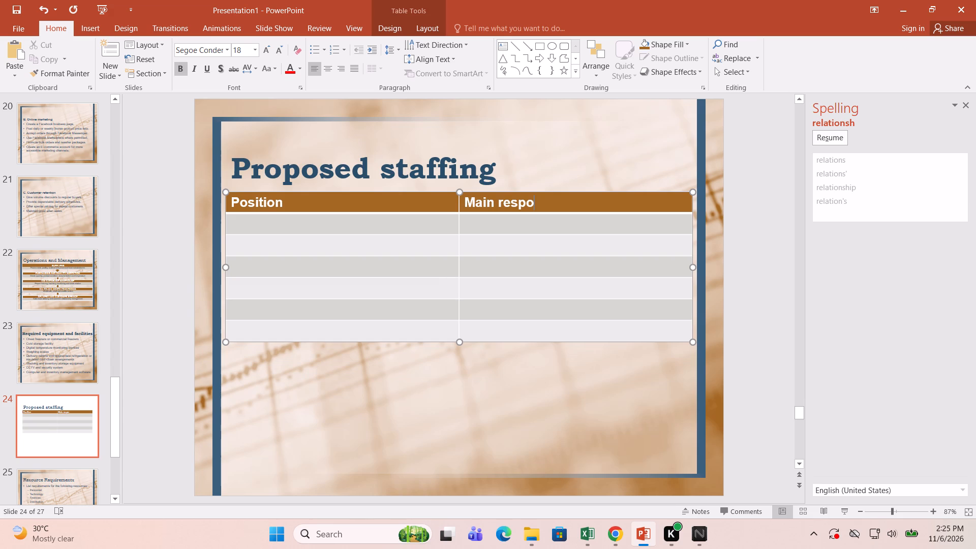
type("nsibility")
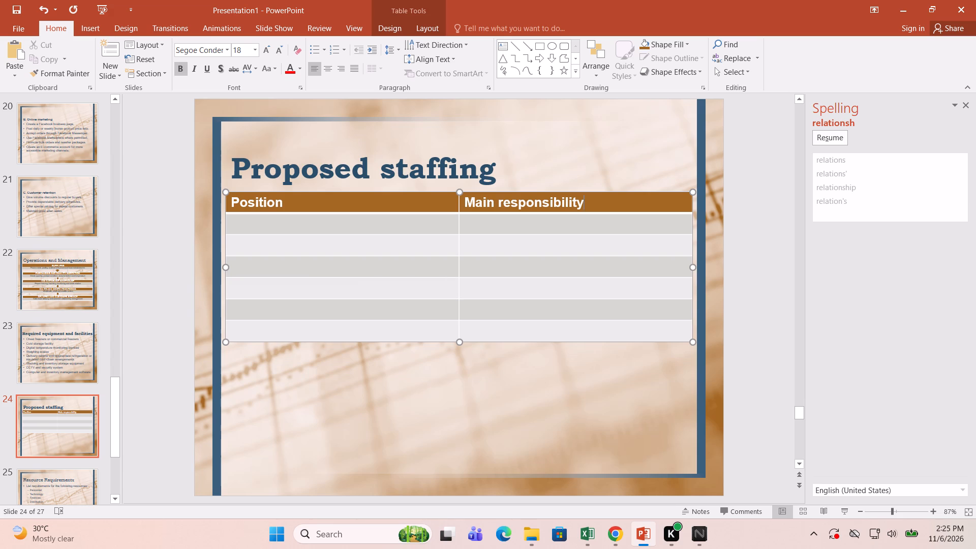
Enter "General Manager" in the Position column of the first row below the header, capitalising both words.
left_click(296, 230)
type("general")
key("space")
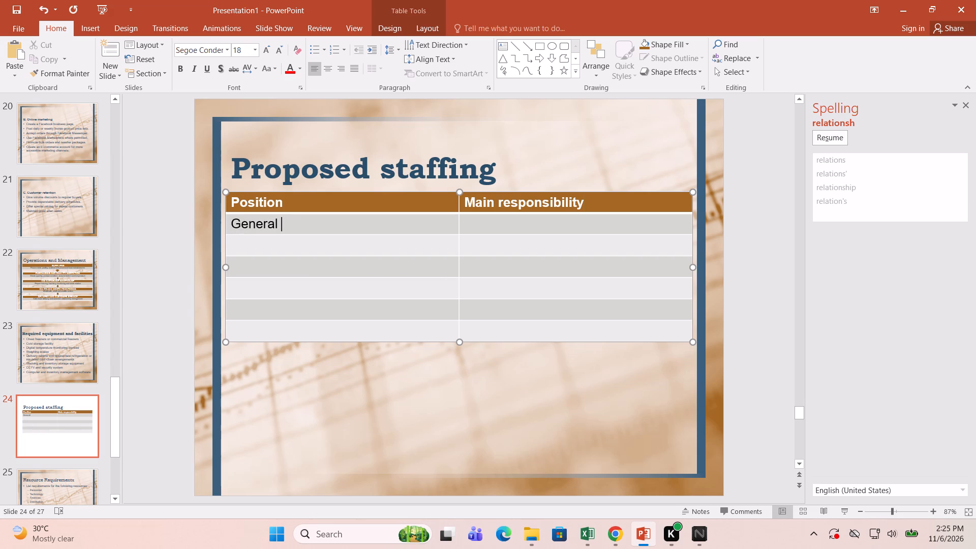
type("mana")
type("ger")
key("space")
key("BackSpace")
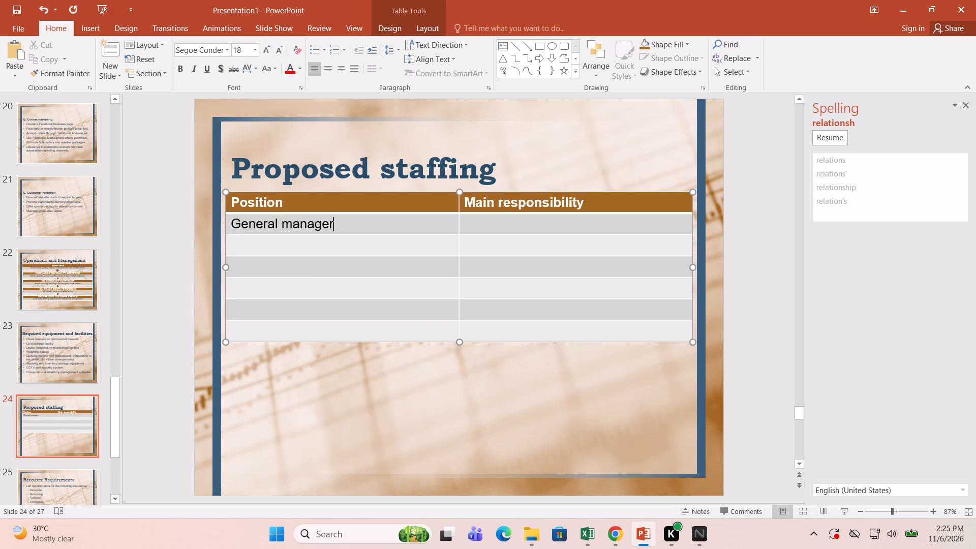
left_click(289, 228)
key("BackSpace")
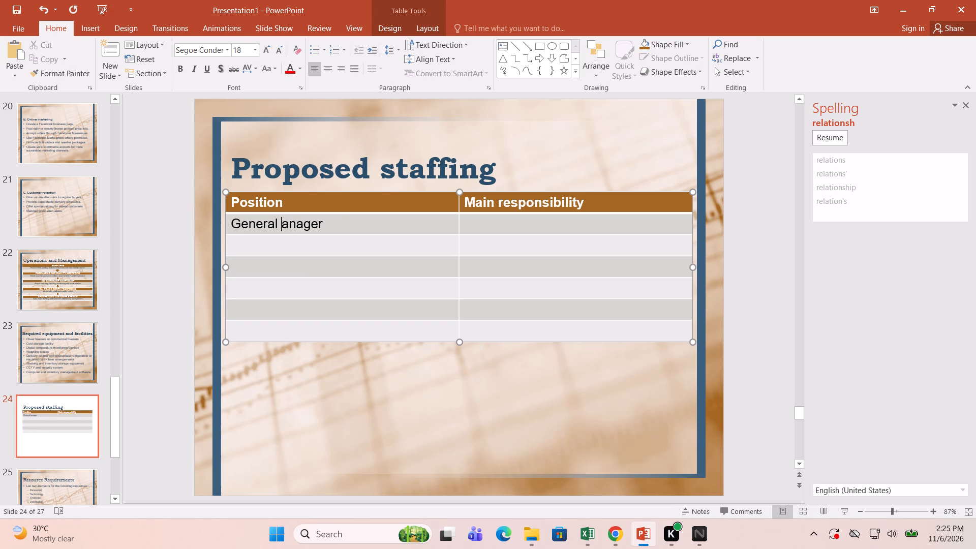
key("shift+m")
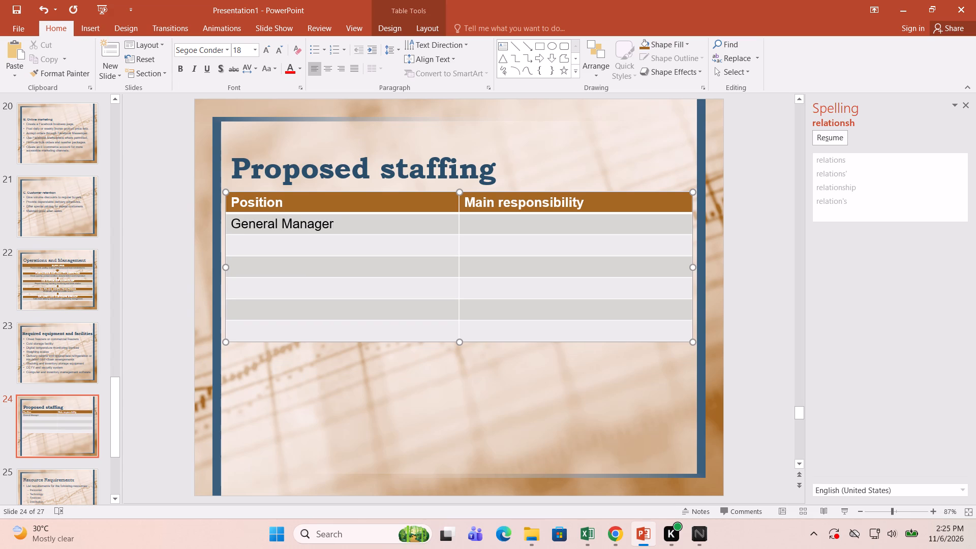
Enter "Overall business operations" as the General Manager's main responsibility.
key("Tab")
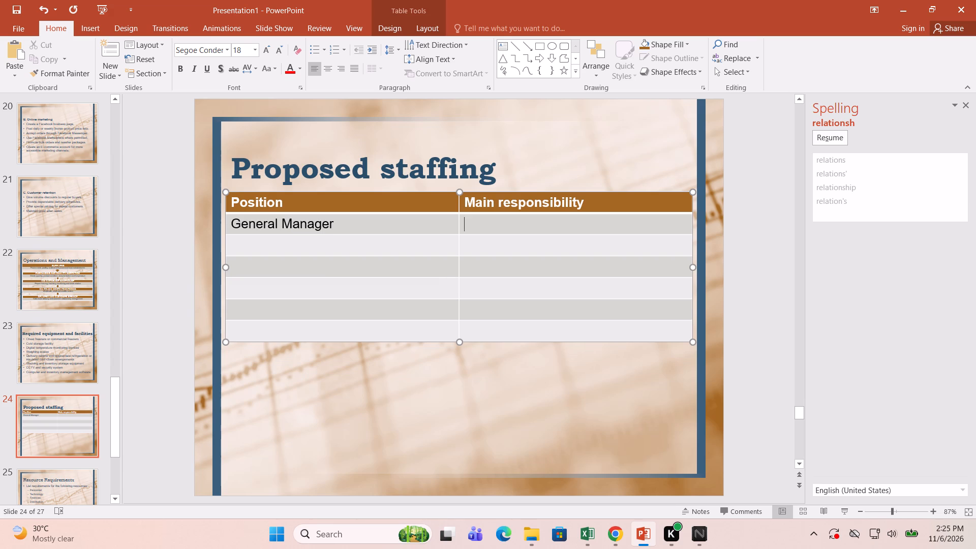
key("shift+o")
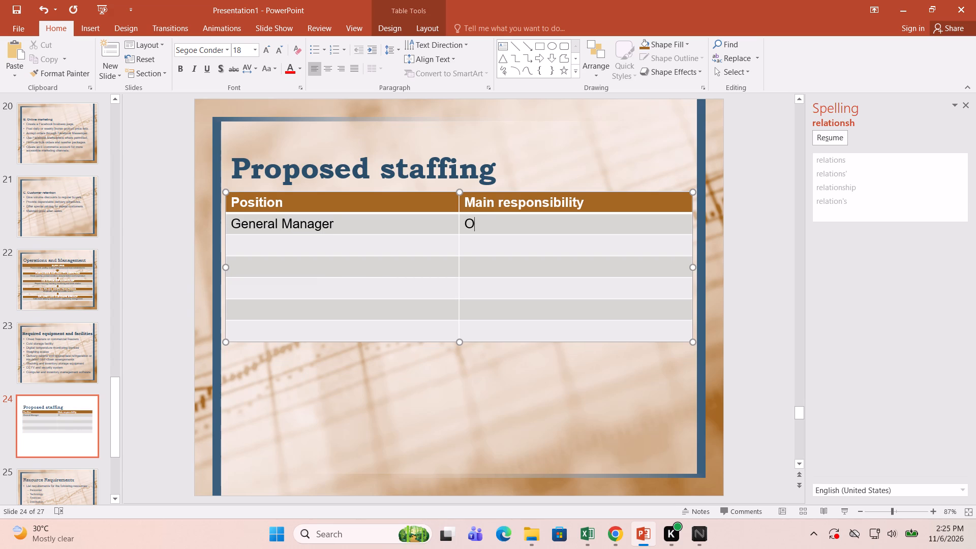
type("verall")
key("space")
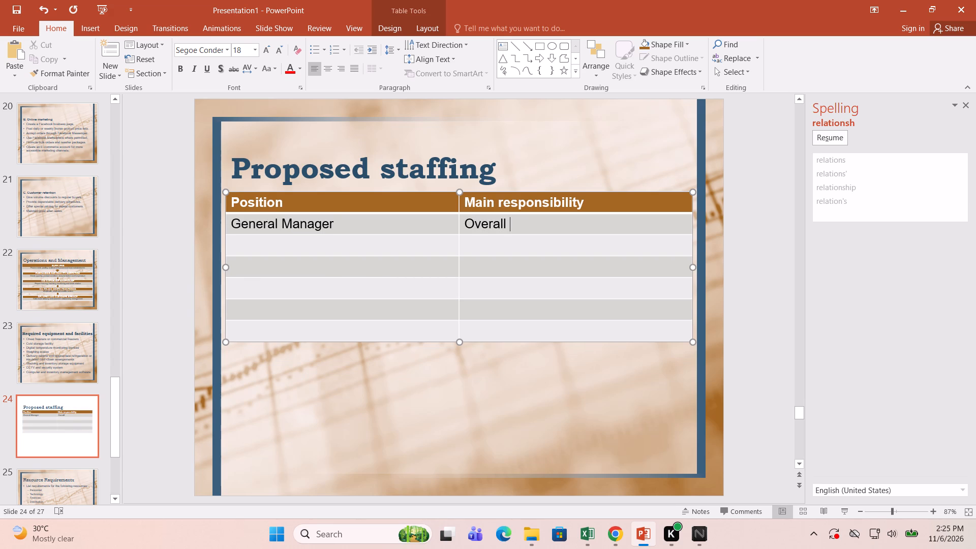
type("business operatio")
type("ns")
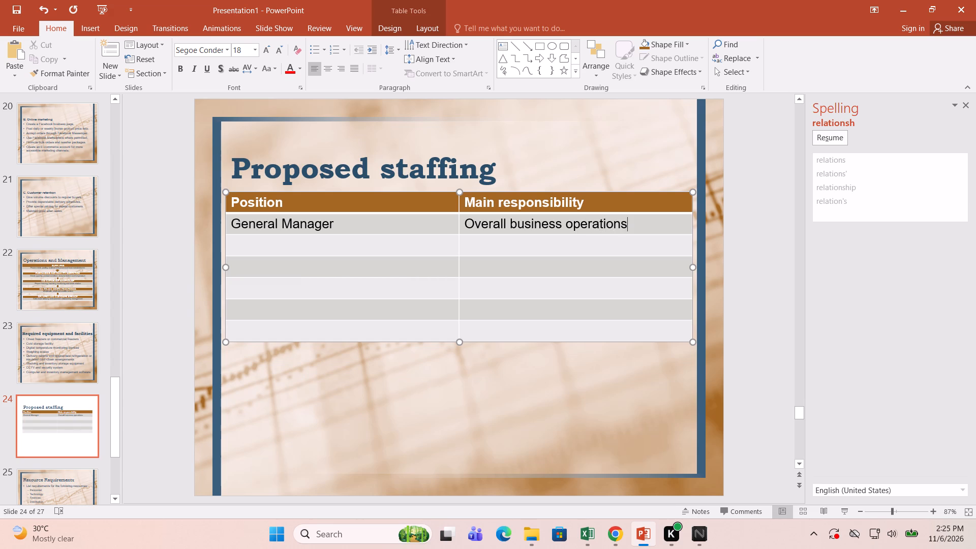
Fill the second row below the header with position "Sales Representative" and main responsibility "Customer acquisition".
key("Down")
key("Left")
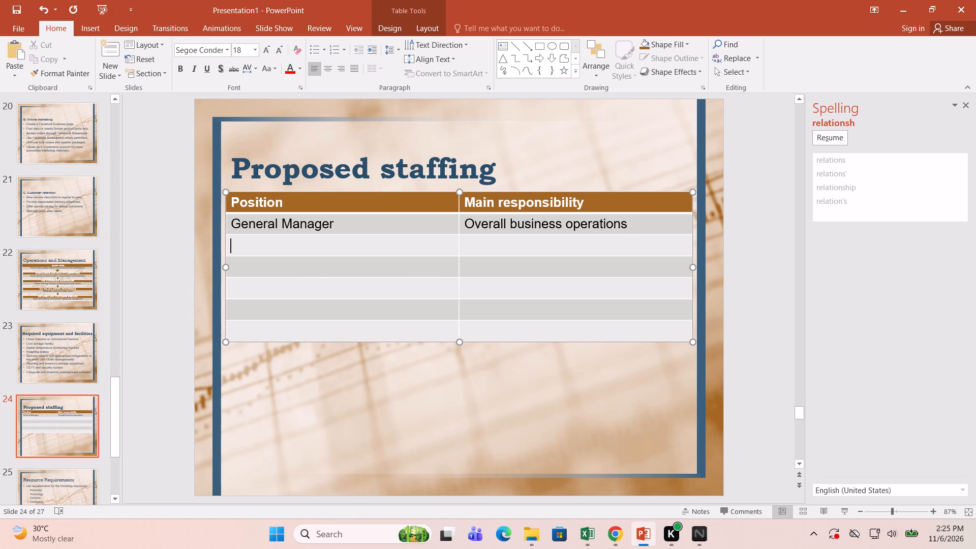
type("Sales Representative")
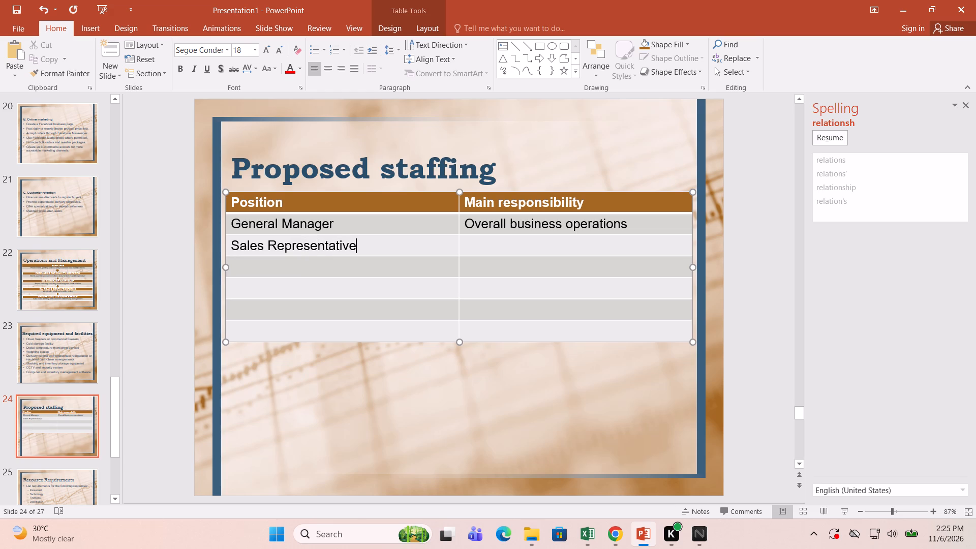
key("Right")
type("Customer")
key("space")
type("acquisition")
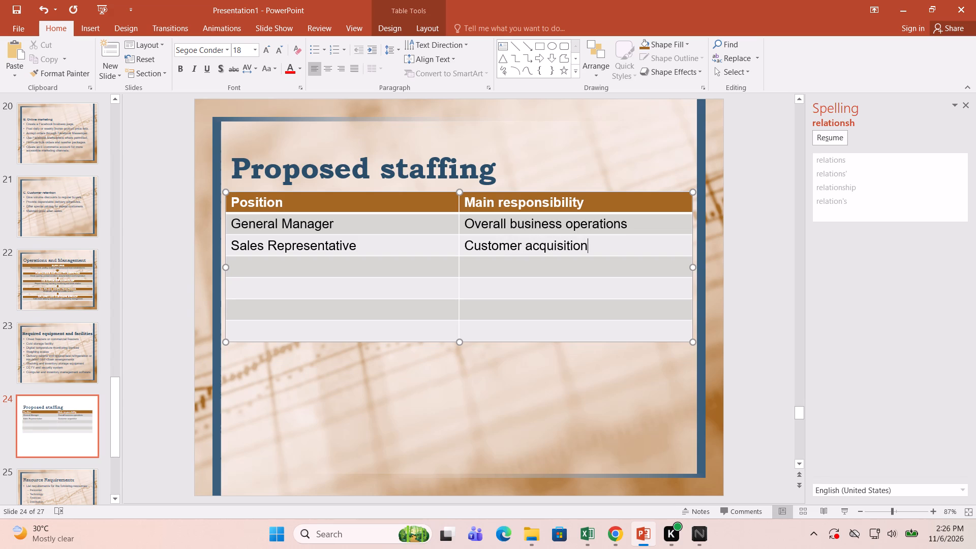
Fill the third row below the header with position "Purchasing Officer" and main responsibility "Supplier coordination".
key("Down")
key("Left")
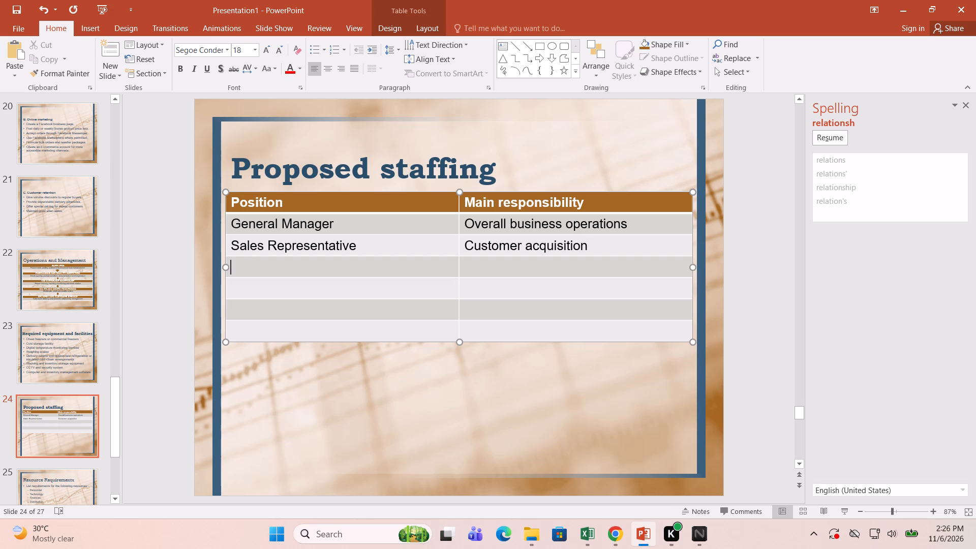
type("purchasing")
key("space")
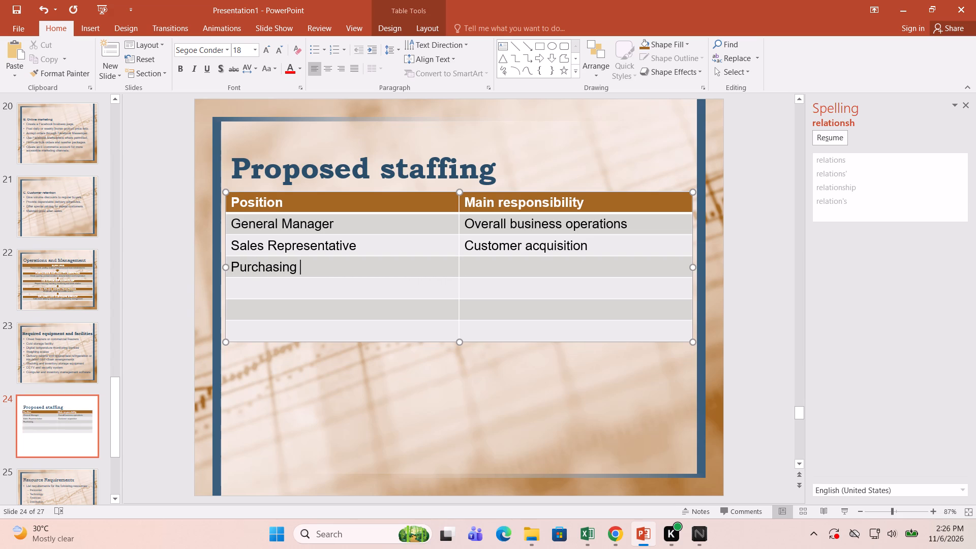
type("Officer")
key("Tab")
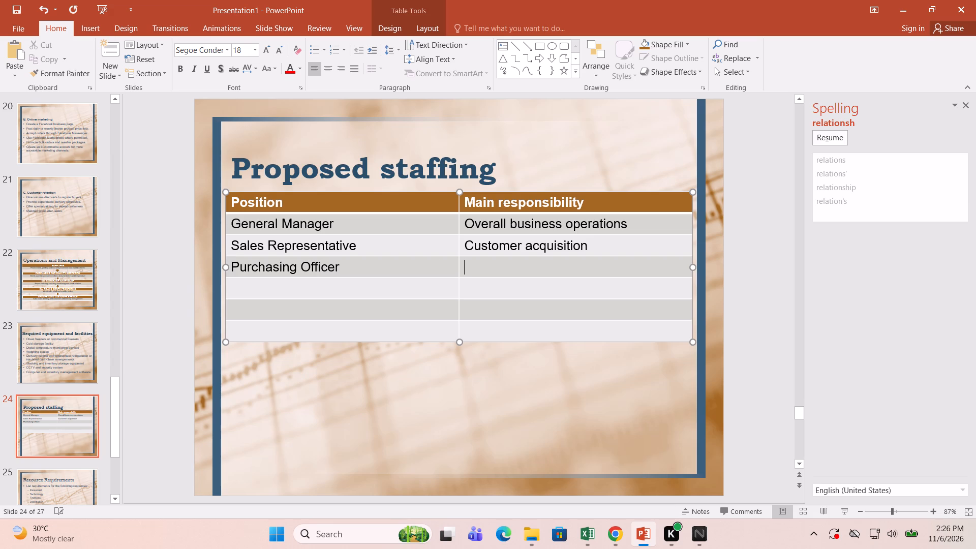
type("Supplier")
key("space")
type("coordination")
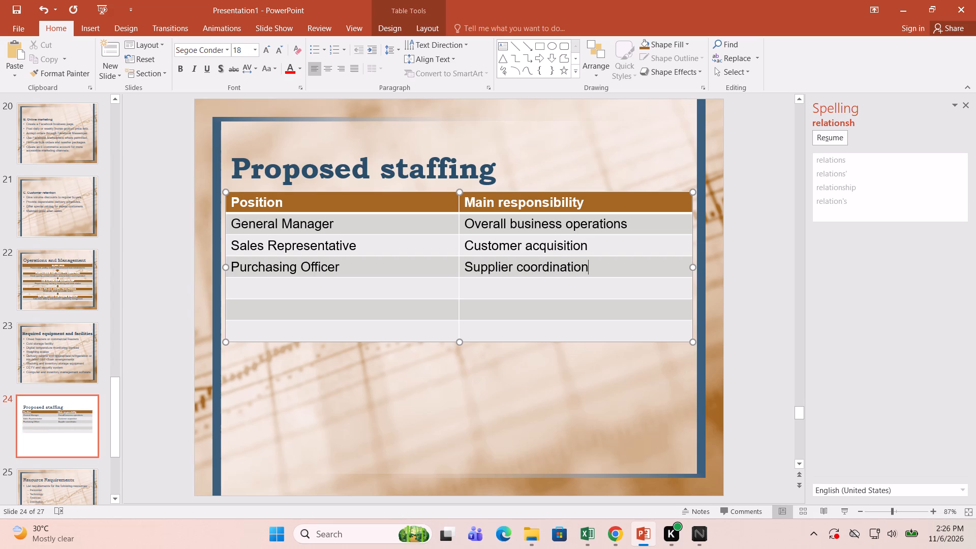
Fill the fourth row below the header with position "Warehouse Personnel" and main responsibility "Inventory and storage".
key("Down")
key("Left")
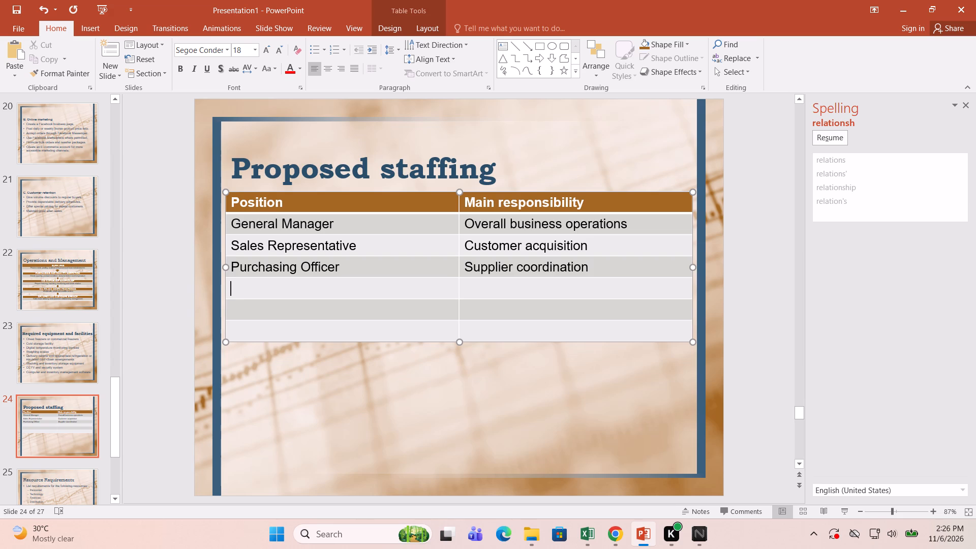
type("warehouse")
key("space")
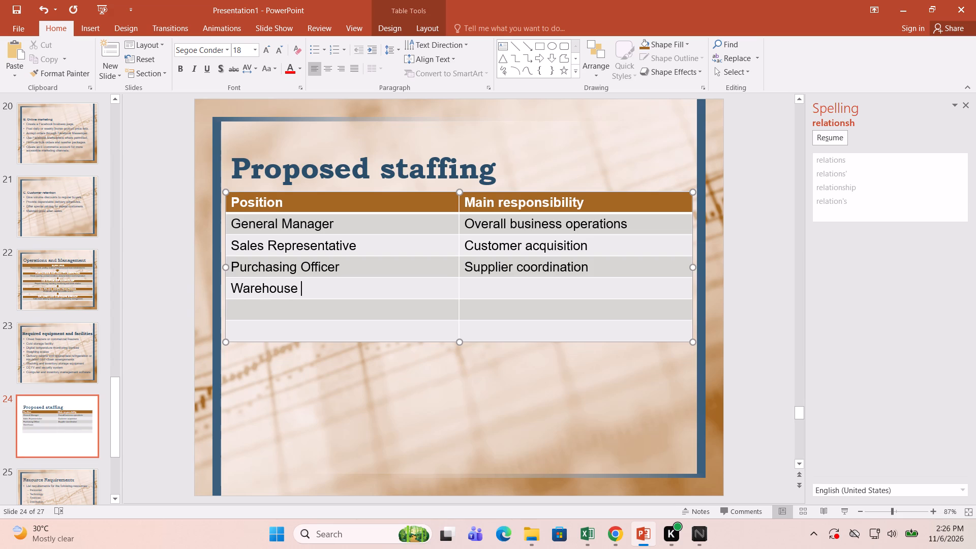
type("Perso")
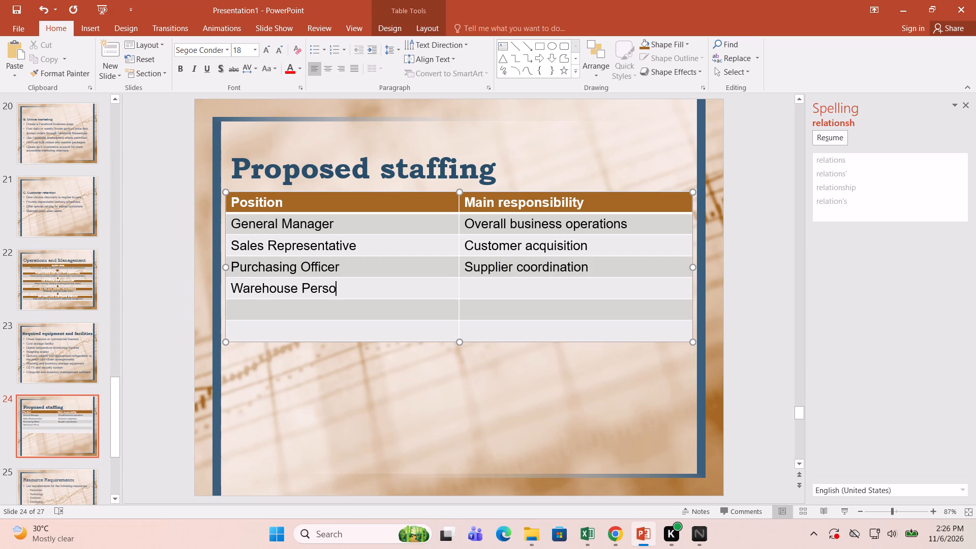
type("nnel")
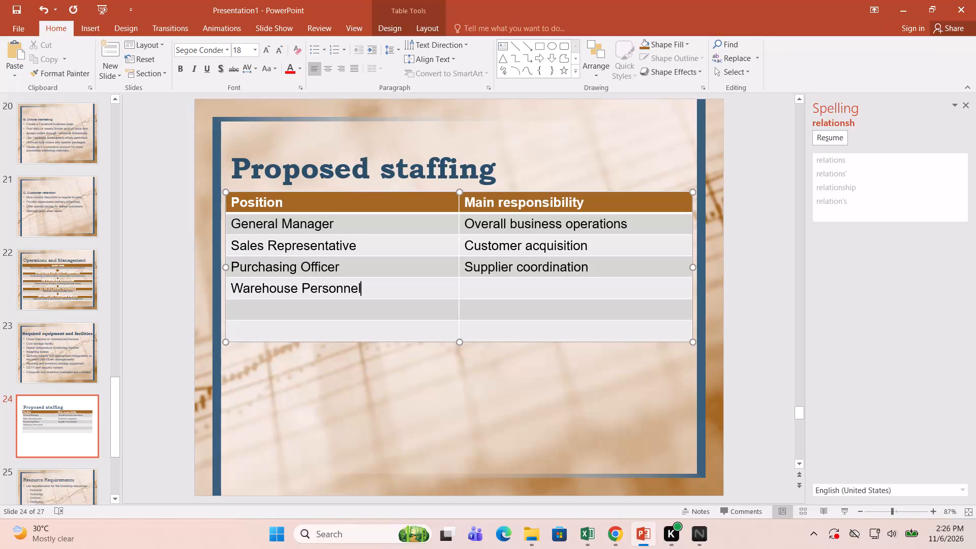
key("Right")
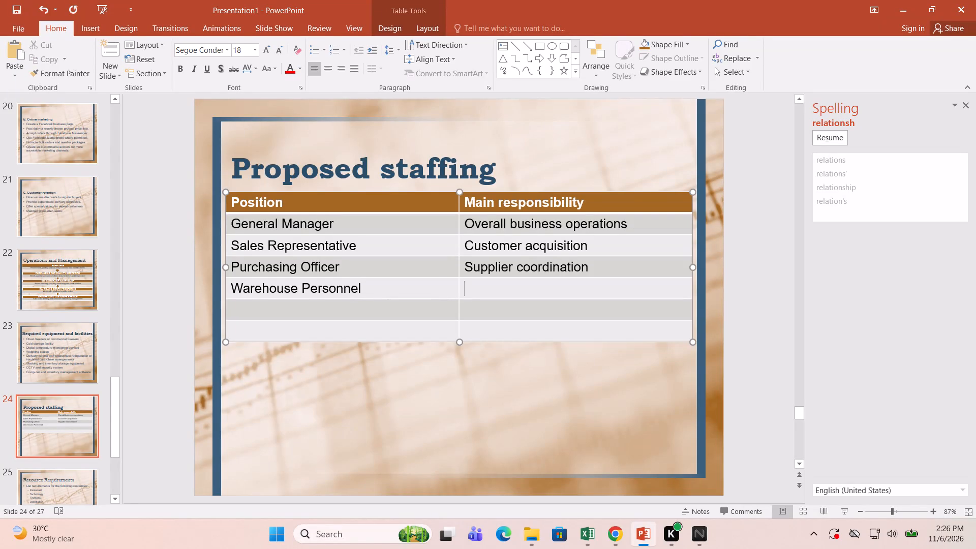
type("Inventory and storage")
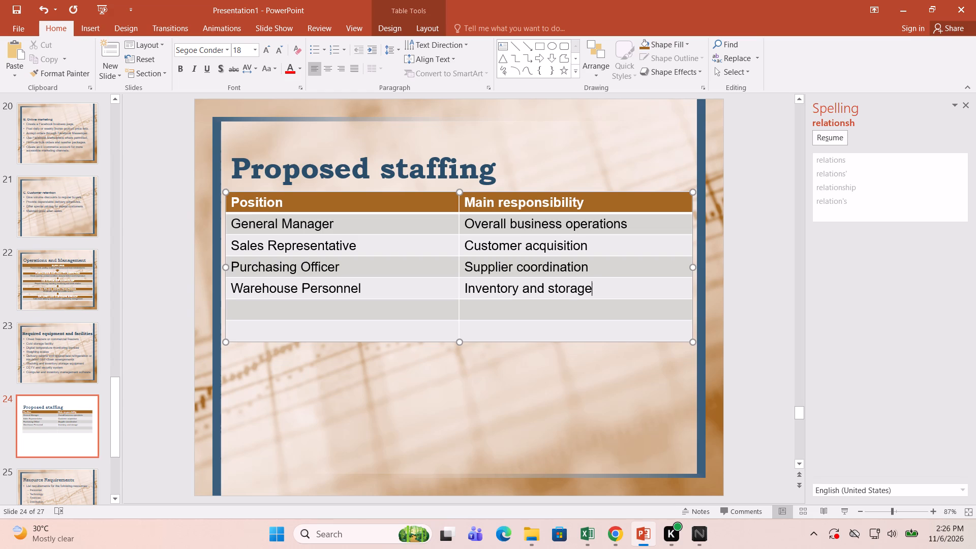
Fill the fifth row below the header with position "Delivery Personnel" and main responsibility "Product delivery".
key("Down")
key("Left")
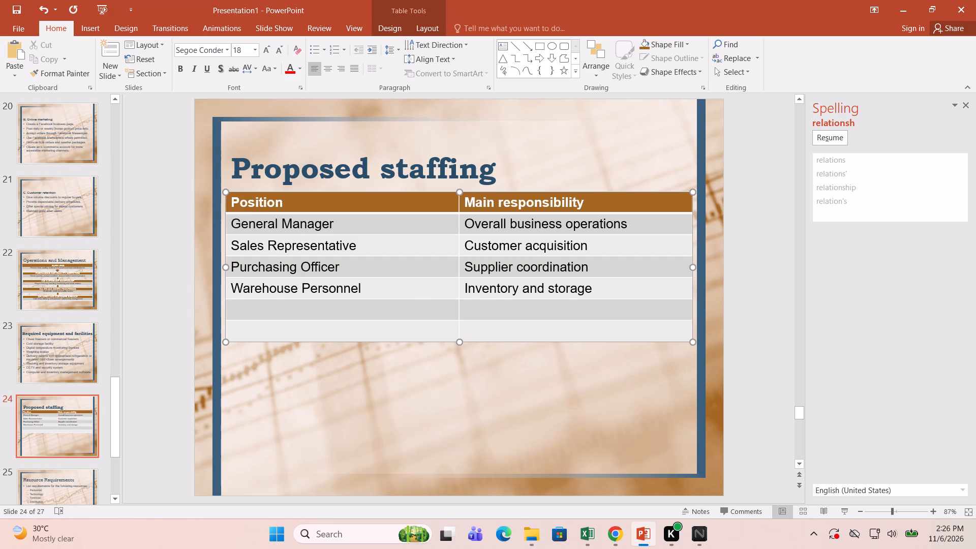
type("delivery")
key("space")
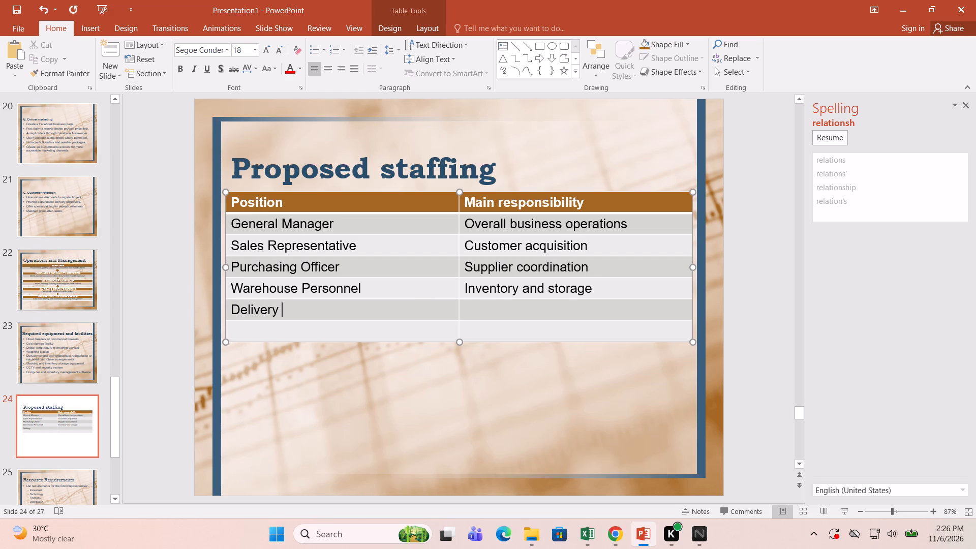
type("Personnel")
key("Right")
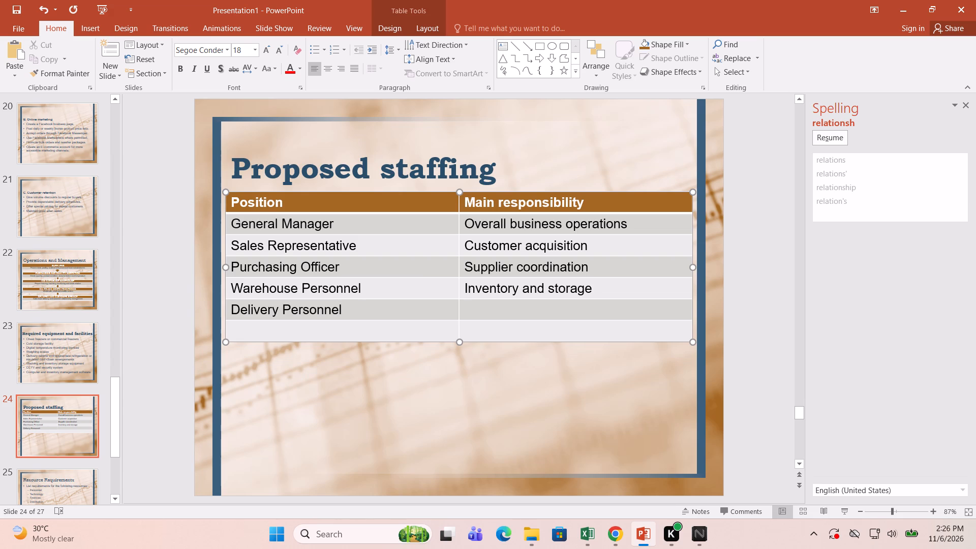
type("Product De")
key("BackSpace")
key("BackSpace")
type("delivery")
Enter "Accounting / Admin" in the Position column of the staffing table's last row.
key("Down")
key("Left")
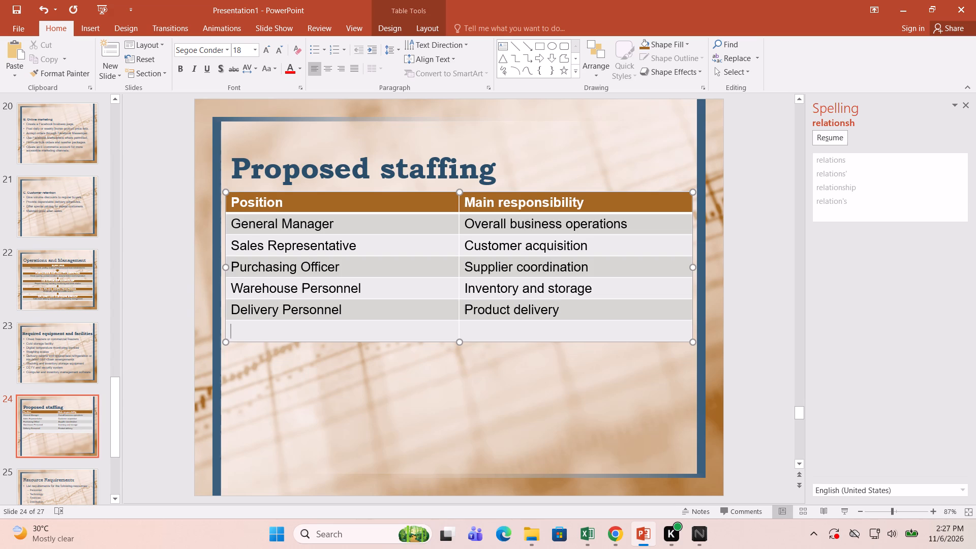
type("ass")
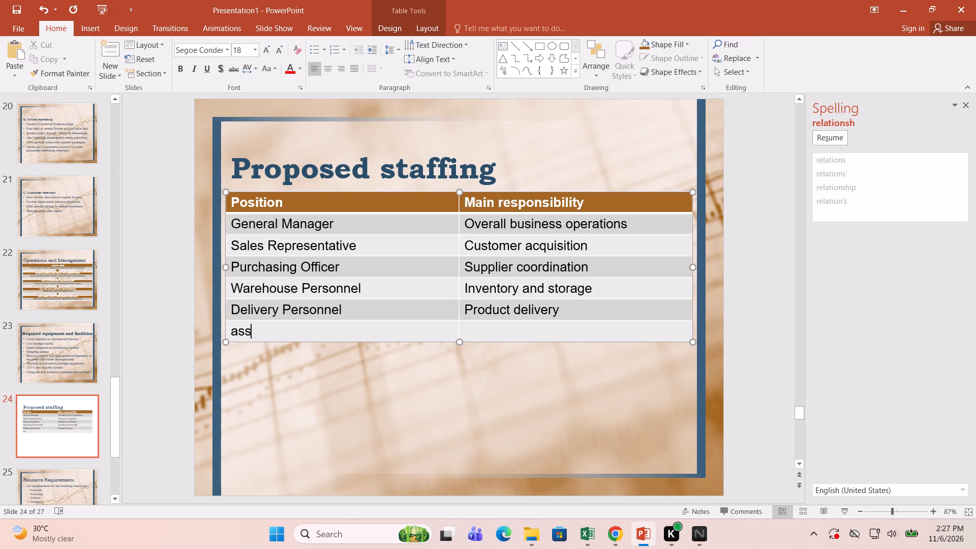
key("BackSpace")
key("BackSpace")
type("ccounting")
key("space")
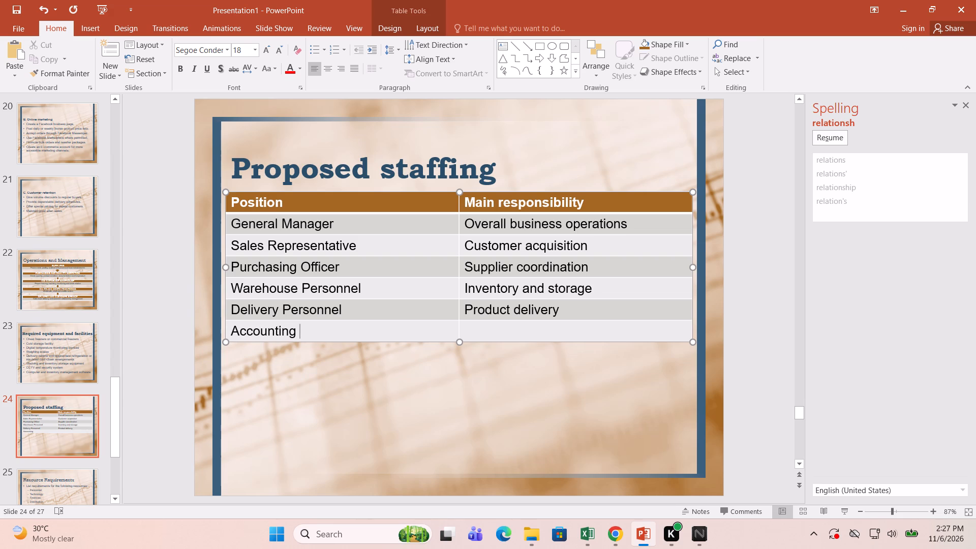
type("/")
key("space")
type("Admin")
Enter "Bookkeeping and documentation" as the main responsibility for Accounting / Admin.
key("Right")
type("Book")
type("keeping and")
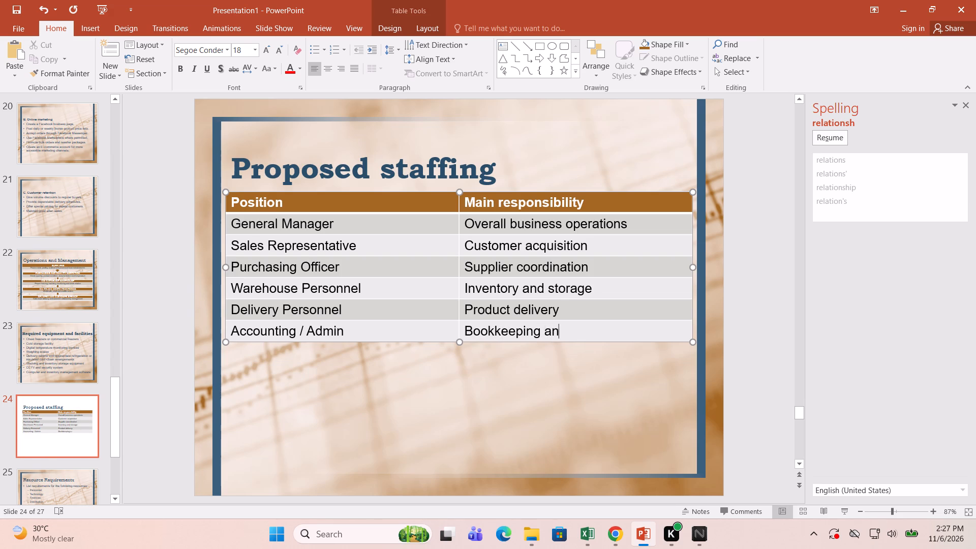
key("space")
type("documentatio")
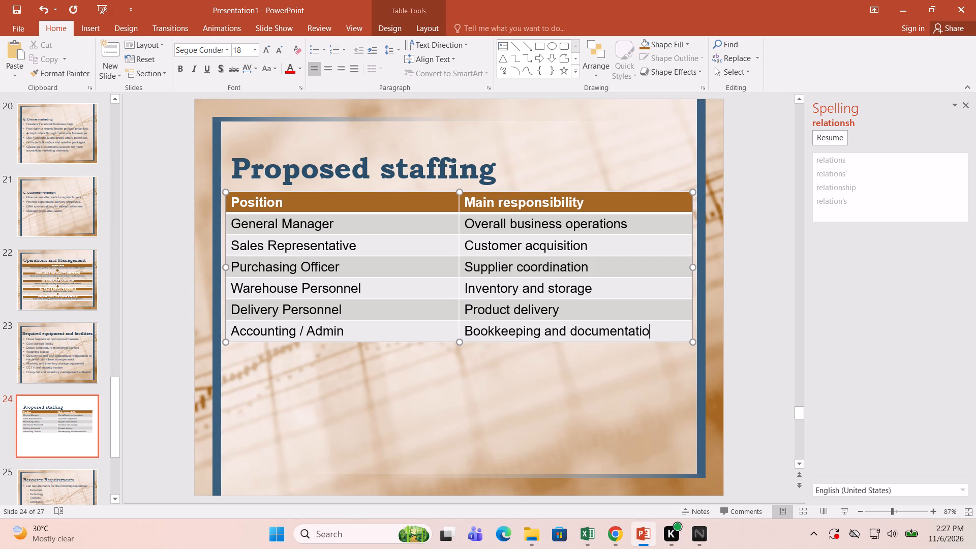
key("n")
left_click(395, 394)
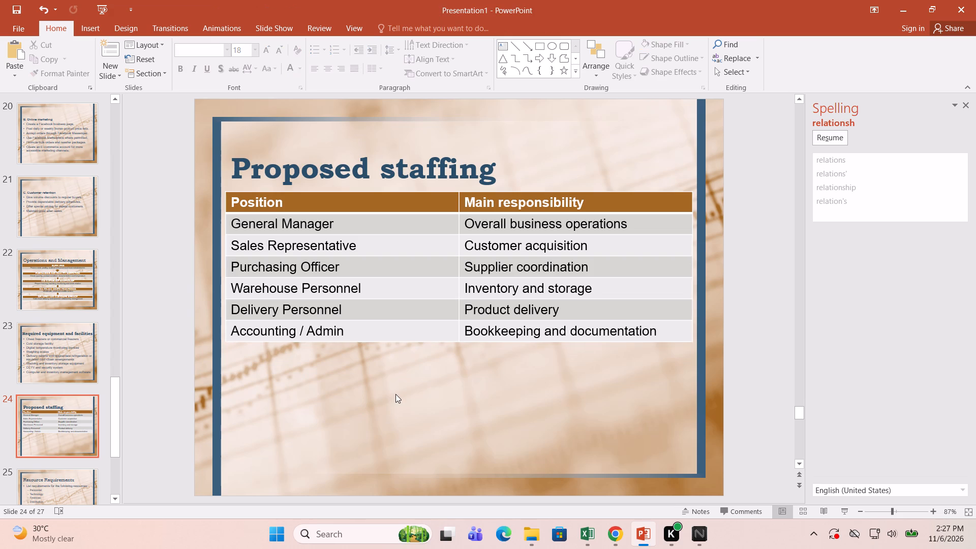
Stretch the staffing table downward so its rows are taller and it fills most of the space inside the slide frame.
left_click(444, 281)
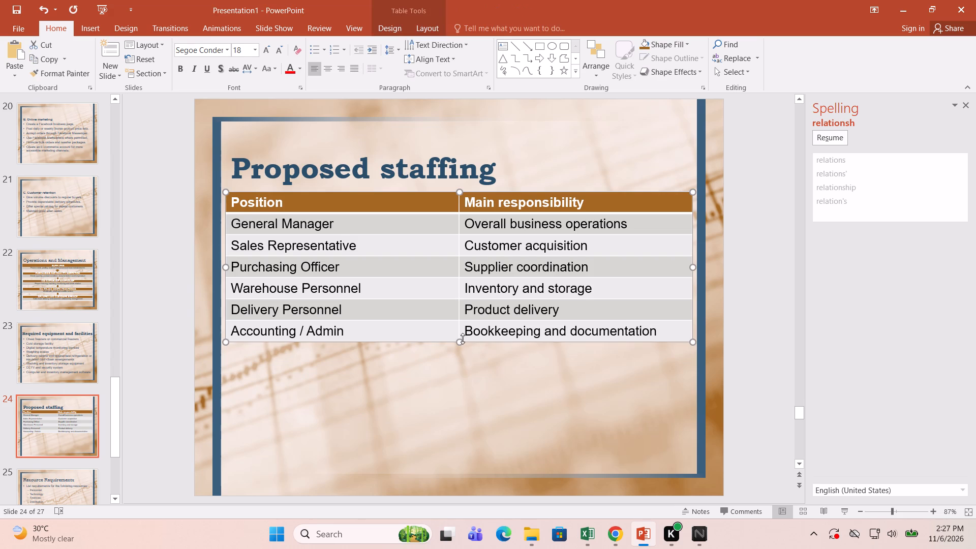
left_click_drag(463, 339, 465, 389)
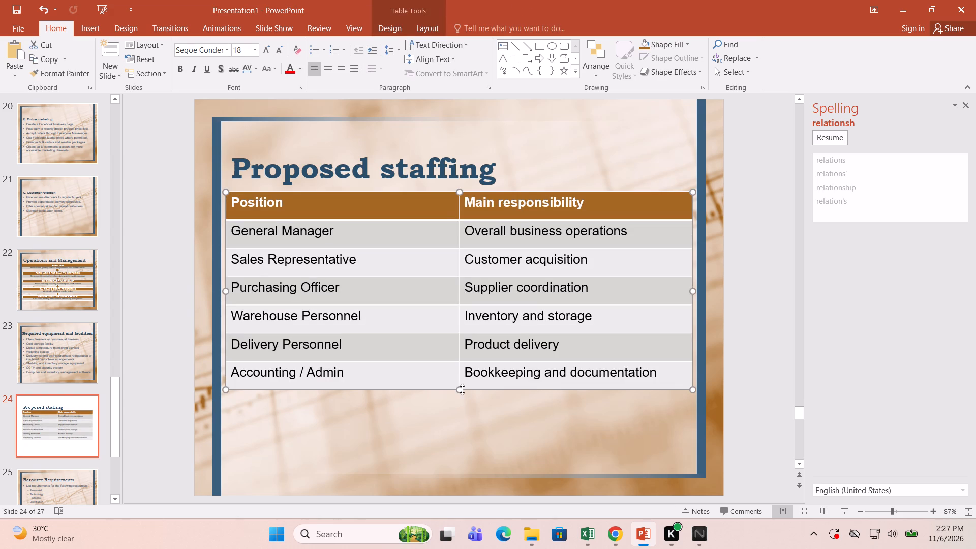
left_click_drag(462, 389, 465, 426)
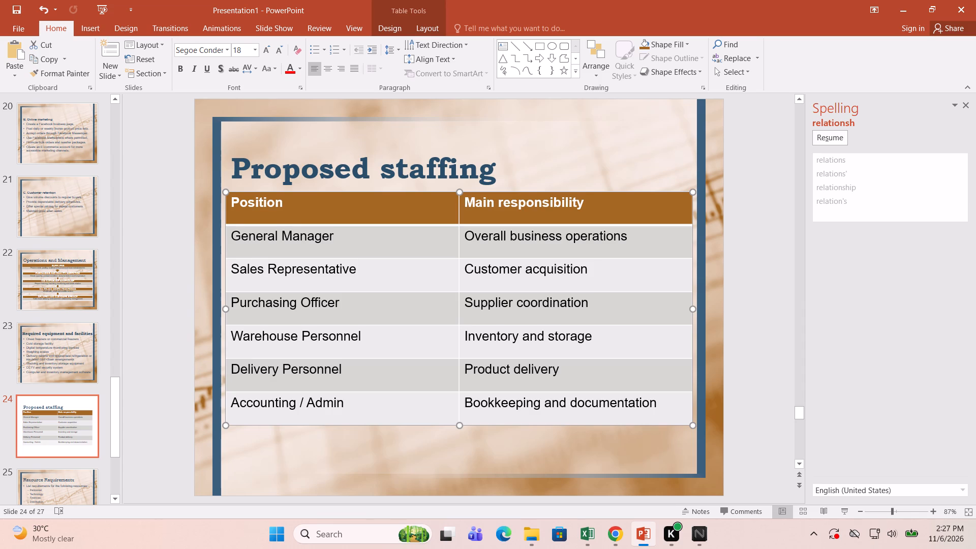
Move the staffing table slightly down to leave a small gap beneath the "Proposed staffing" title.
left_click_drag(427, 193, 427, 209)
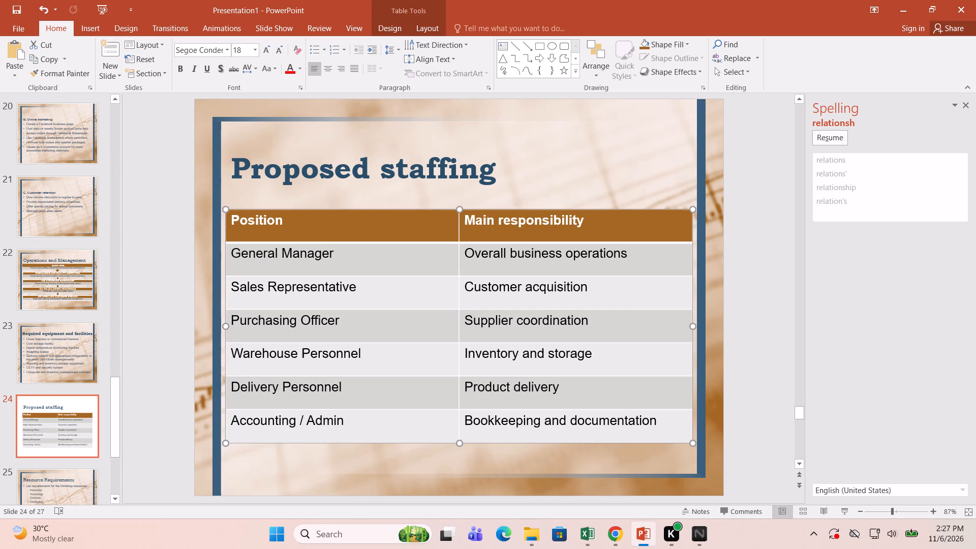
left_click_drag(543, 209, 544, 204)
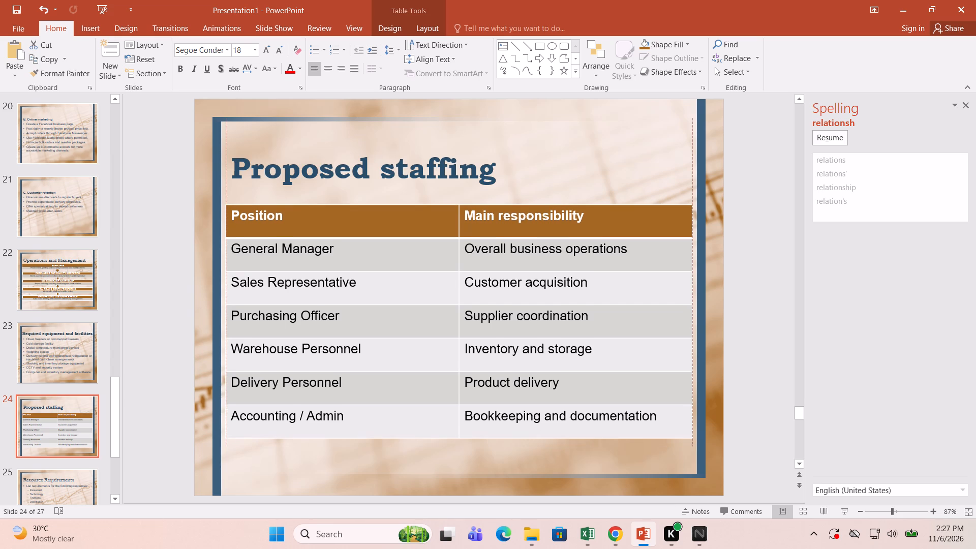
Nudge the staffing table on slide 24 up slightly so it sits closer beneath the "Proposed staffing" title.
left_click_drag(544, 204, 545, 201)
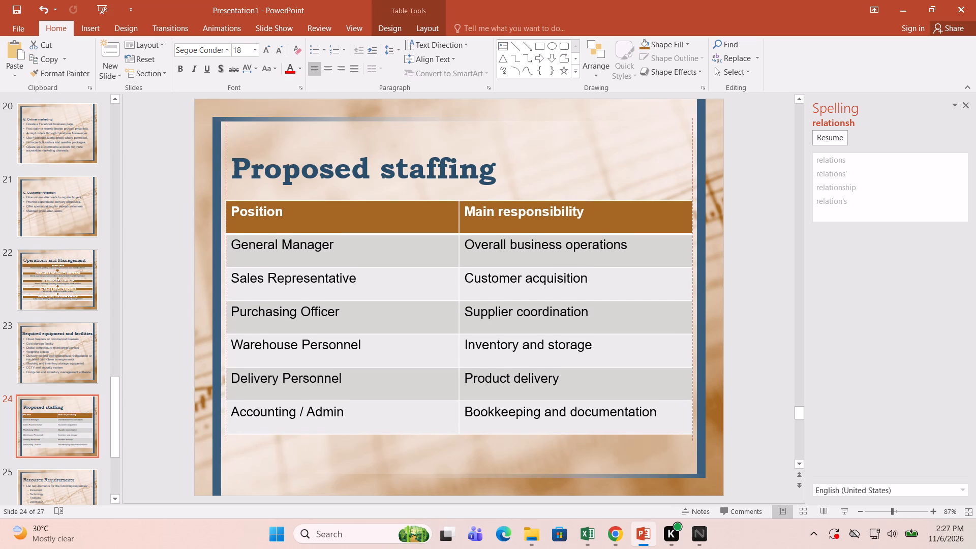
left_click_drag(545, 201, 546, 196)
left_click(434, 452)
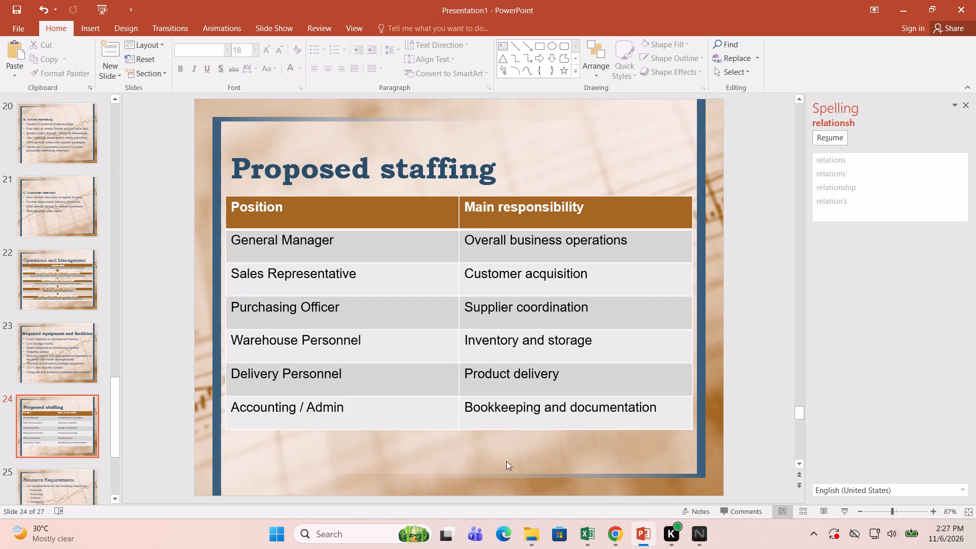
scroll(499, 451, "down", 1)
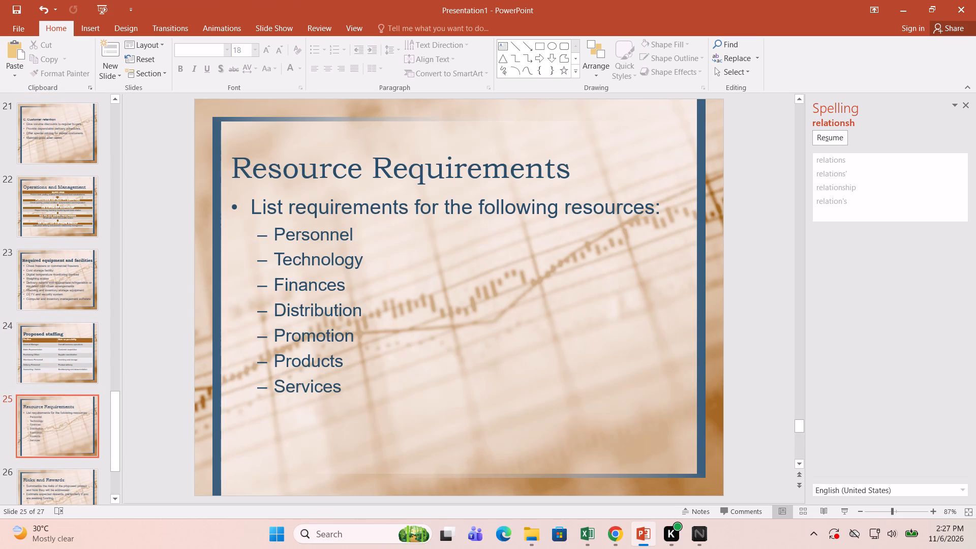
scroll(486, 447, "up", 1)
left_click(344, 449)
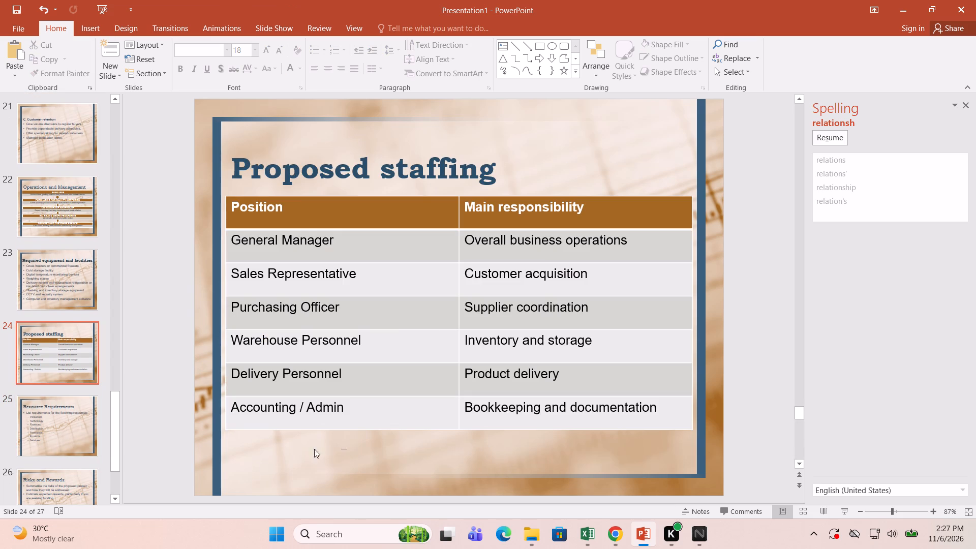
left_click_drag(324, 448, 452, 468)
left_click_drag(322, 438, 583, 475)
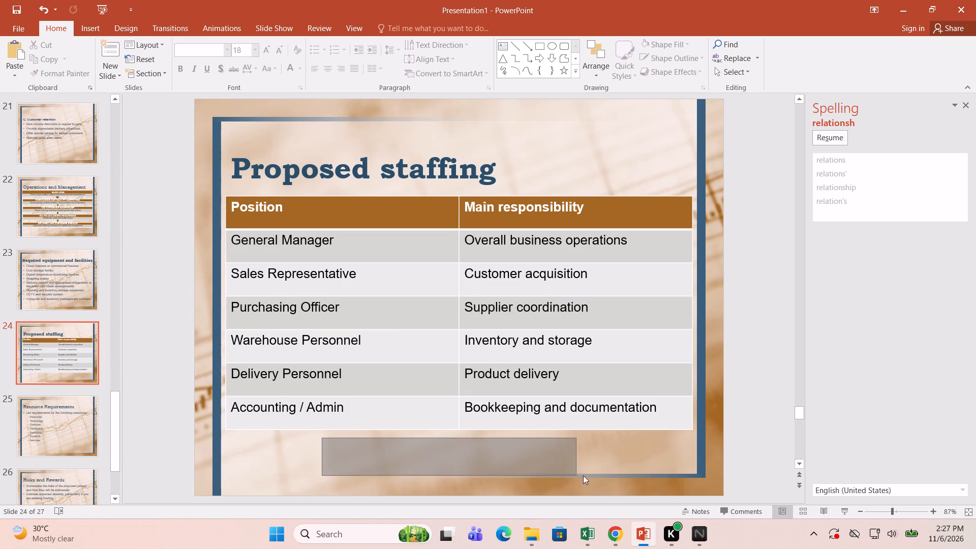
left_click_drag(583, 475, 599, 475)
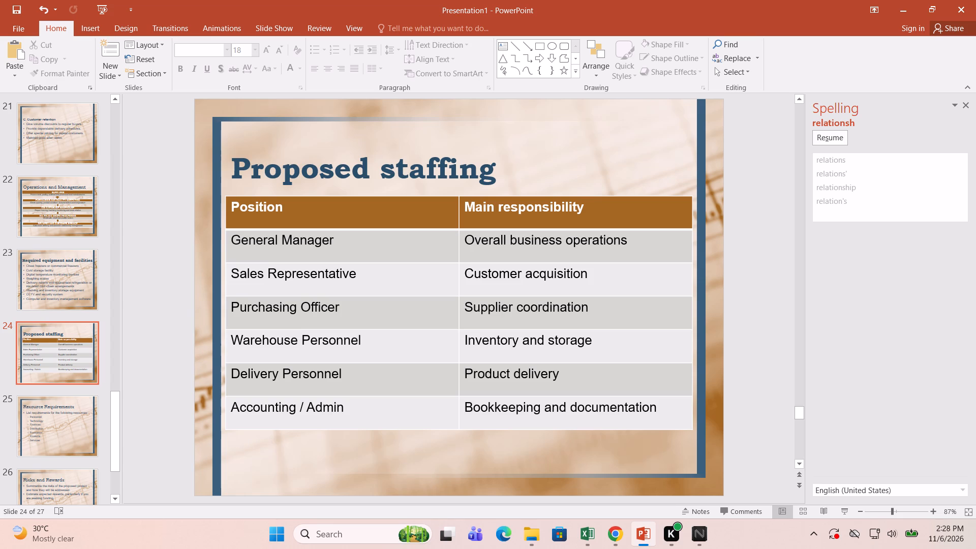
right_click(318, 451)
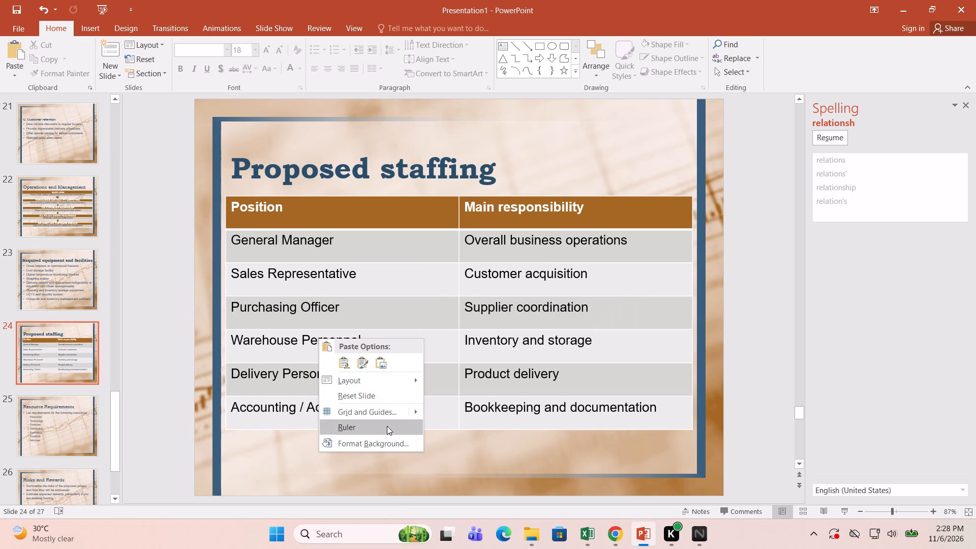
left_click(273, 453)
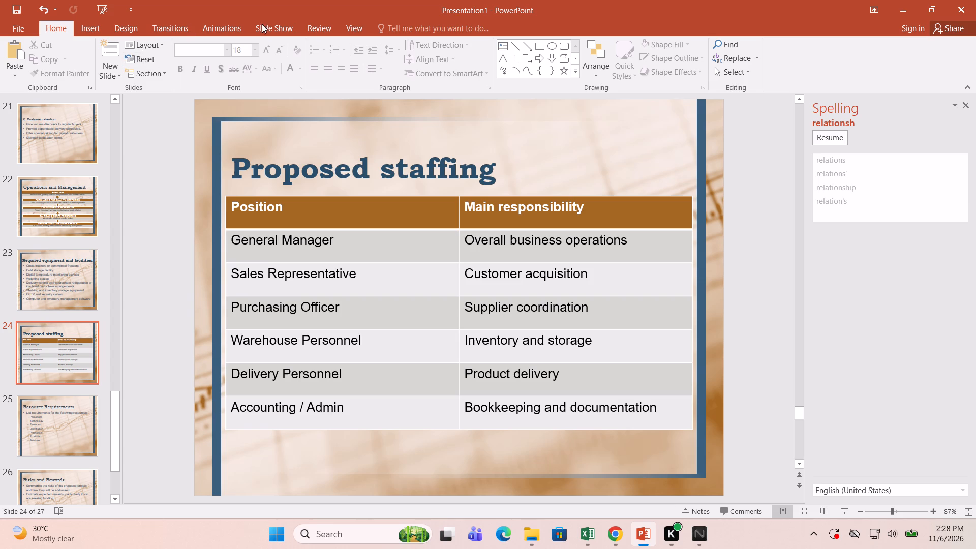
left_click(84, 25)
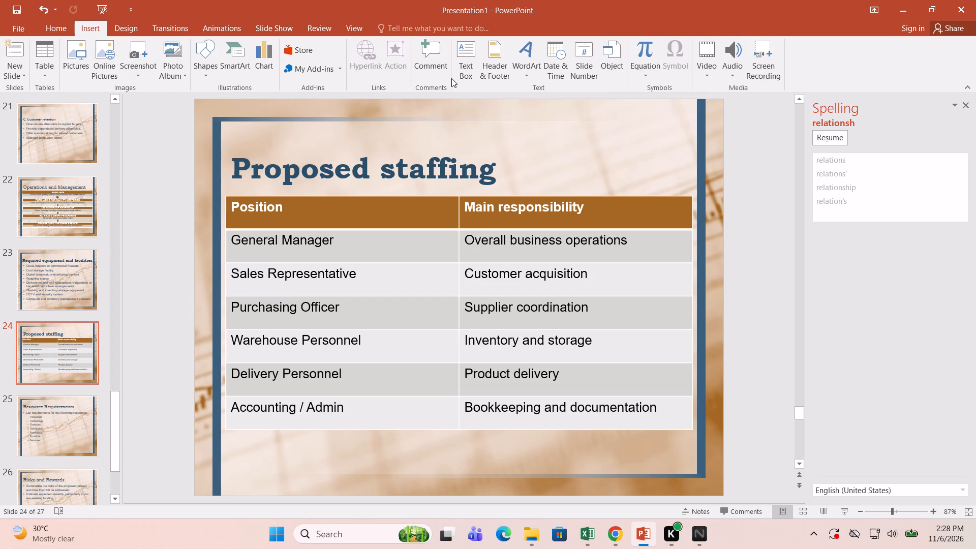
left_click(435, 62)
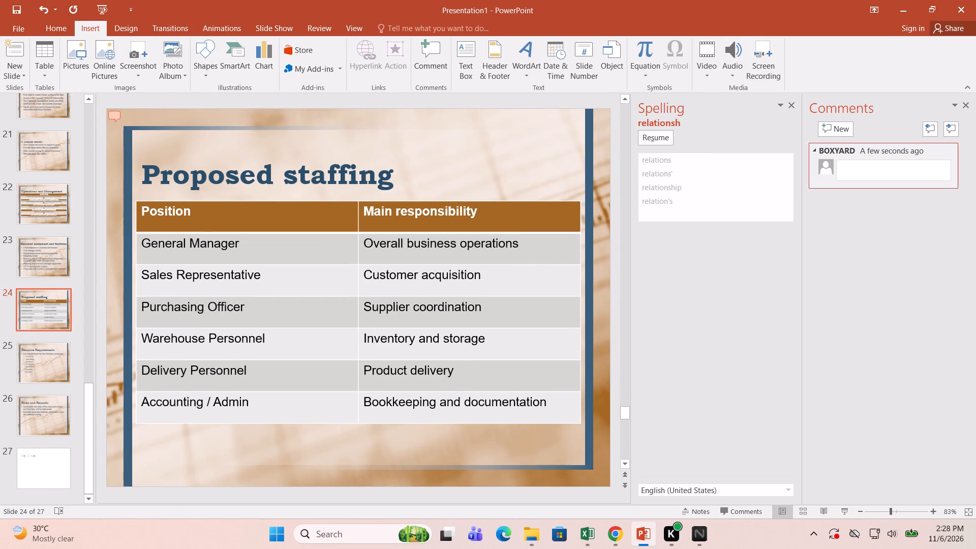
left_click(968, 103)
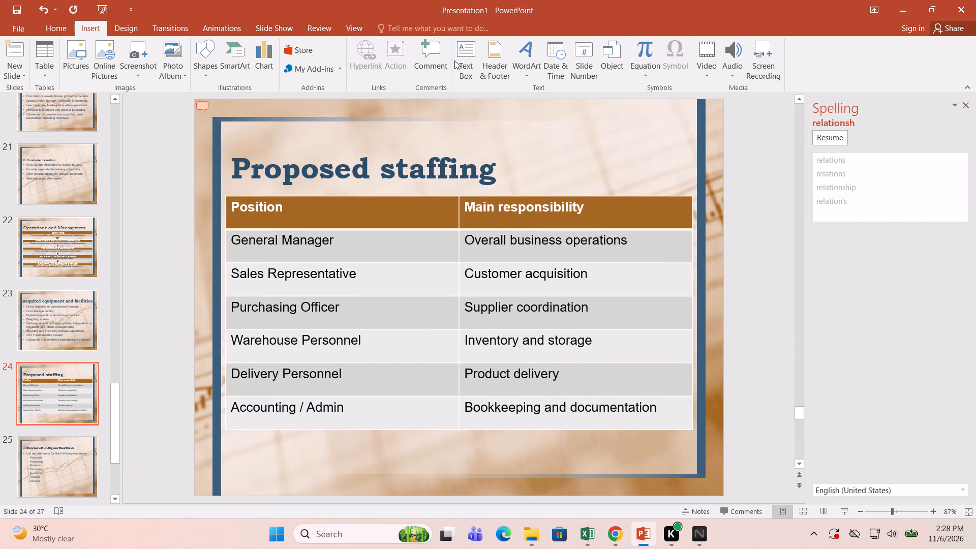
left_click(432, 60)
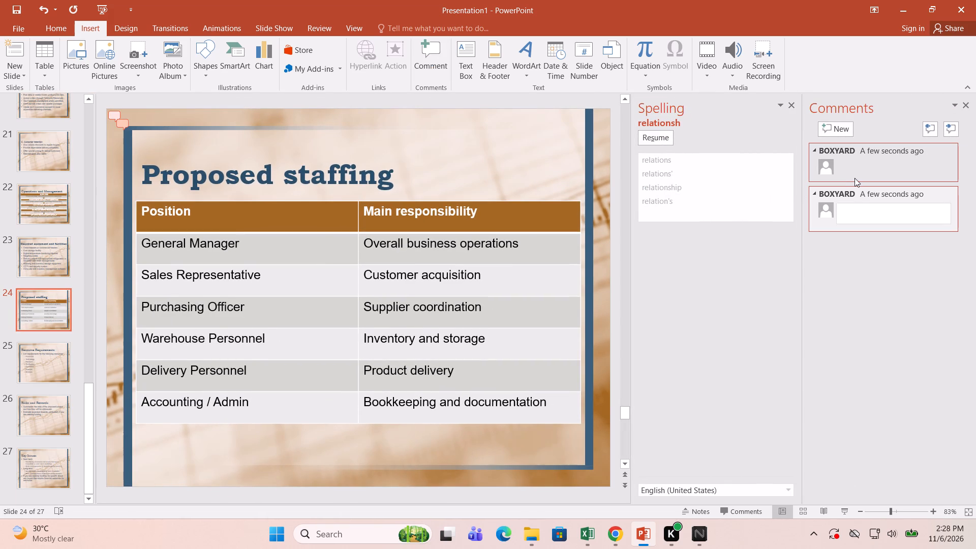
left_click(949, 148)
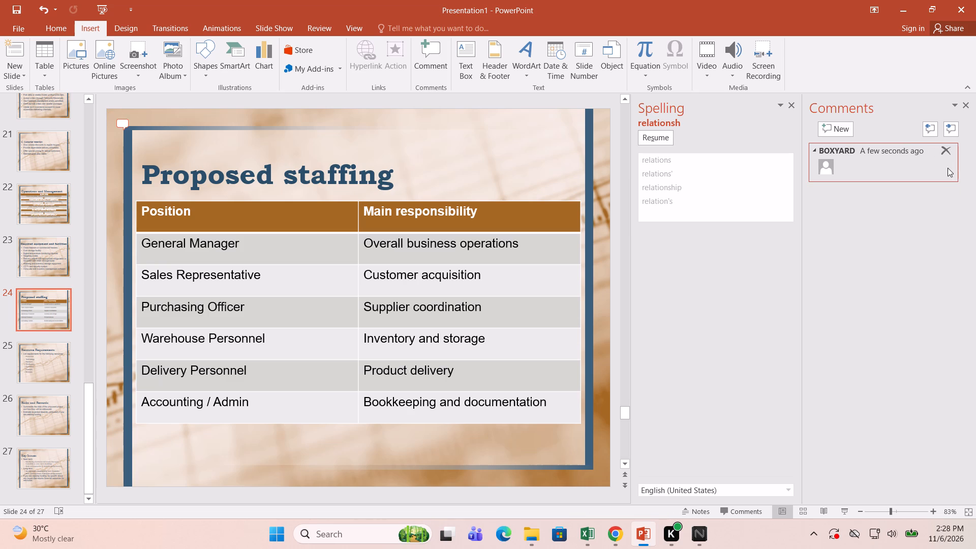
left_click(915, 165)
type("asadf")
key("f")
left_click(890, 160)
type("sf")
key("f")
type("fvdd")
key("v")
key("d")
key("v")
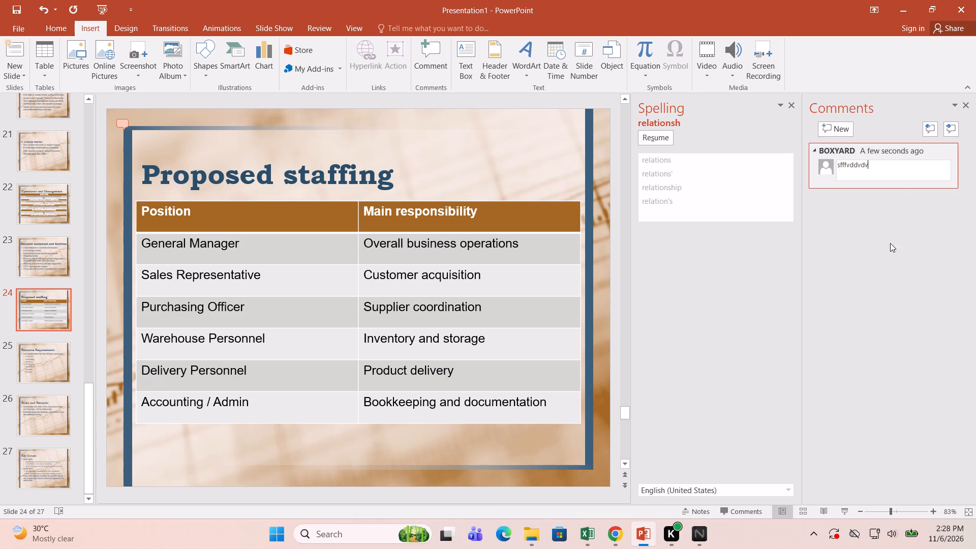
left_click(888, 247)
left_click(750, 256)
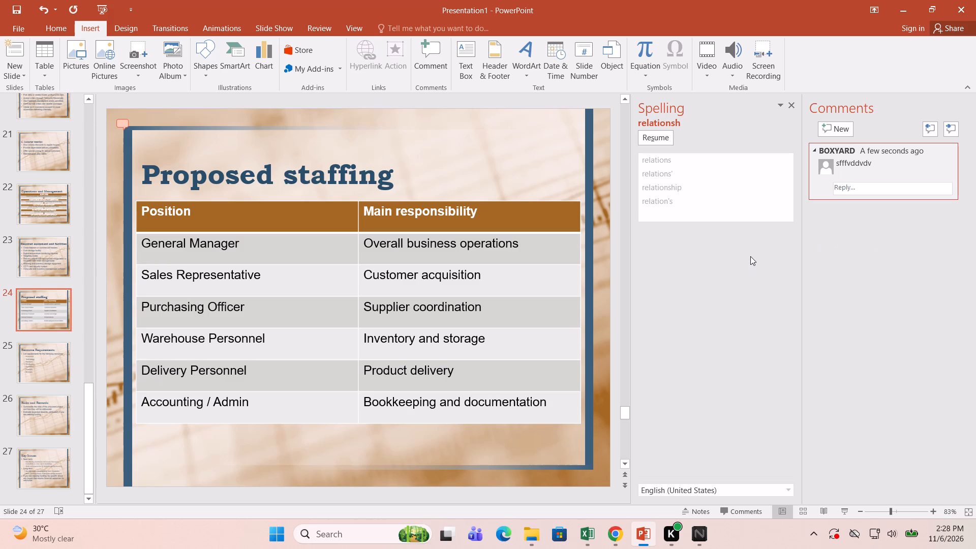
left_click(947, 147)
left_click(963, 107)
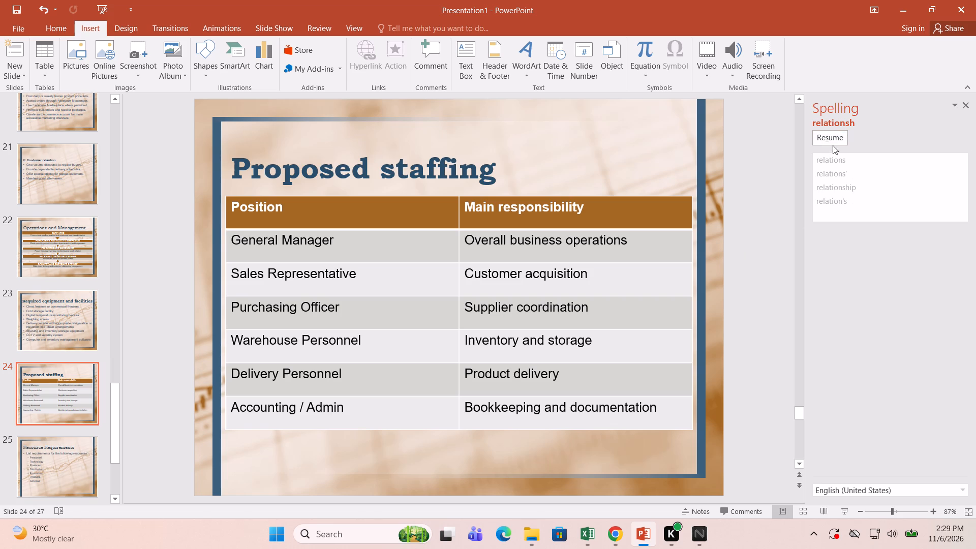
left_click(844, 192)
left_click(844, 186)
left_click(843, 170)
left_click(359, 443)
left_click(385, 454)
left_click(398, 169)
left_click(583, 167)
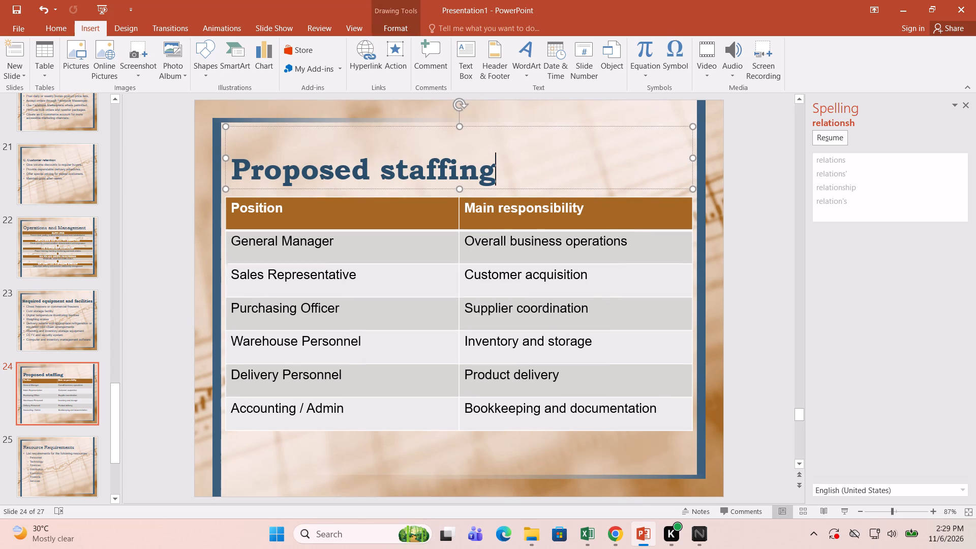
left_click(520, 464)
Replace slide 25's "Resource Requirements" title with "Financial Plan".
scroll(516, 444, "down", 1)
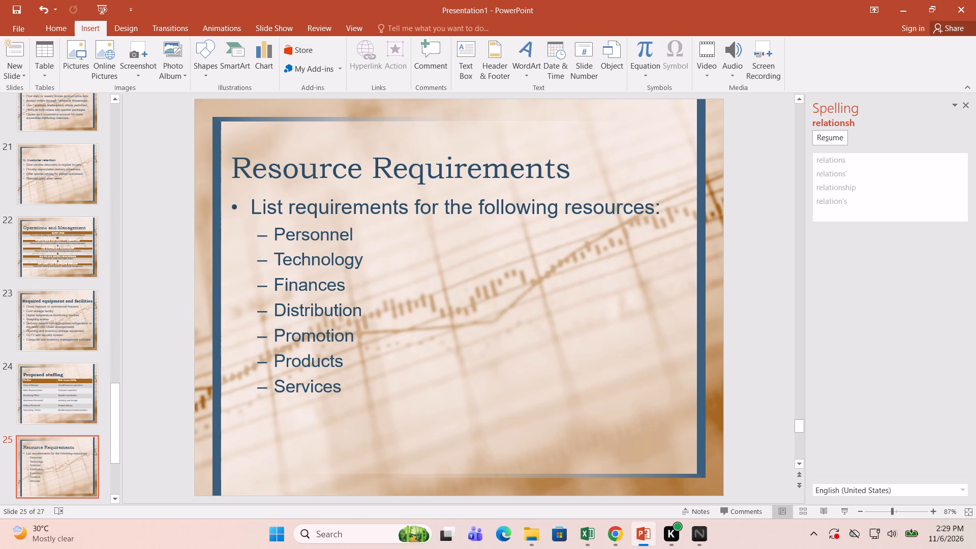
left_click(389, 162)
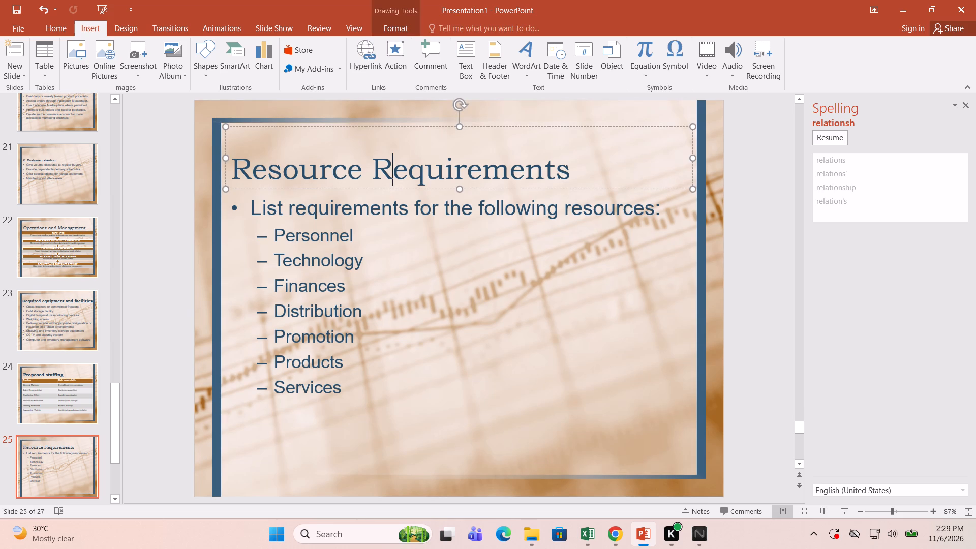
left_click_drag(568, 170, 259, 147)
type("fi")
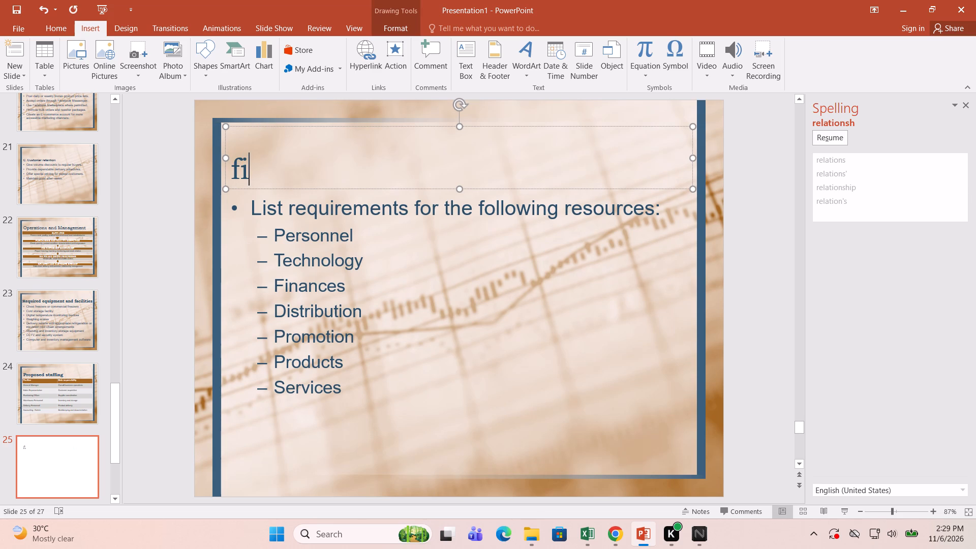
key("BackSpace")
key("BackSpace")
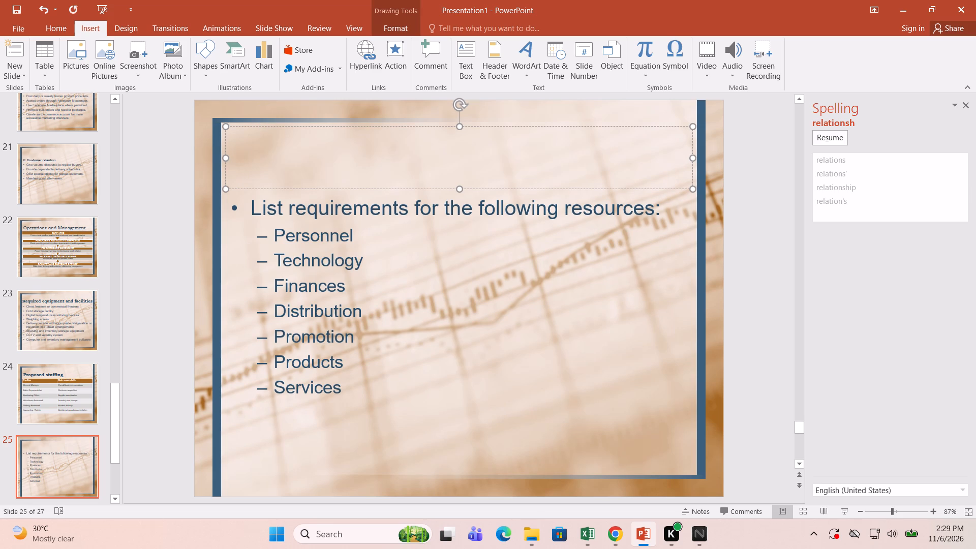
type("Financ")
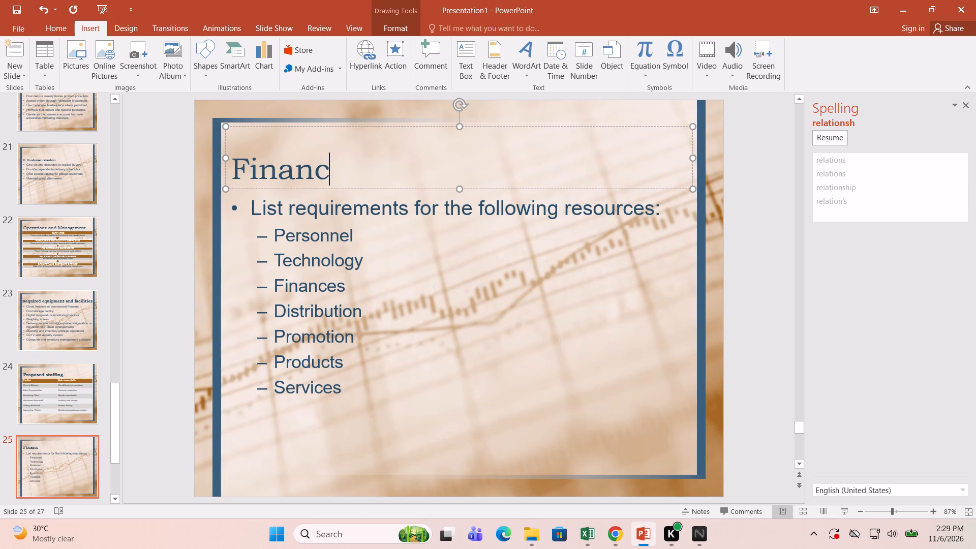
type("ial Plan")
Make the "Operations and Management" title on slide 22 bold.
scroll(407, 279, "up", 1)
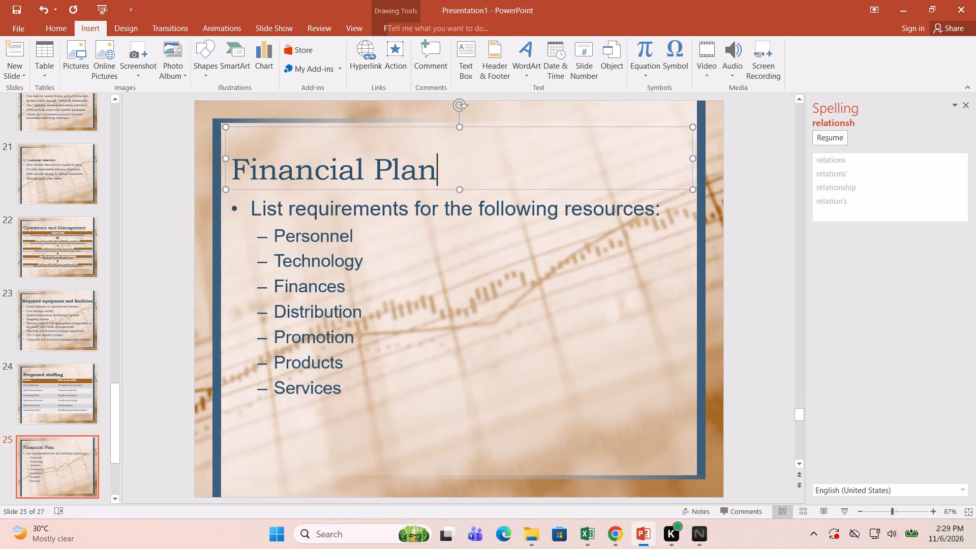
scroll(410, 278, "up", 3)
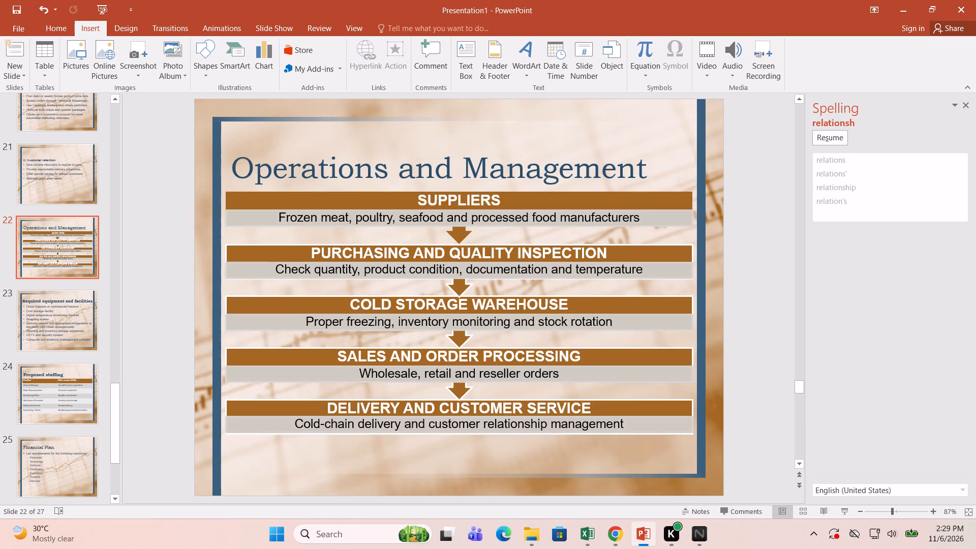
left_click(636, 163)
left_click_drag(644, 168, 368, 168)
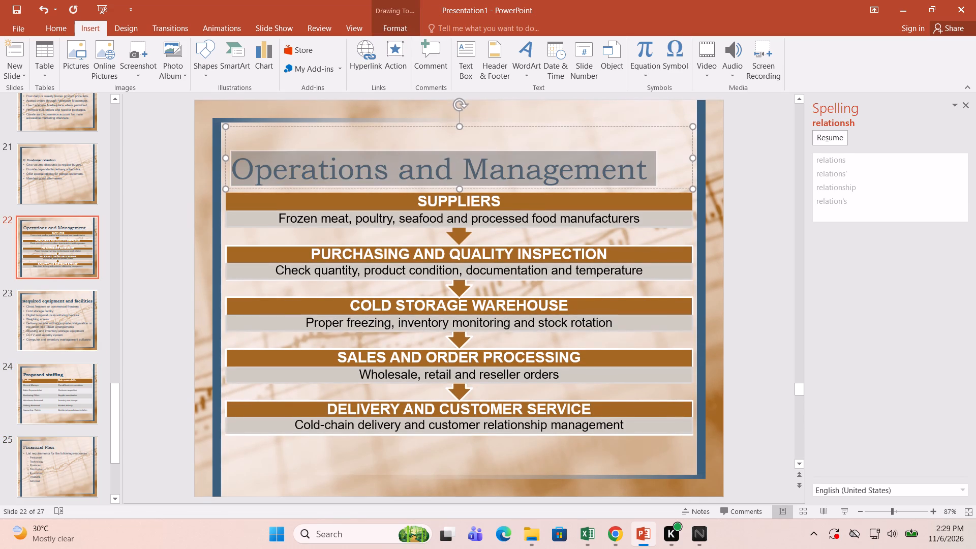
left_click_drag(368, 168, 332, 168)
key("ctrl+b")
left_click(373, 257)
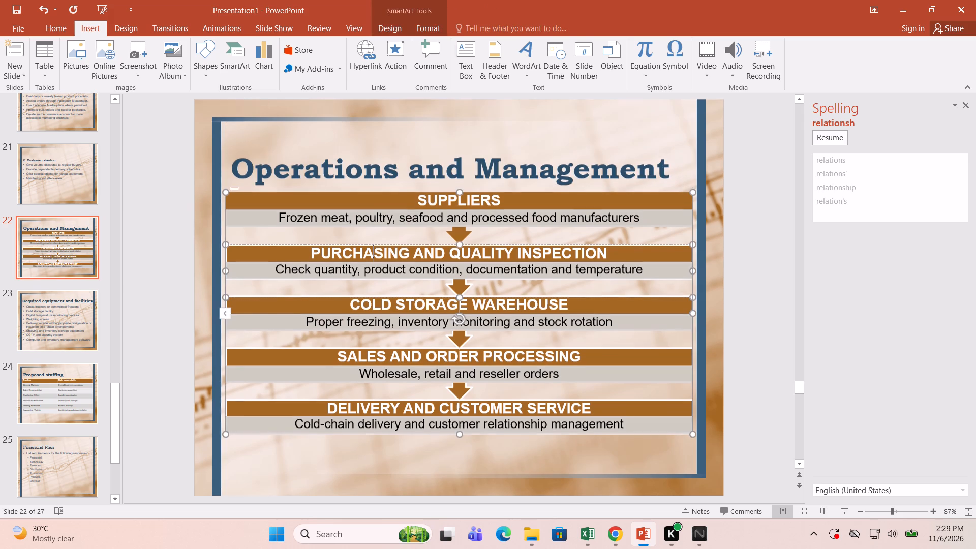
Look back through the slides from "Operations and Management" to "Business Objectives" to check their titles and content.
scroll(448, 297, "up", 2)
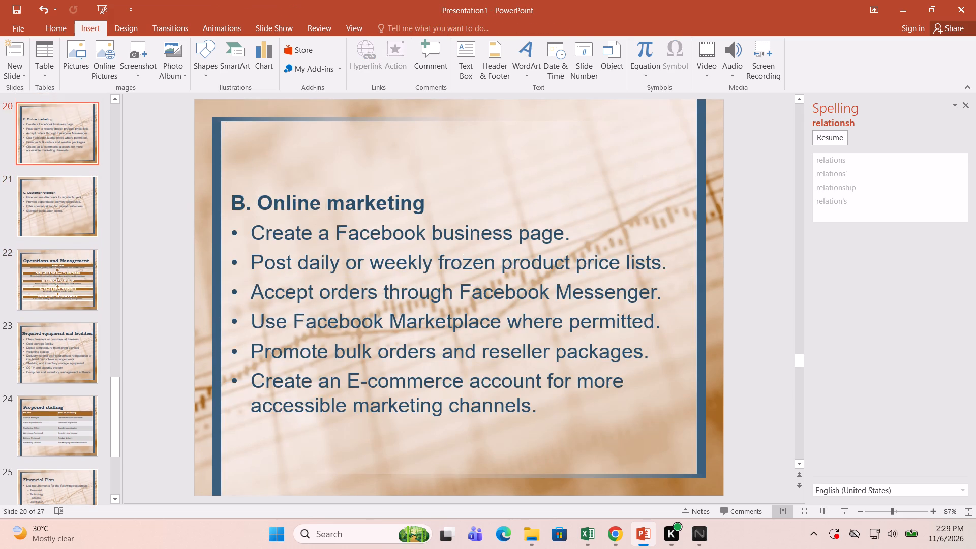
scroll(451, 293, "up", 4)
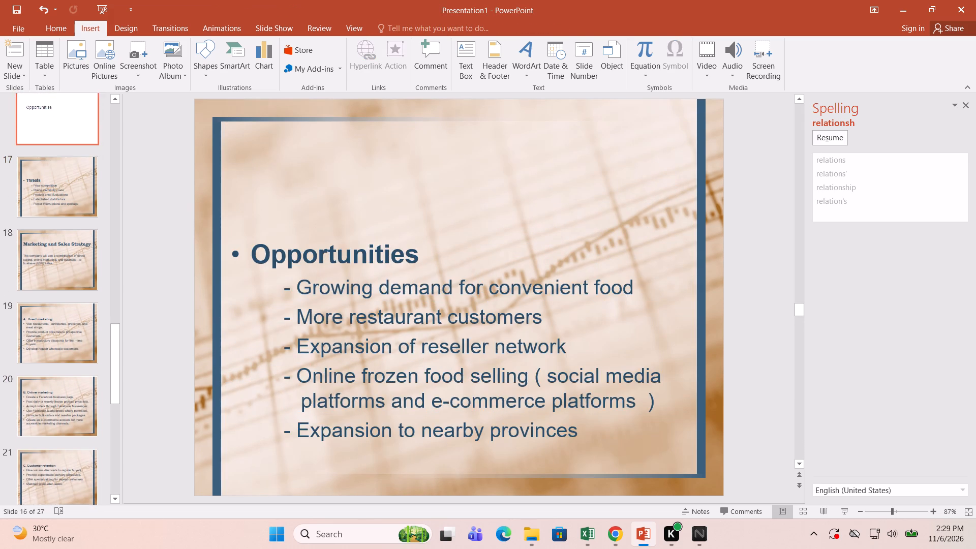
scroll(451, 293, "up", 4)
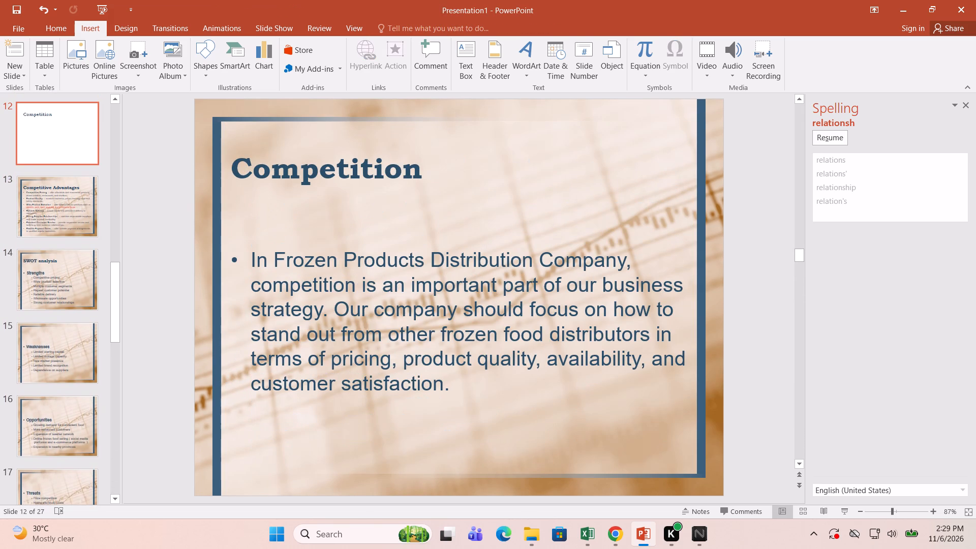
scroll(451, 291, "up", 4)
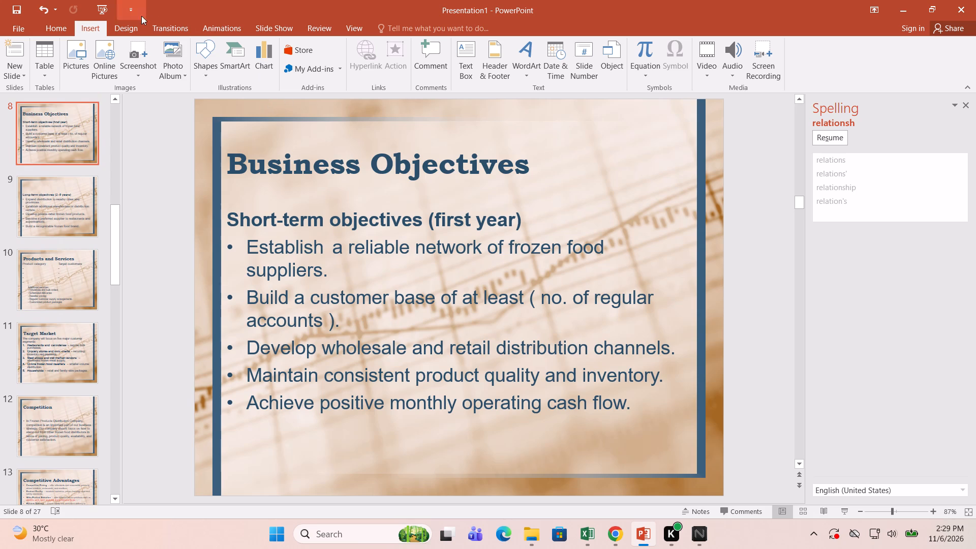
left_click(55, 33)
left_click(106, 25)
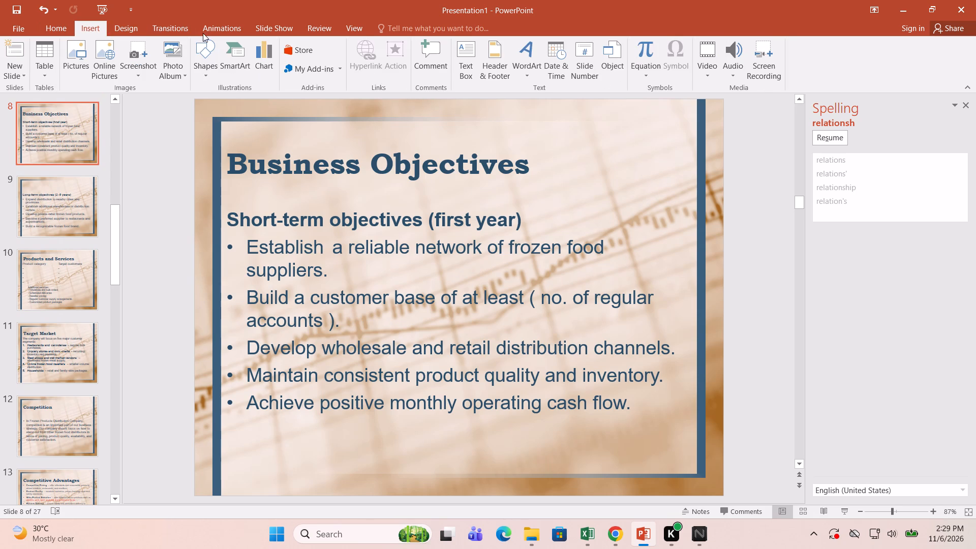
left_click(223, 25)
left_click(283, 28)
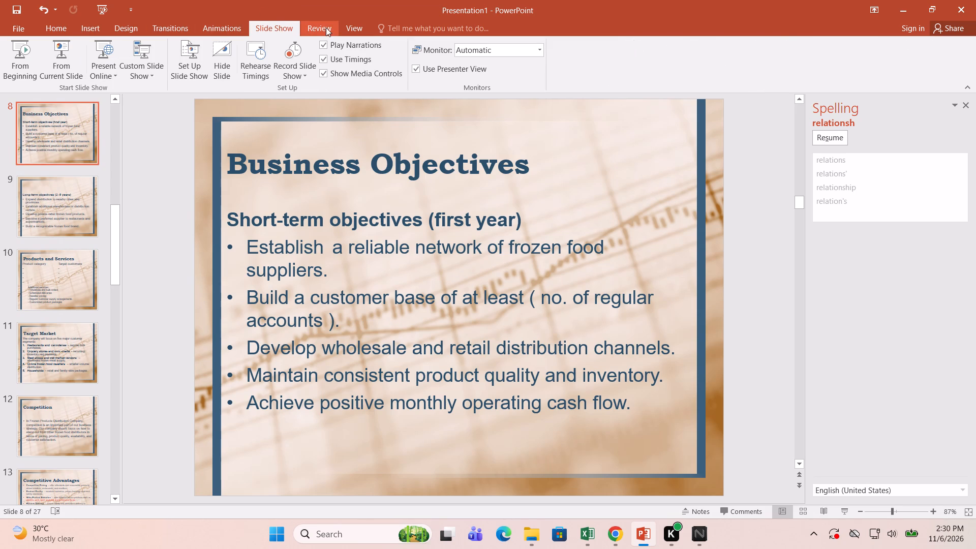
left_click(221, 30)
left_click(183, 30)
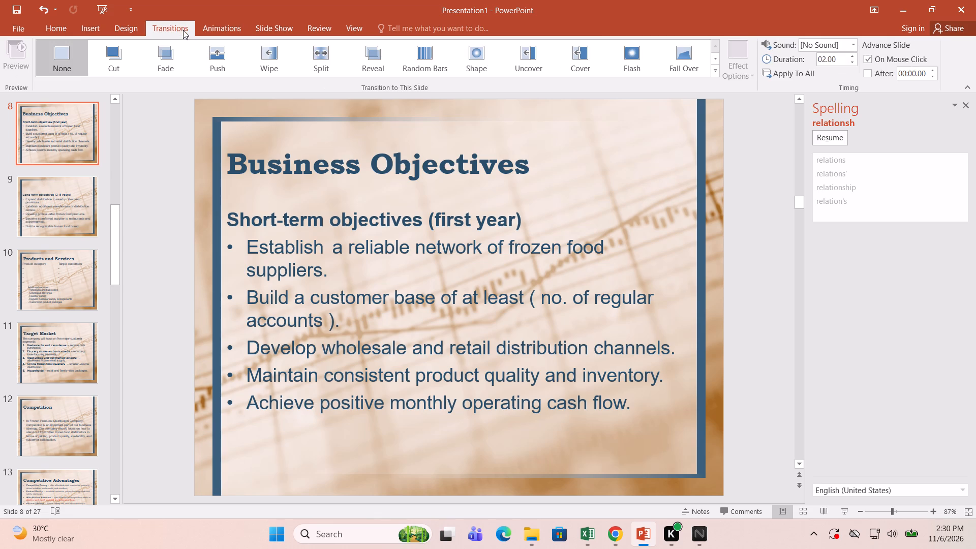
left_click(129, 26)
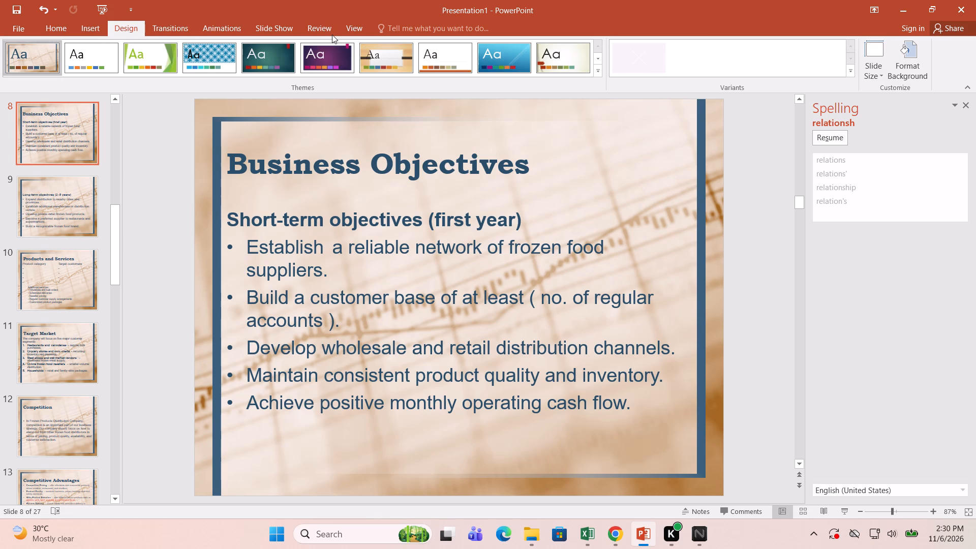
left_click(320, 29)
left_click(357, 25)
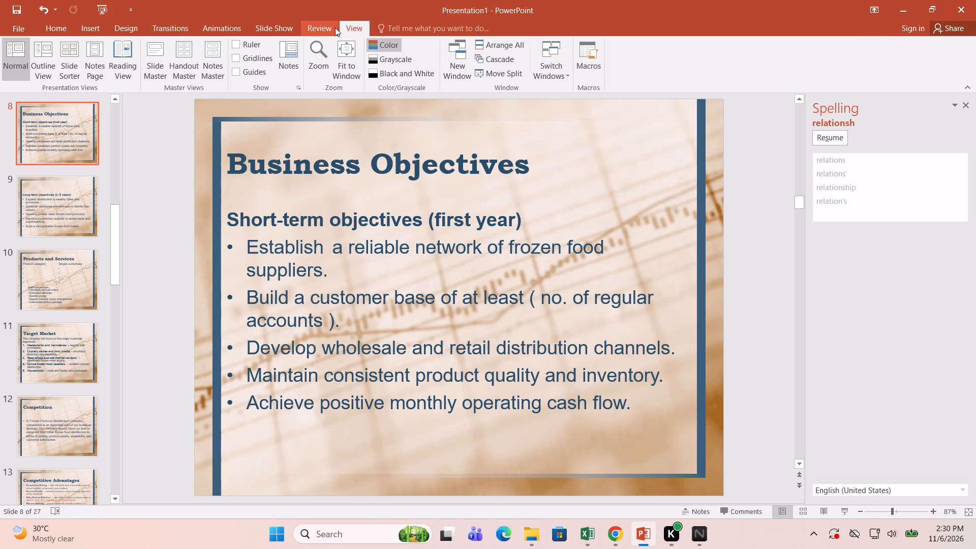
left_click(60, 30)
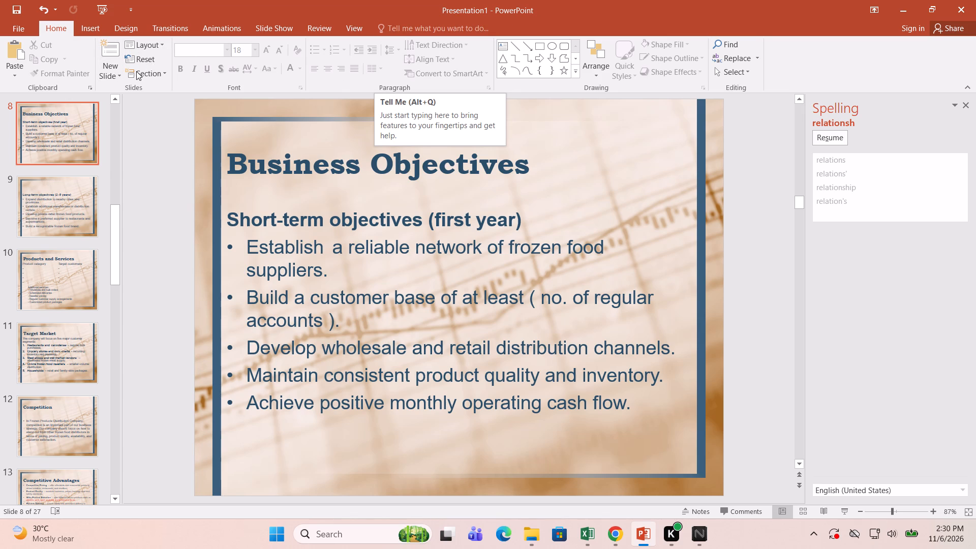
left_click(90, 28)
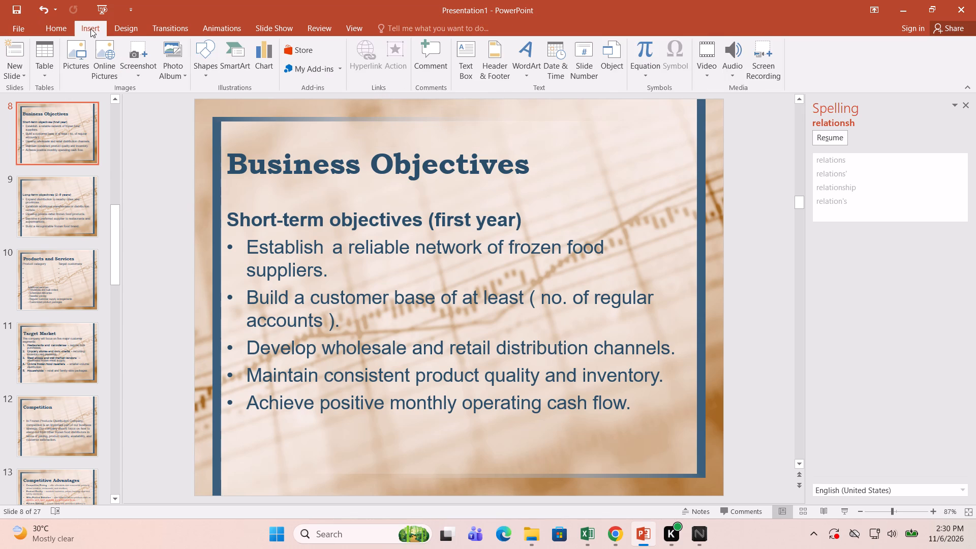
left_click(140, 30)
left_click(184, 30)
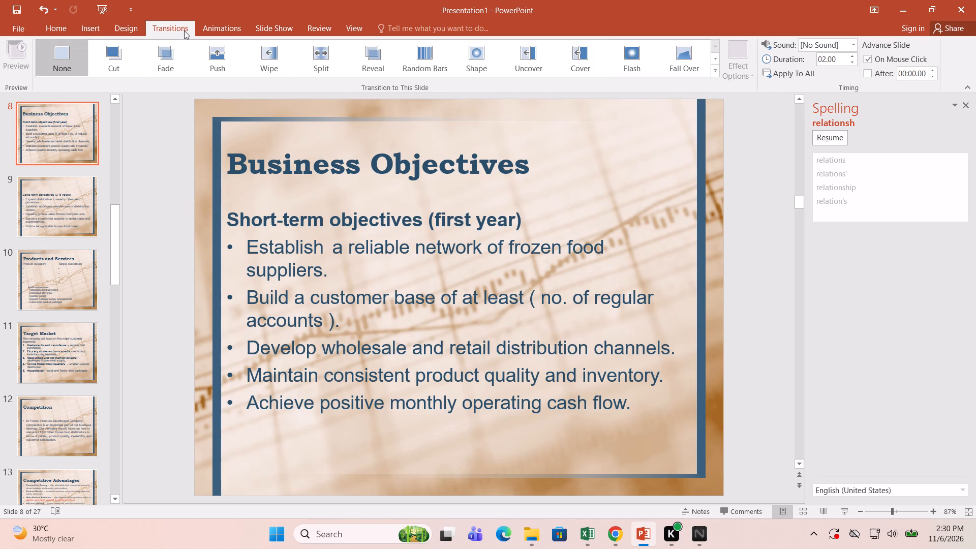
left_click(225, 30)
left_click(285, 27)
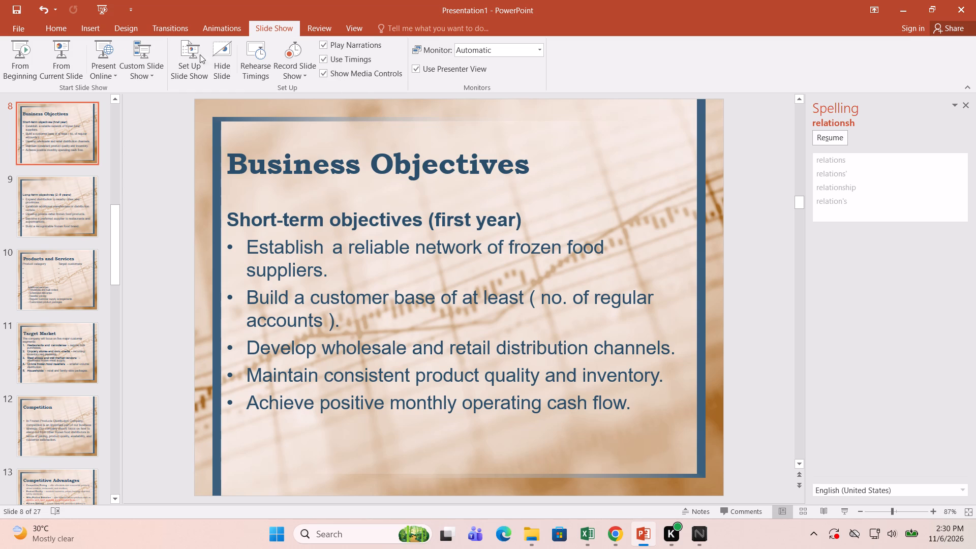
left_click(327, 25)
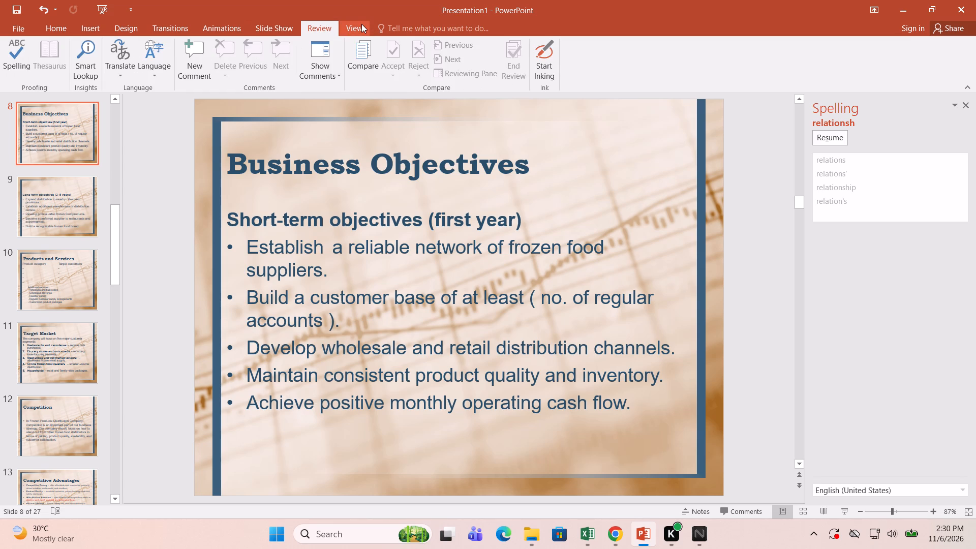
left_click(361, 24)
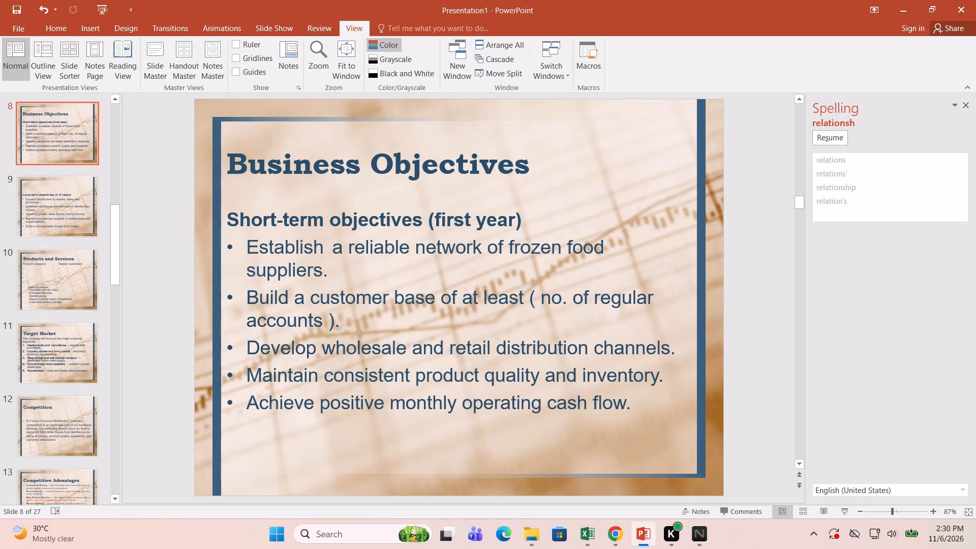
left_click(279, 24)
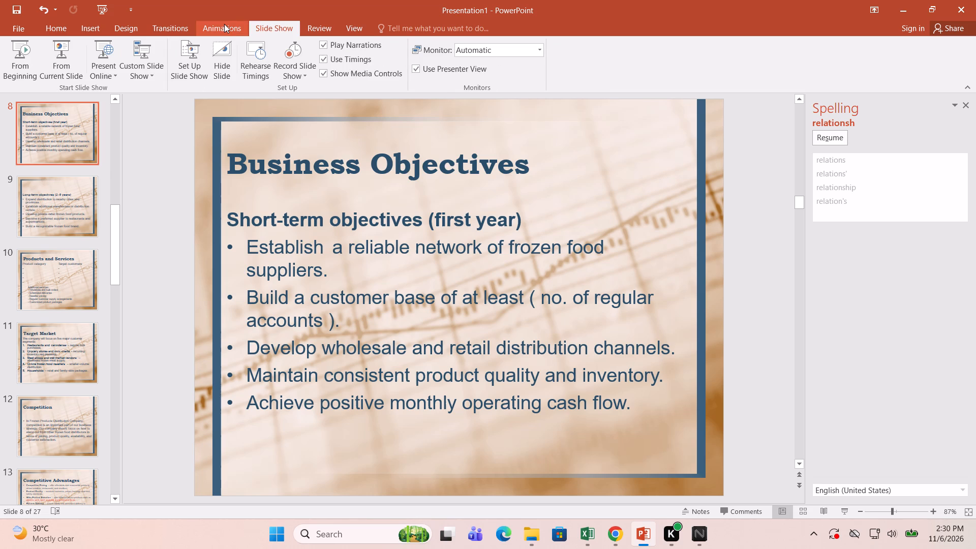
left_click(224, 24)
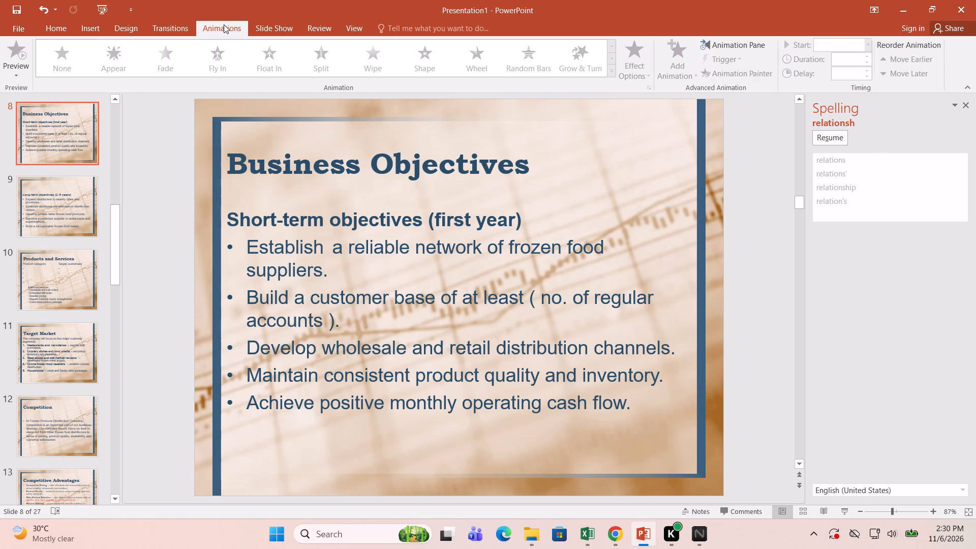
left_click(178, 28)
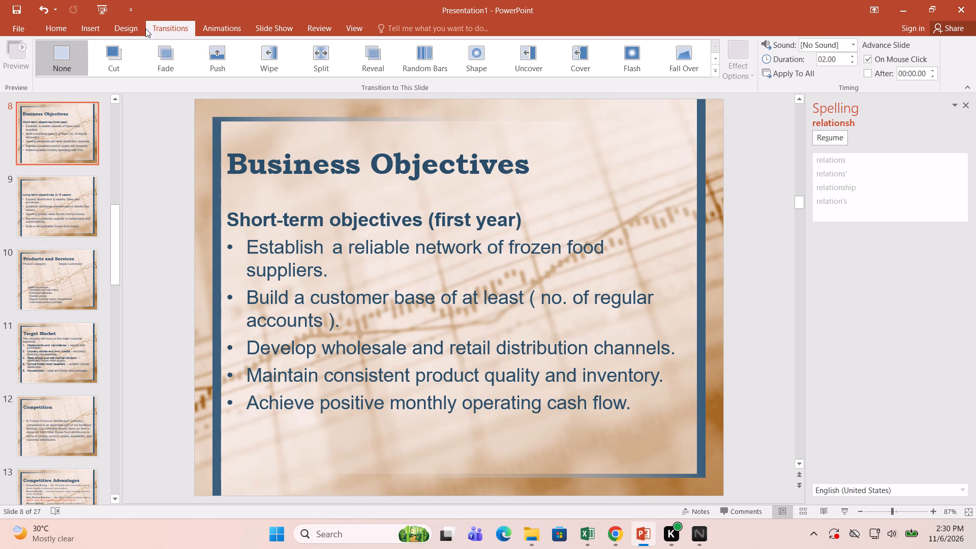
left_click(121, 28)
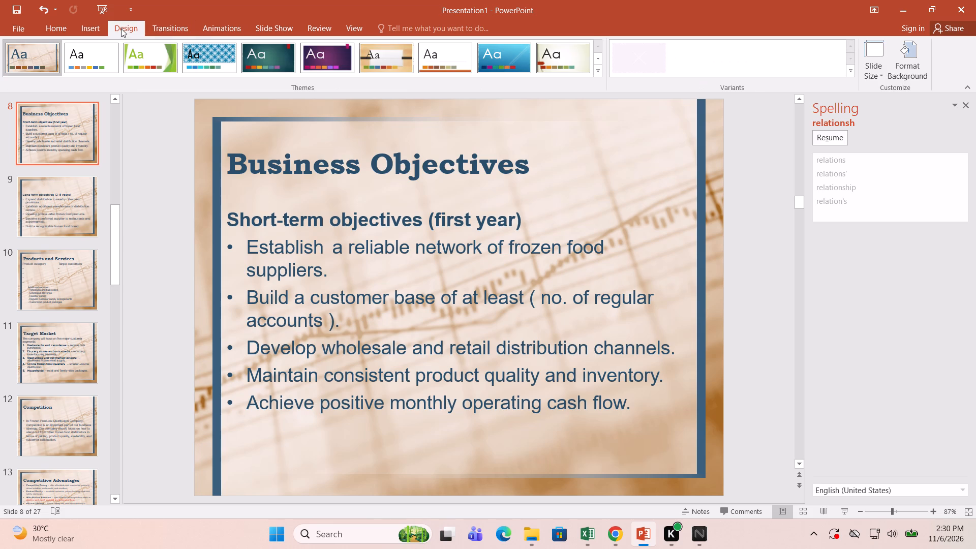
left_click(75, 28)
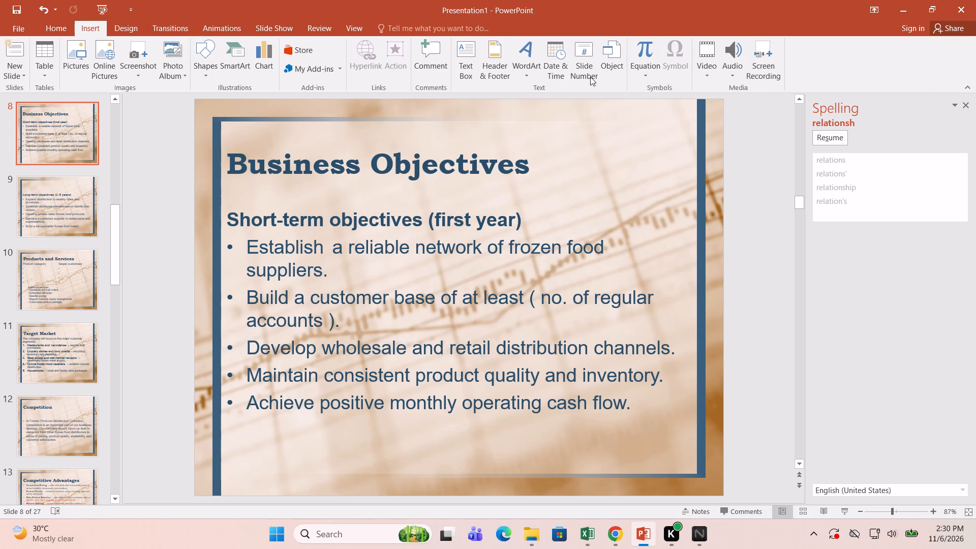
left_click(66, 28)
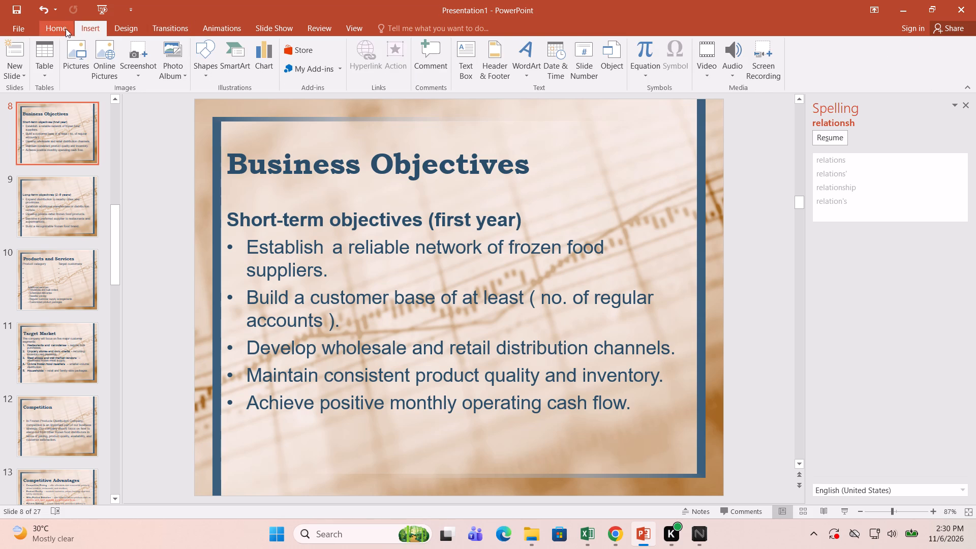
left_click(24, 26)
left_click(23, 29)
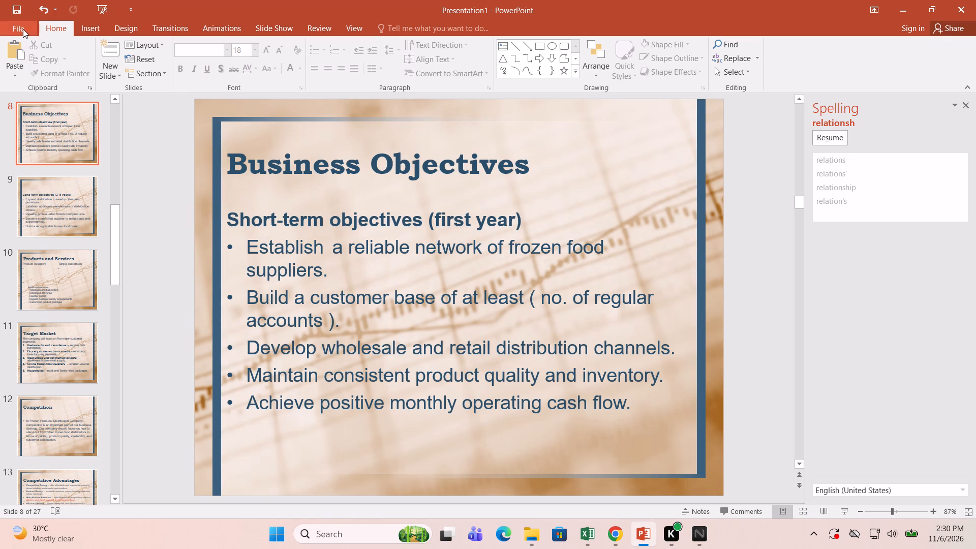
Run the slide show from the first slide and review the slides up to "Target Market".
left_click(288, 26)
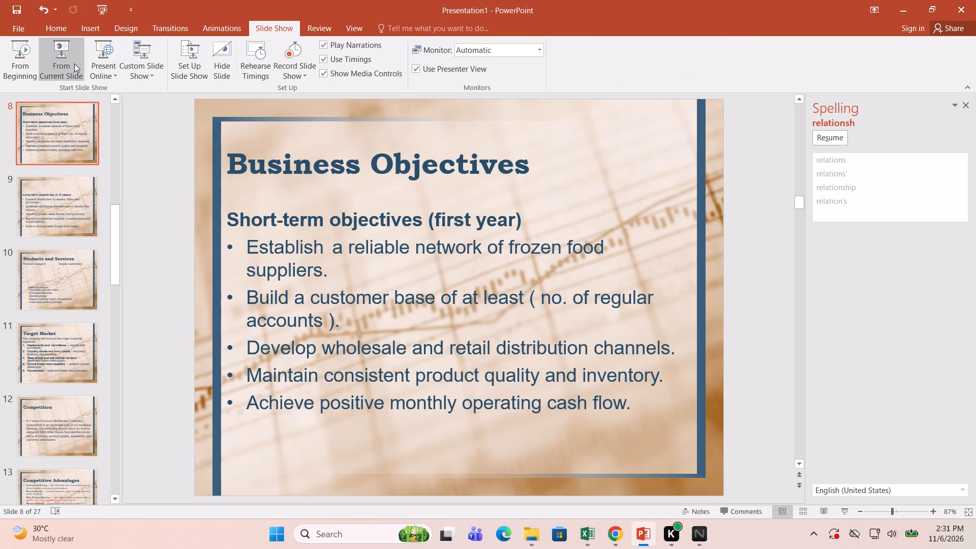
left_click(22, 52)
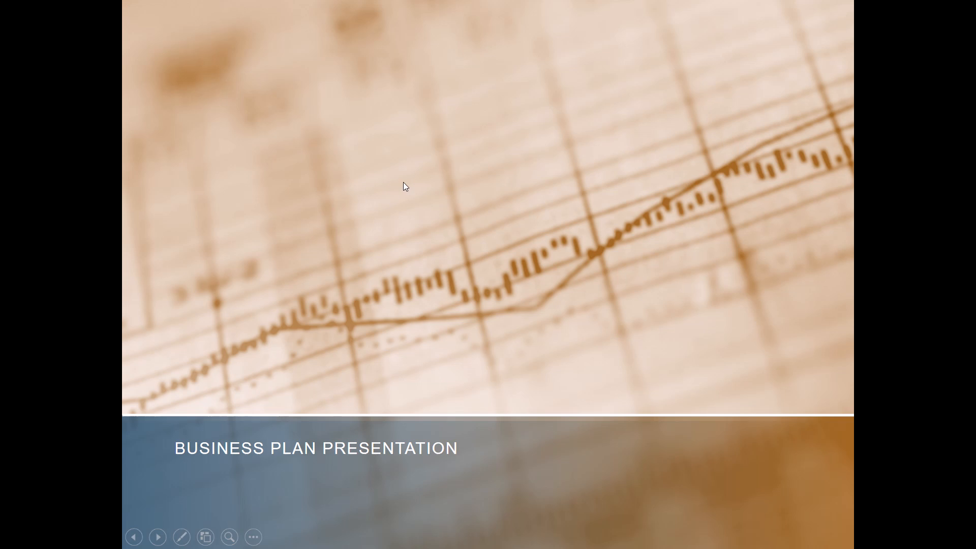
key("Right")
key("Down")
key("Down")
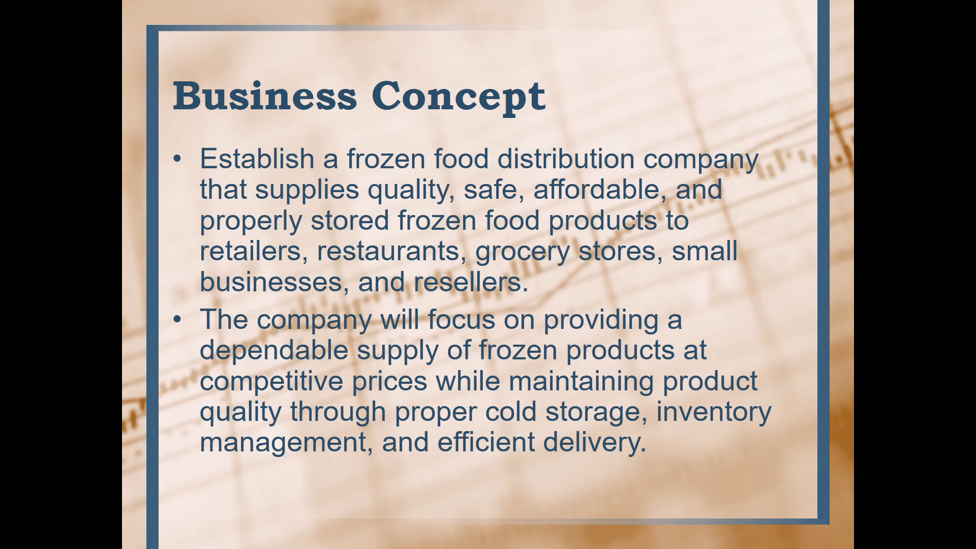
key("Up")
key("Down")
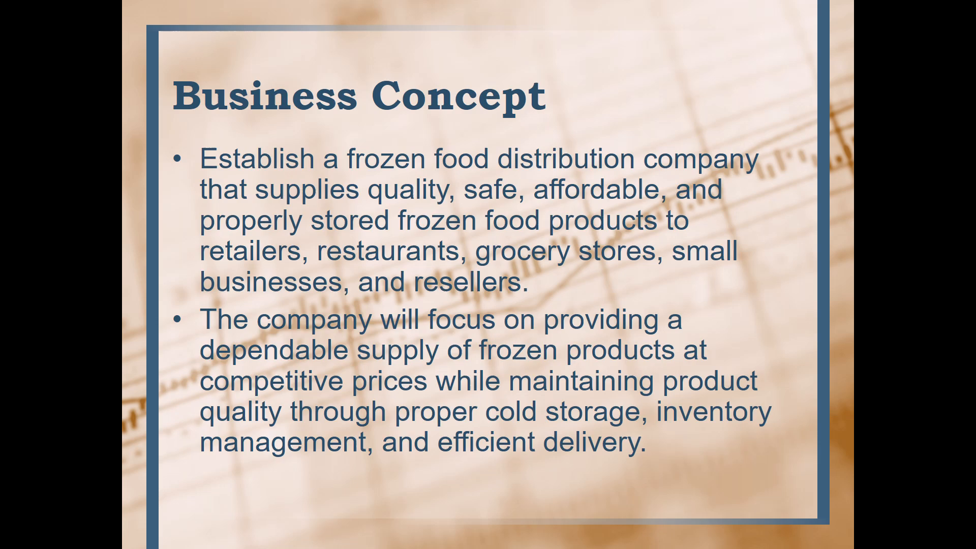
key("Down")
key("Down")
key("Down")
key("Down")
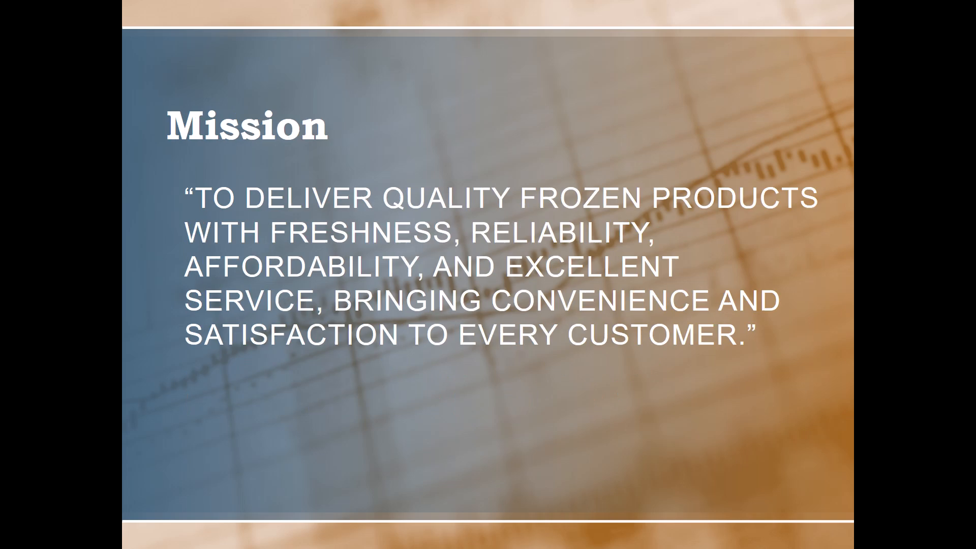
key("Down")
key("Down")
key("Down")
key("Down")
key("Down")
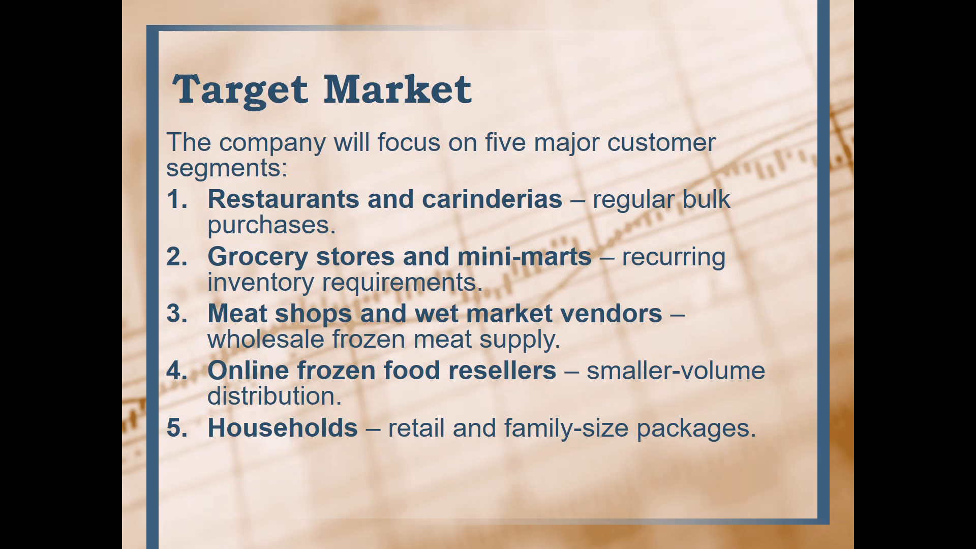
Continue the slide show through the competition slides and the SWOT analysis, reviewing each up to "Threats".
key("Up")
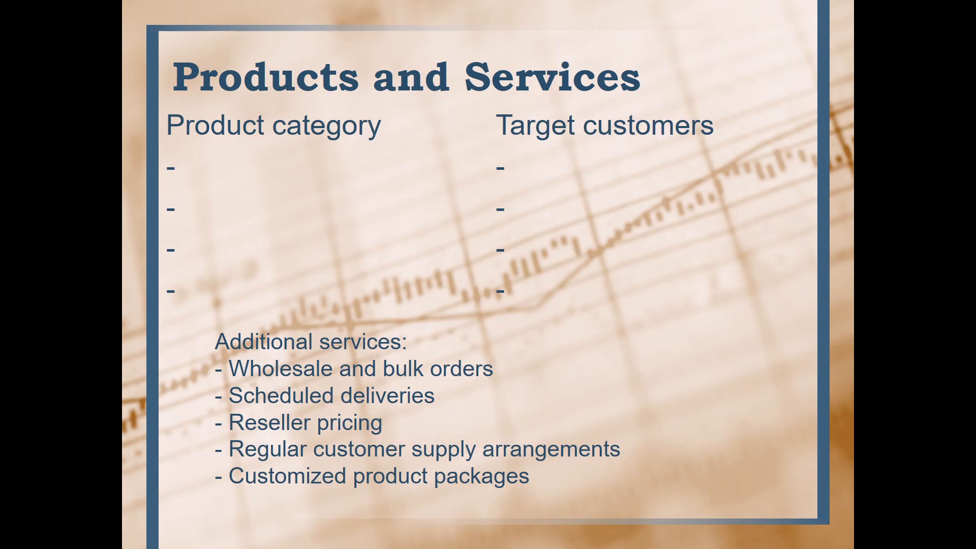
key("Down")
key("Down")
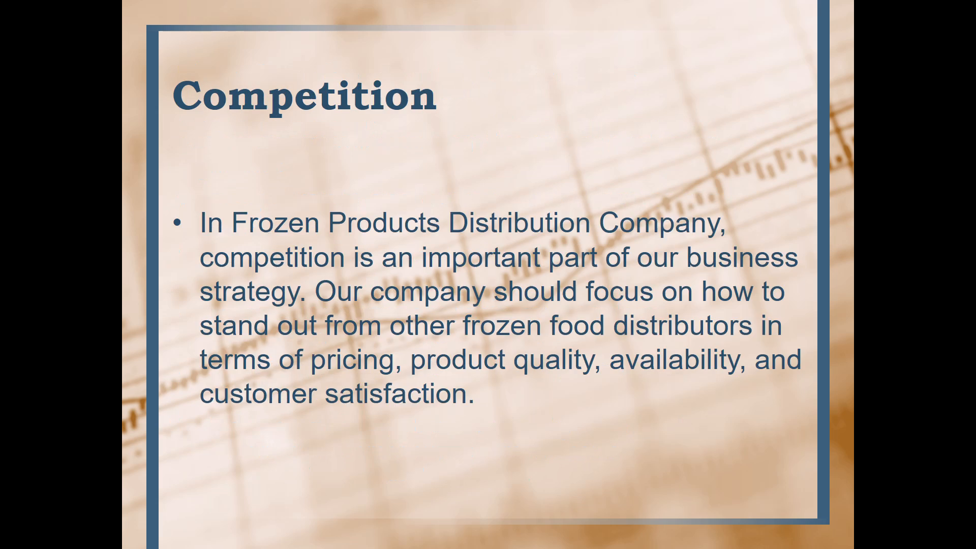
key("Down")
key("Up")
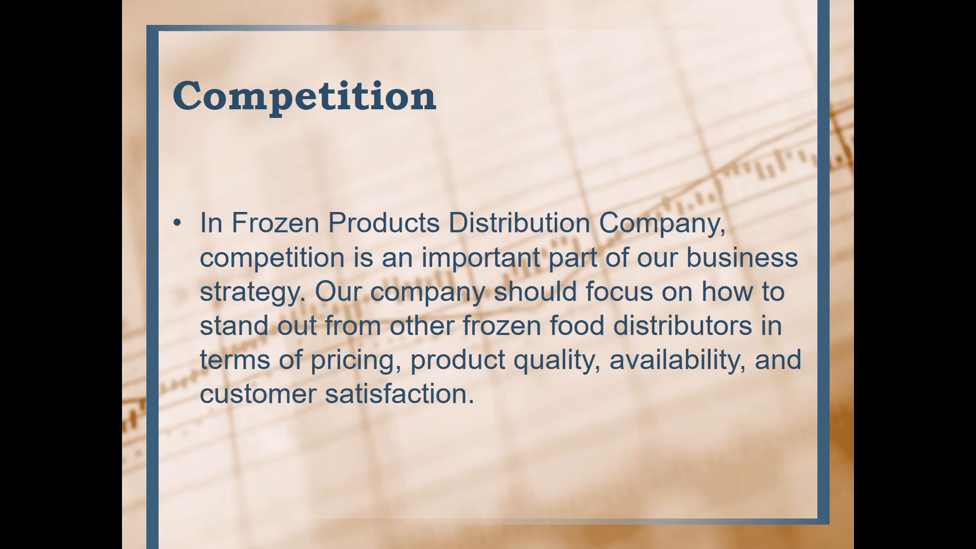
key("Down")
key("Up")
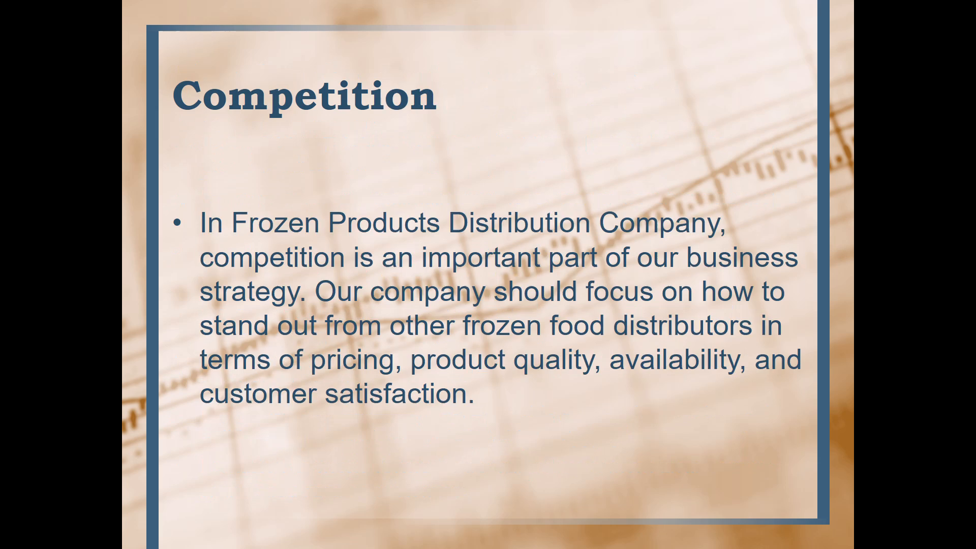
key("Down")
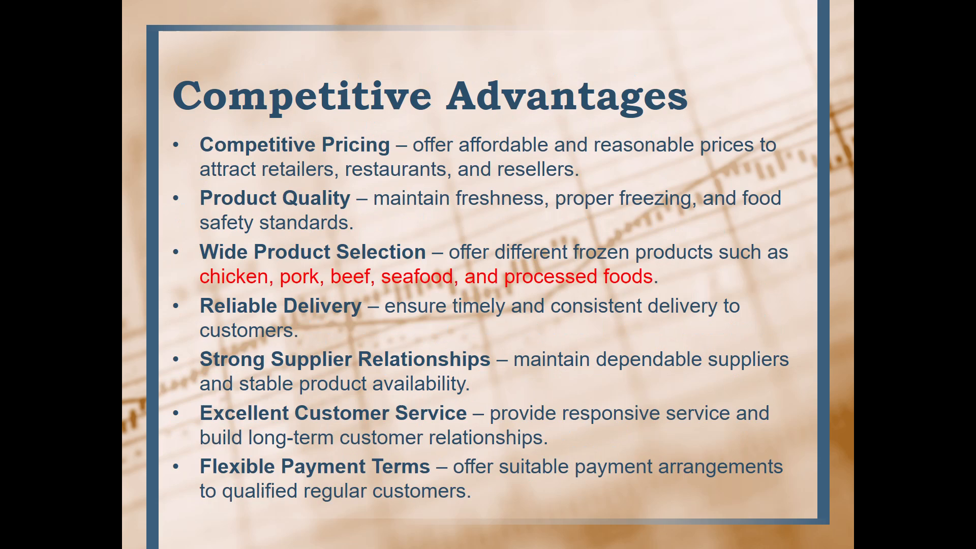
key("Down")
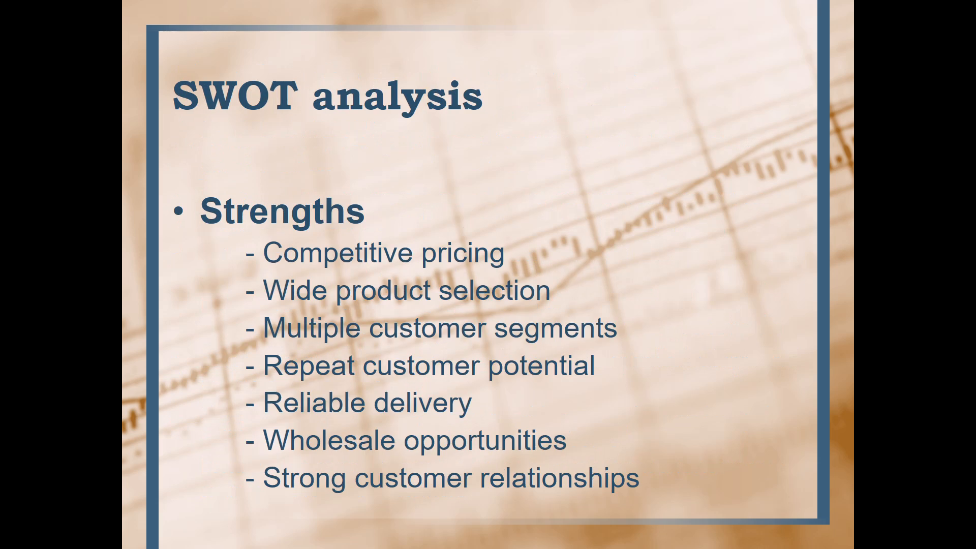
key("Down")
key("Up")
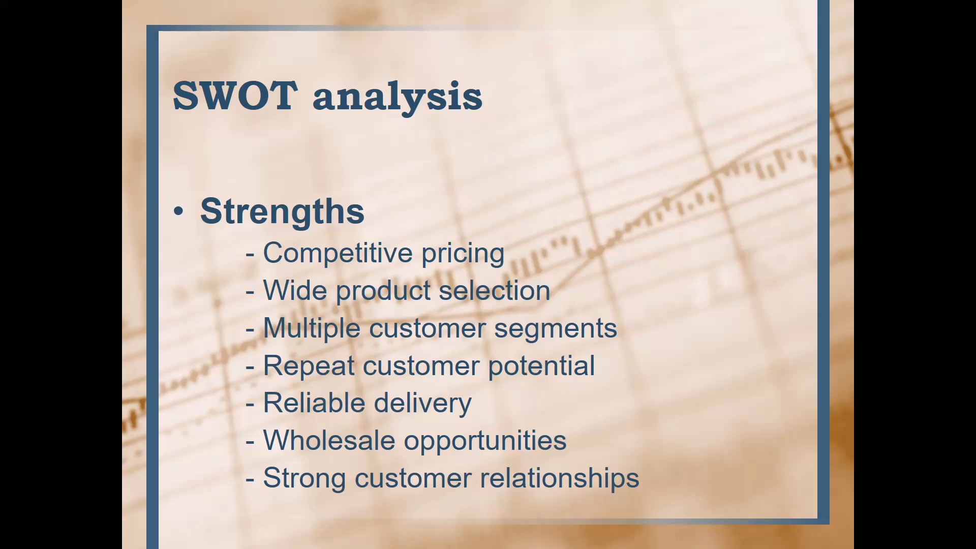
key("Down")
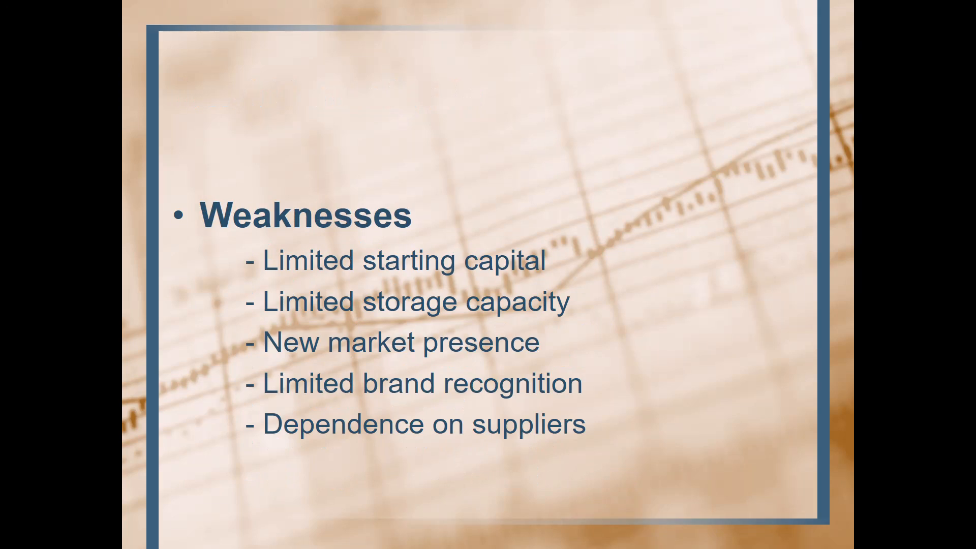
key("Down")
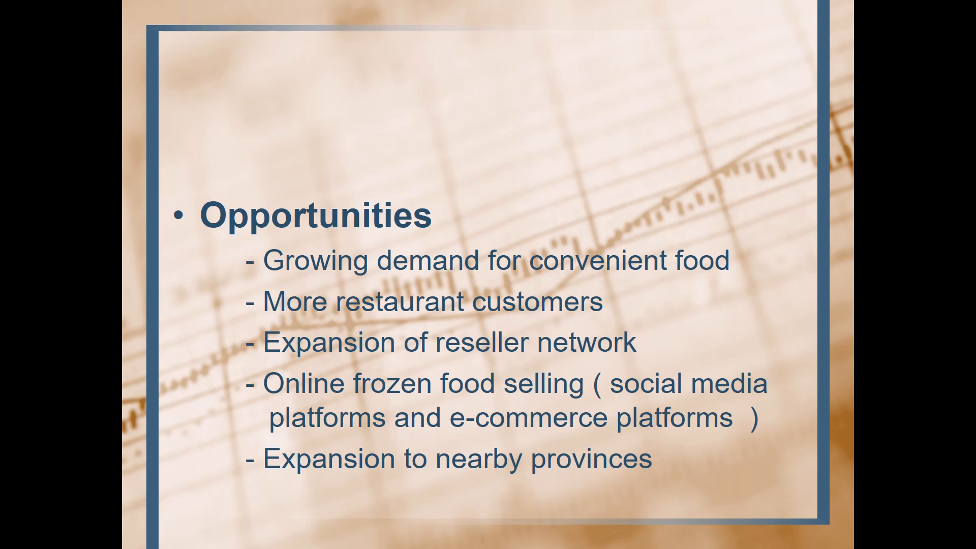
key("Down")
key("Up")
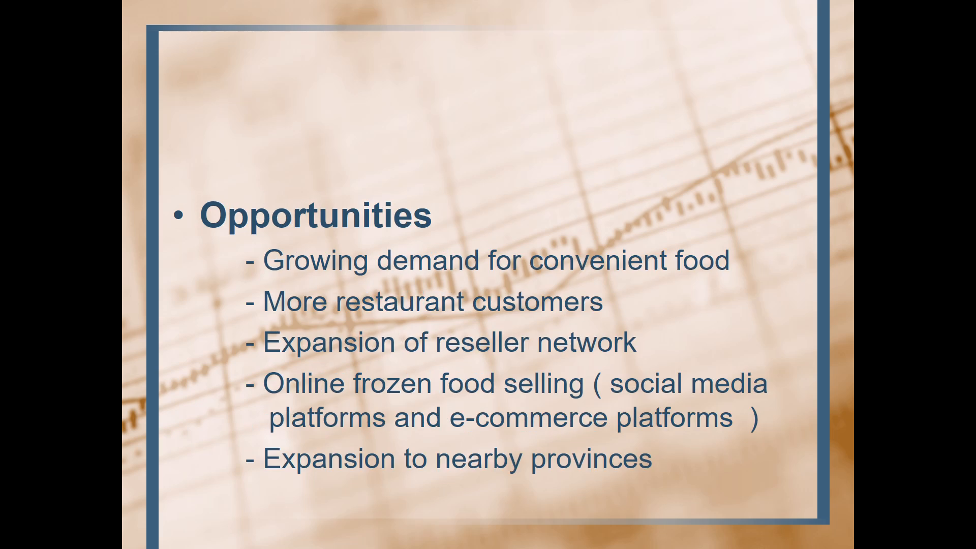
key("Down")
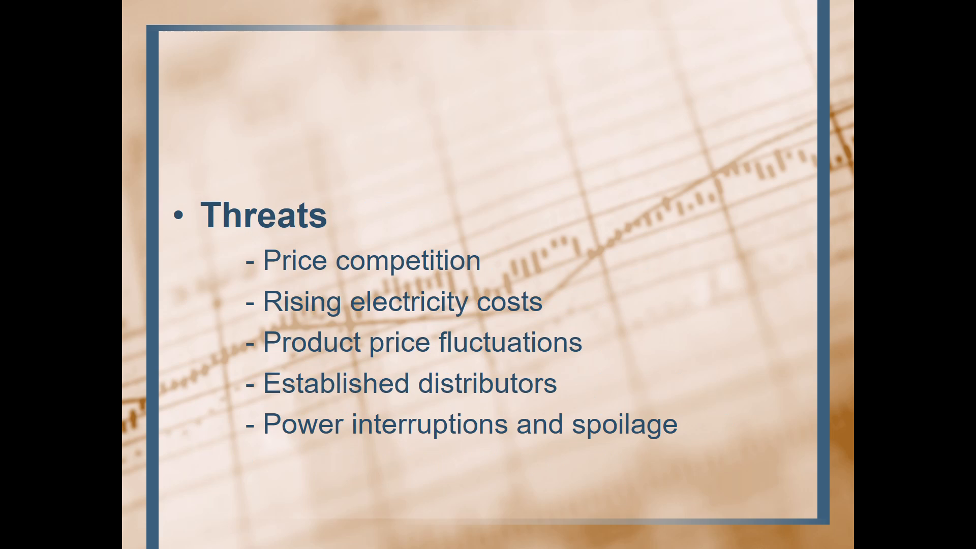
Review the slides from "Marketing and Sales Strategy" to "Risks and Rewards" in the slide show, and end the show.
key("Down")
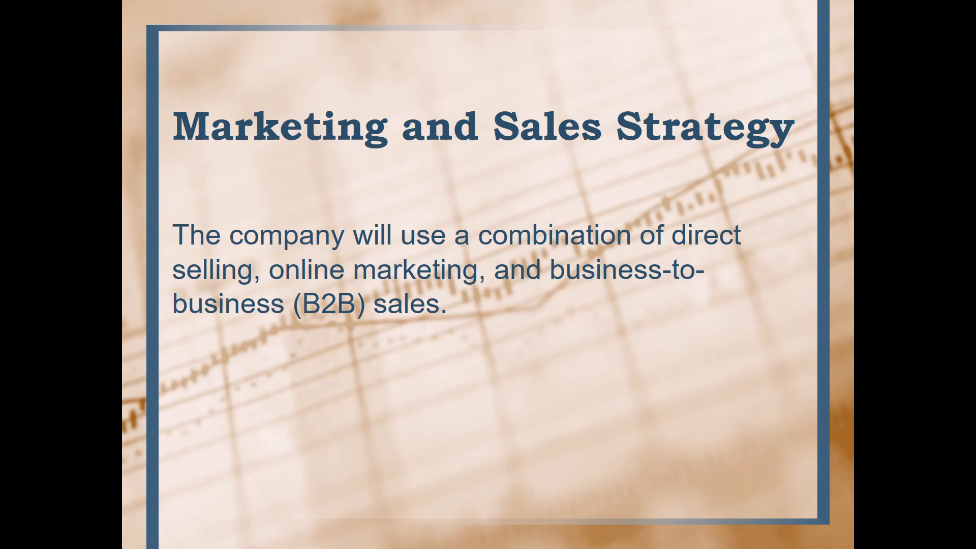
key("Down")
key("Down")
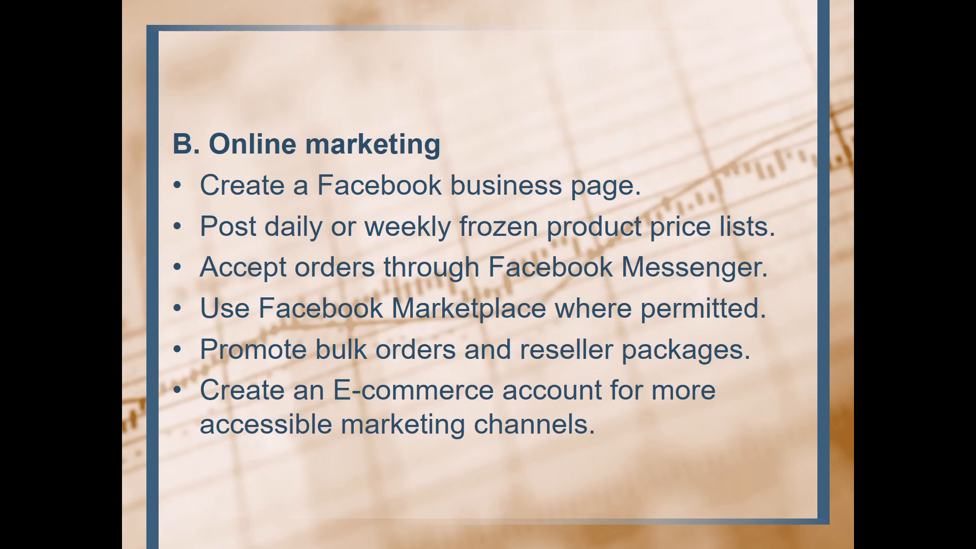
key("Down")
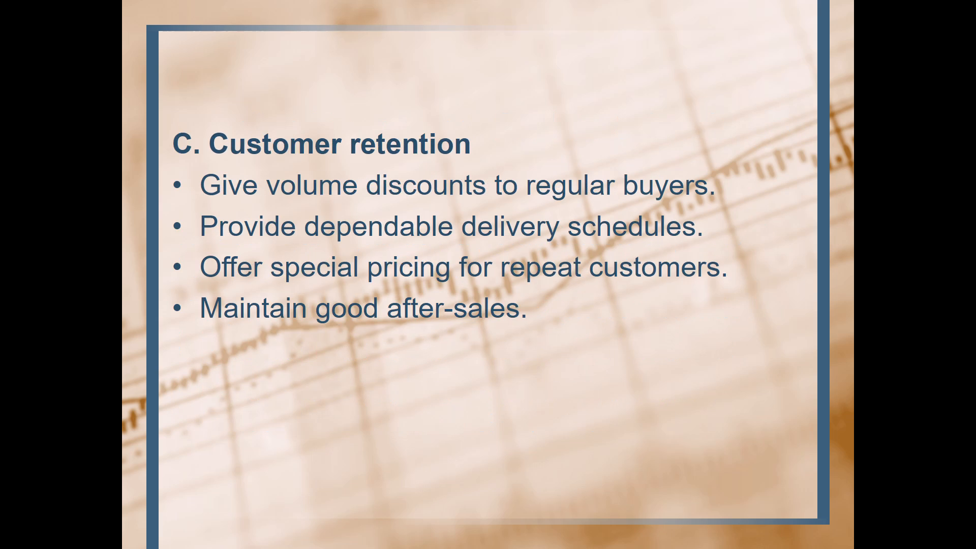
key("Up")
key("Up")
key("Up")
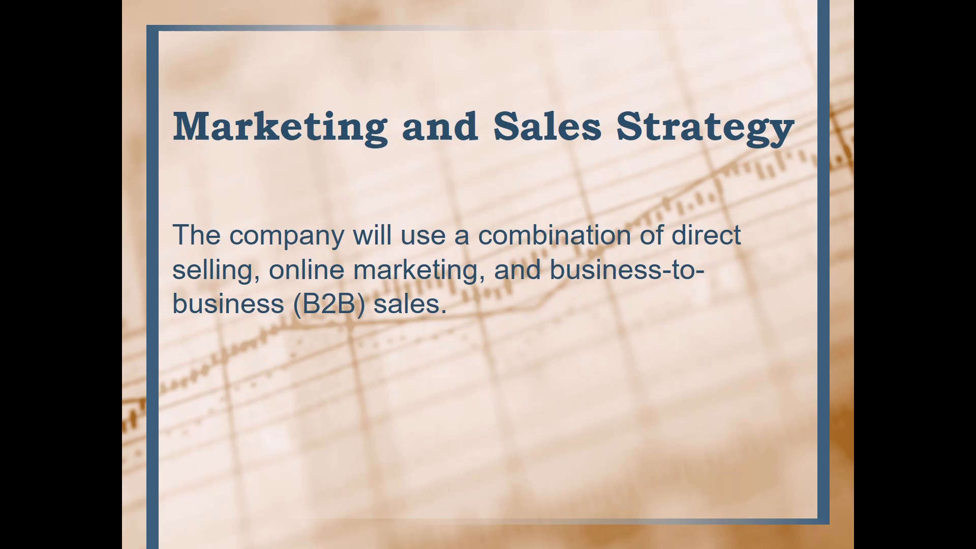
key("Down")
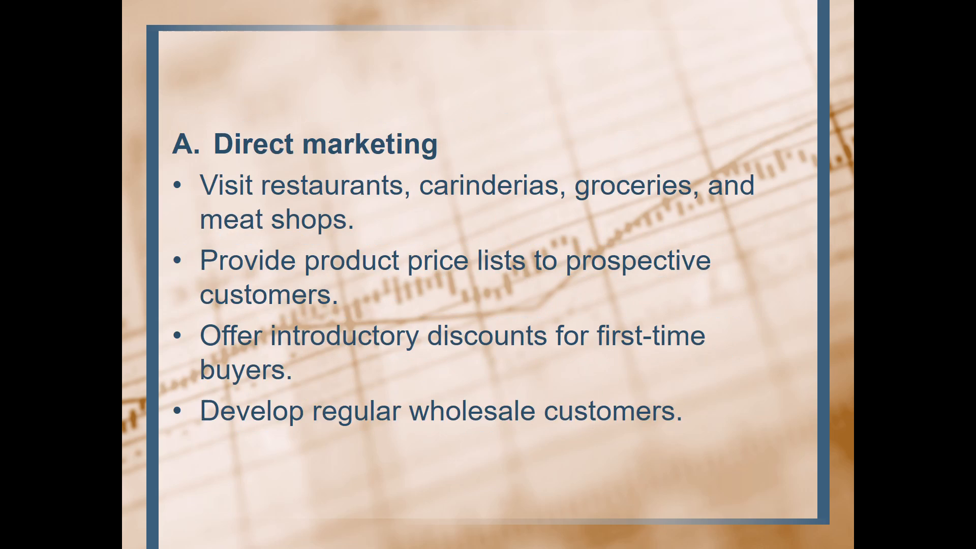
key("Down")
key("Down")
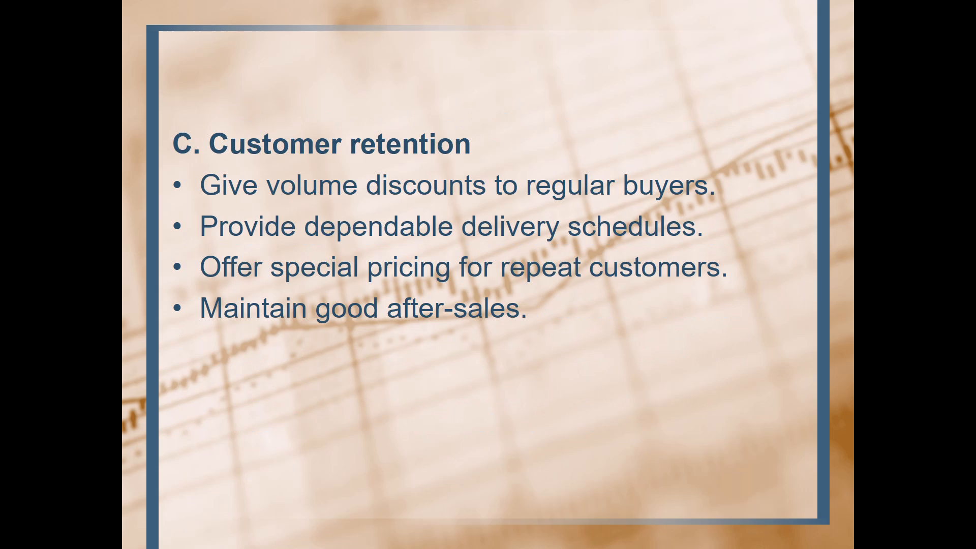
key("Down")
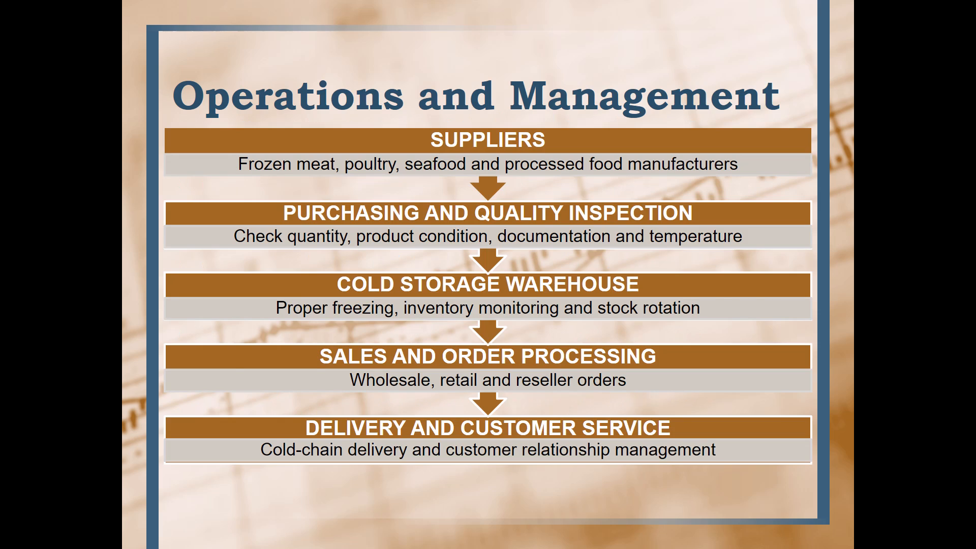
key("Down")
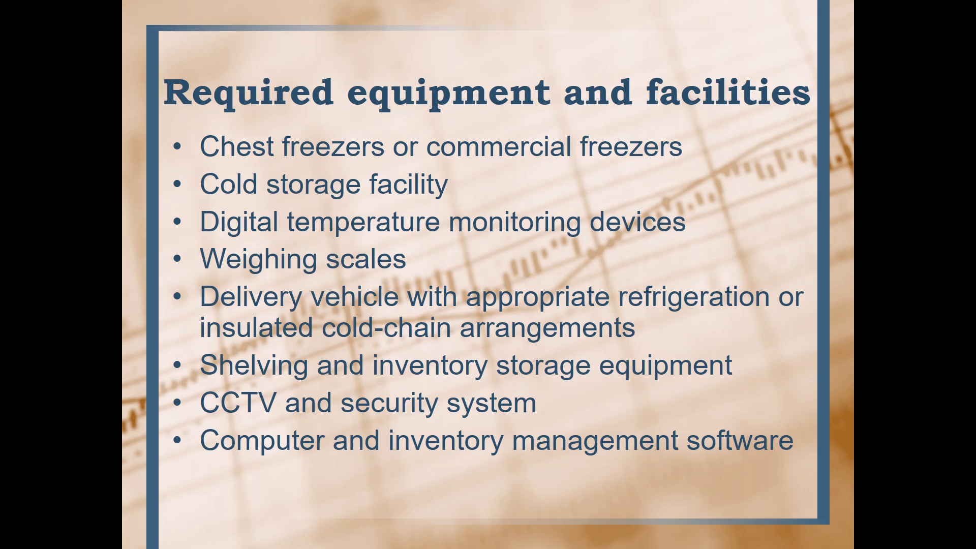
key("Down")
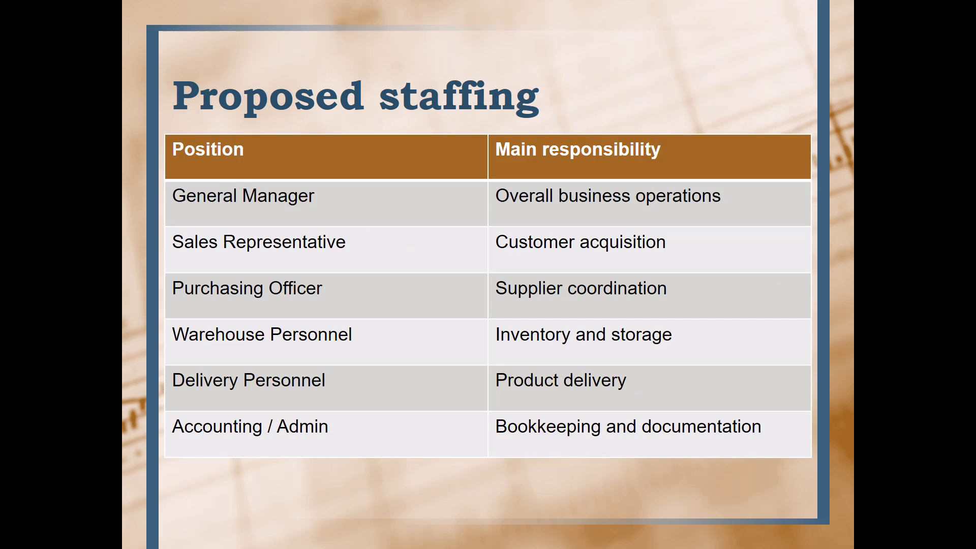
key("Down")
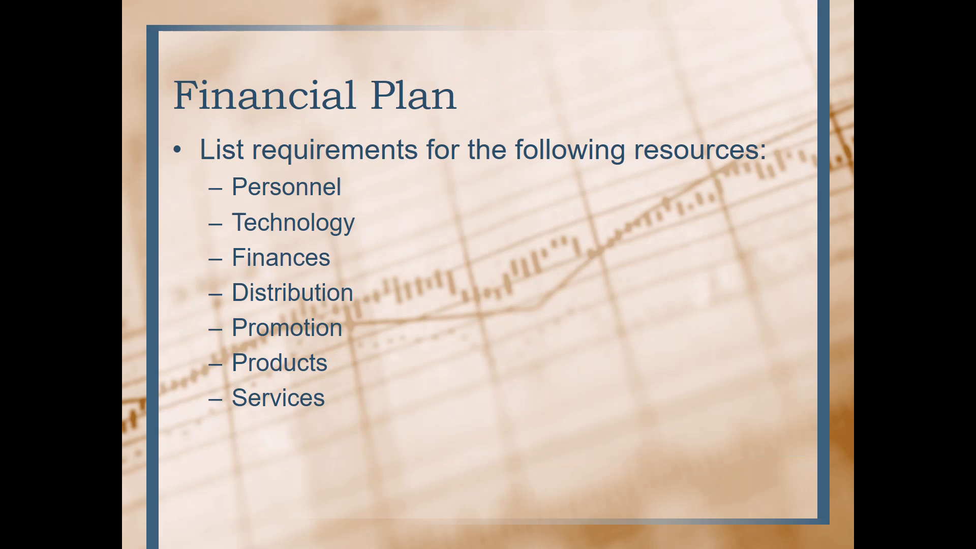
key("Down")
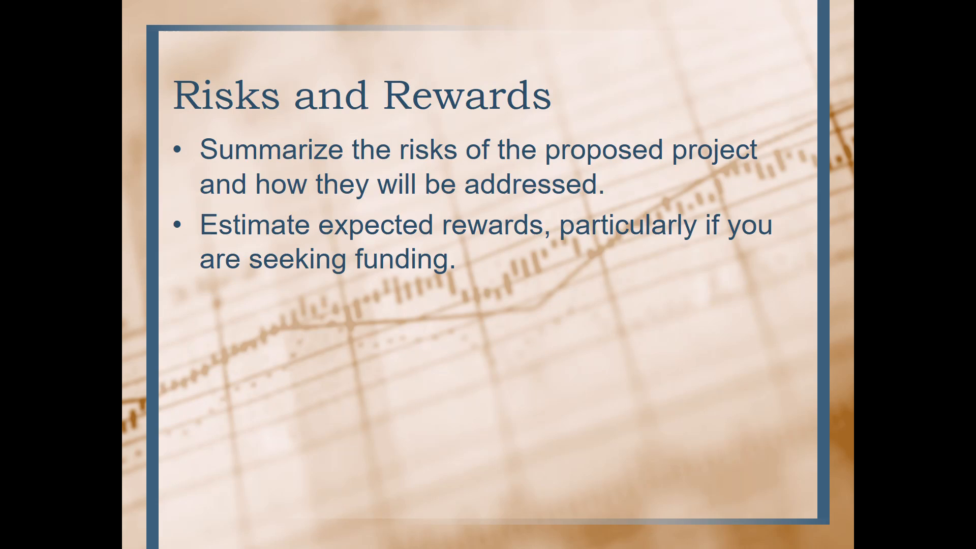
key("Escape")
Delete the placeholder list of resource requirements, including its bullet, from the body of slide 25, "Financial Plan".
key("Up")
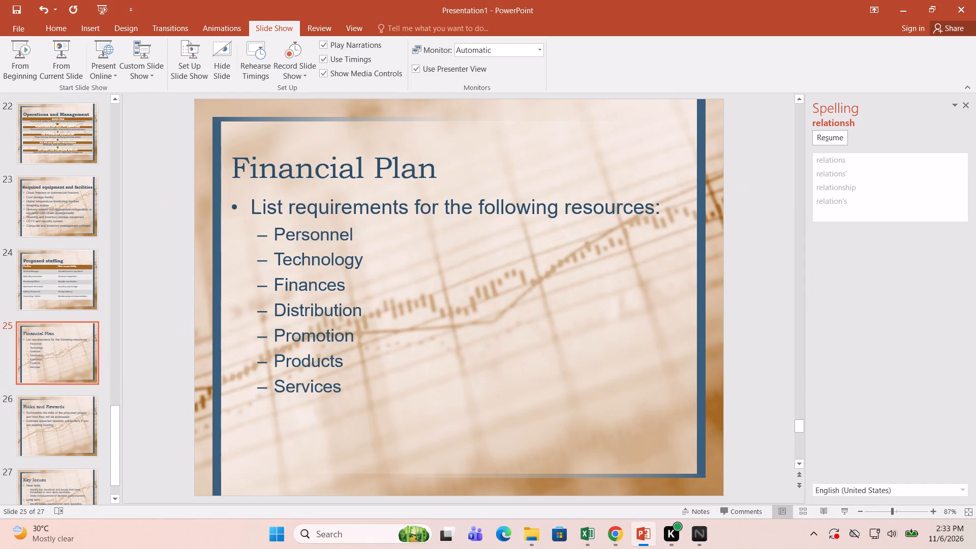
key("Up")
key("Down")
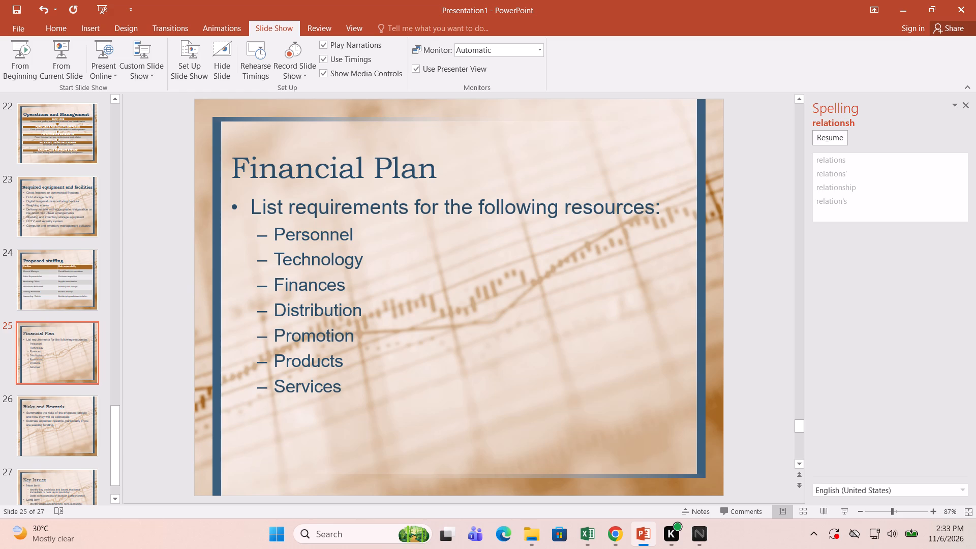
left_click_drag(373, 394, 265, 204)
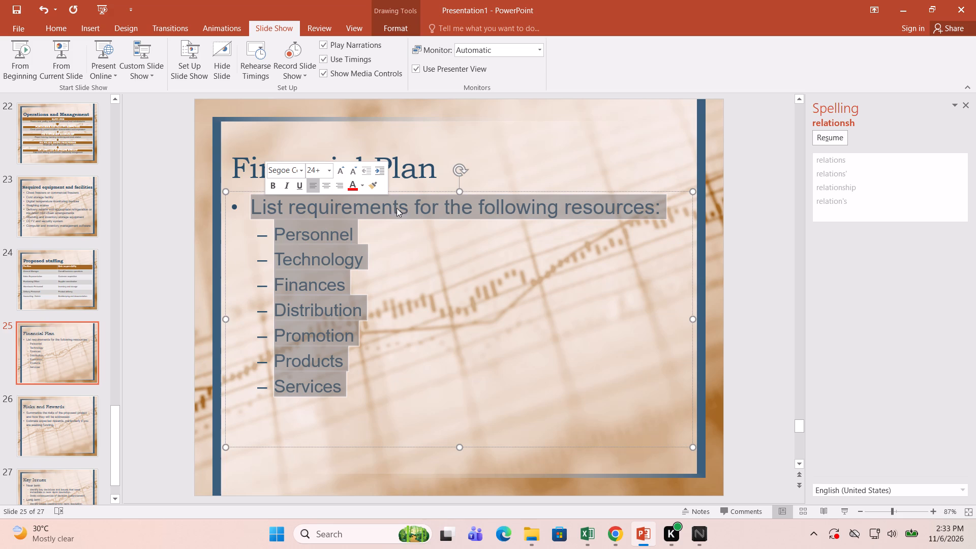
left_click(412, 190)
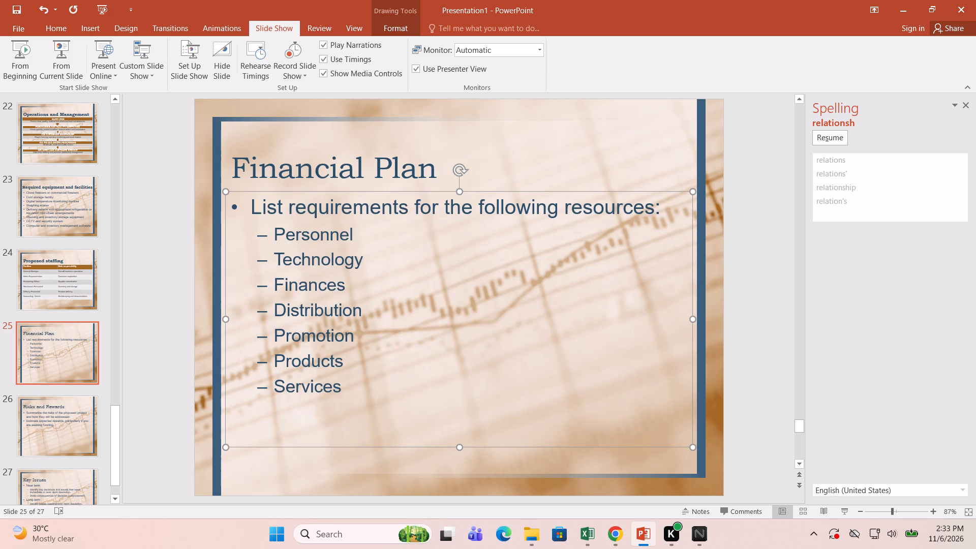
left_click_drag(409, 379, 252, 207)
key("BackSpace")
key("BackSpace")
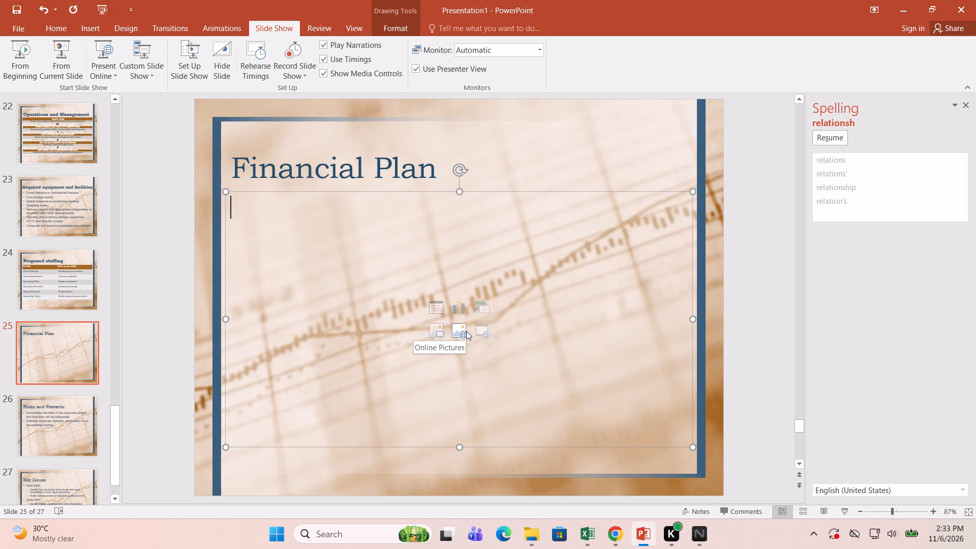
Insert a table with 2 columns and 9 rows in the empty content area of the "Financial Plan" slide.
left_click(437, 303)
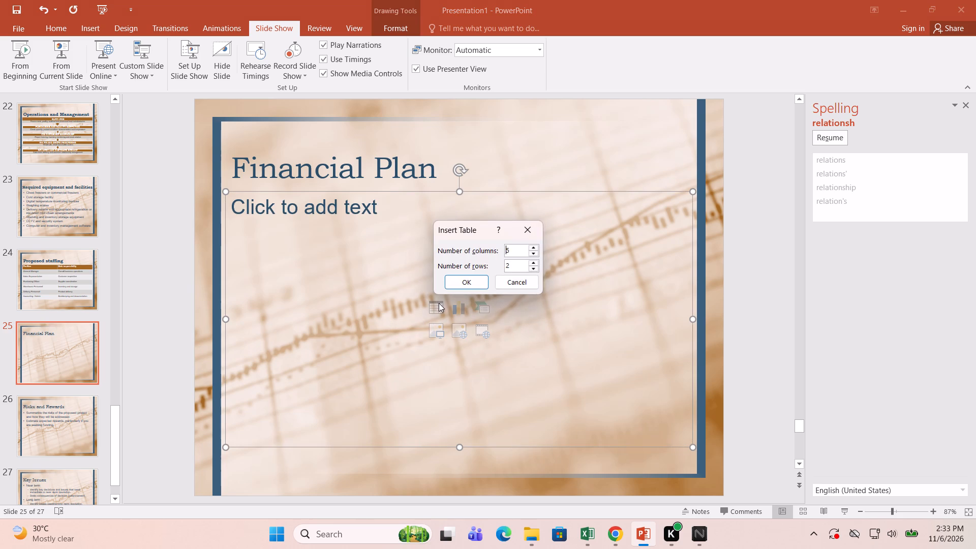
left_click_drag(516, 249, 507, 249)
key("2")
key("Down")
key("2")
left_click_drag(518, 264, 498, 264)
key("9")
key("Return")
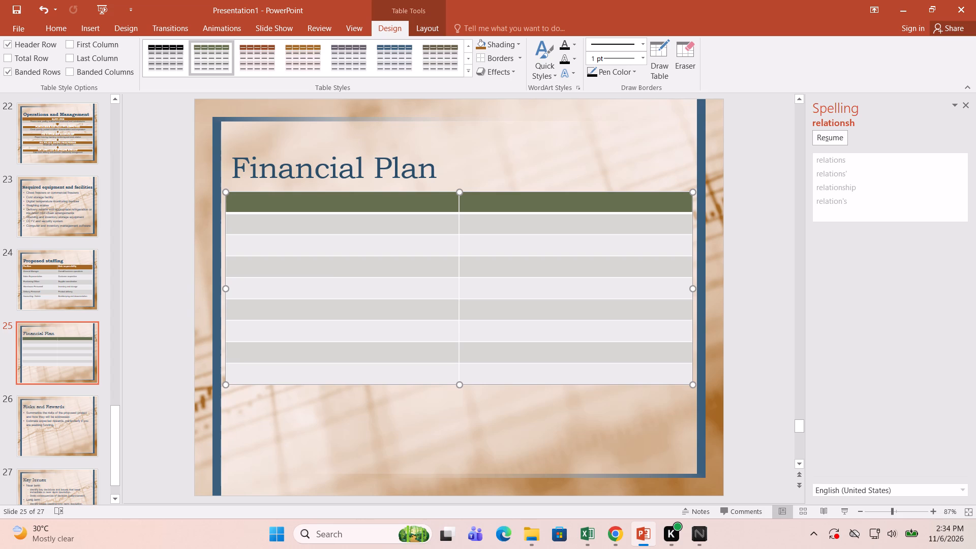
Move the new table down on the slide to leave a gap beneath the "Financial Plan" title.
left_click_drag(497, 191, 498, 238)
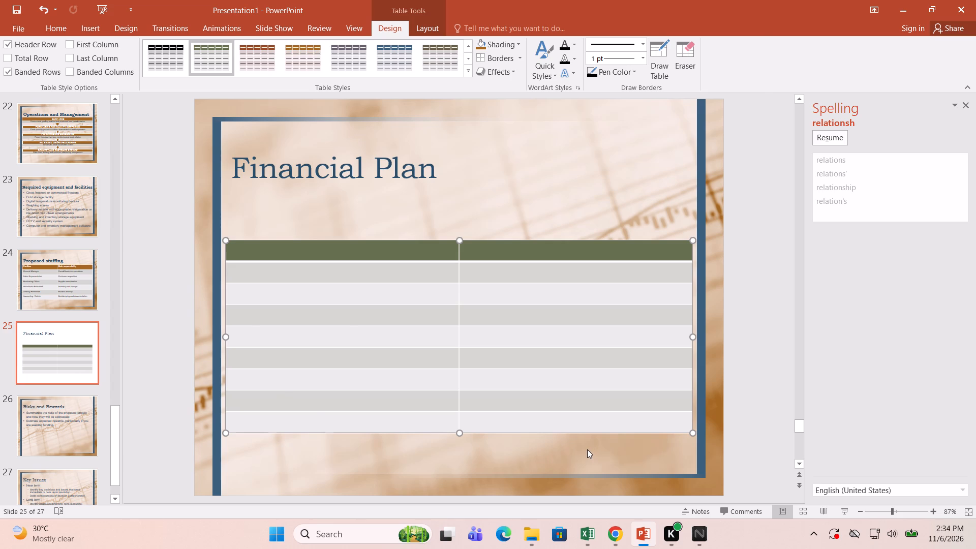
Compare the empty table on the "Financial Plan" slide with the "Proposed staffing" table and the "Required equipment and facilities" slide.
scroll(587, 449, "up", 1)
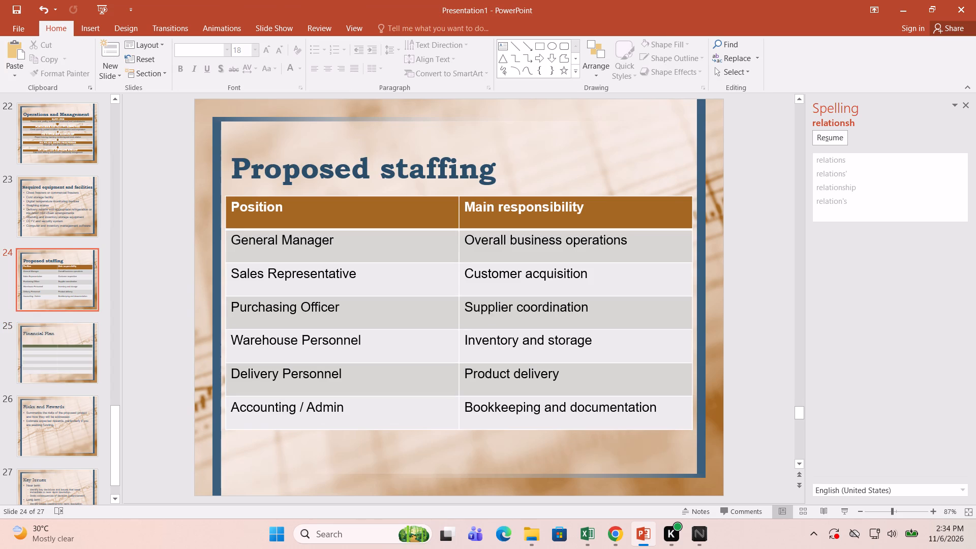
scroll(361, 293, "down", 1)
scroll(383, 295, "up", 1)
scroll(383, 267, "down", 2)
scroll(384, 268, "up", 1)
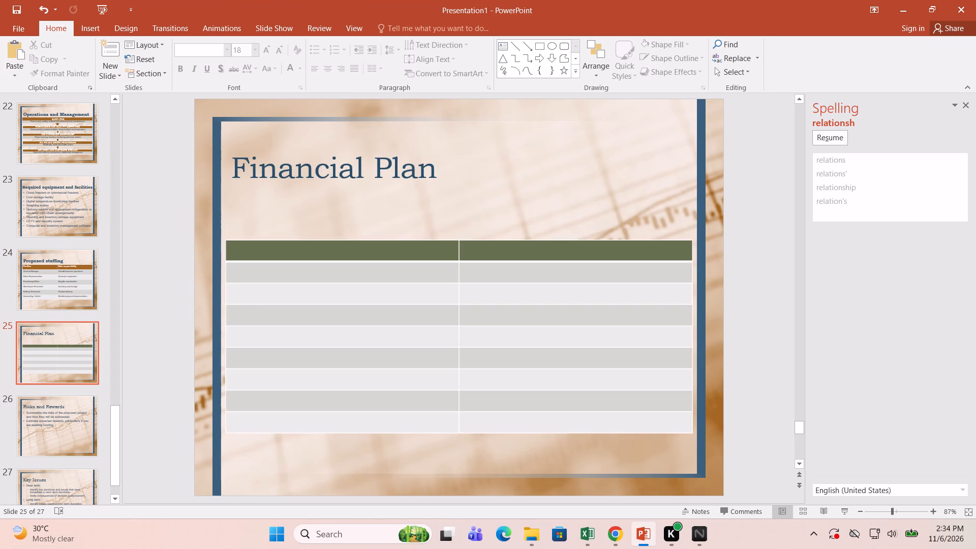
scroll(385, 269, "up", 3)
scroll(387, 269, "down", 1)
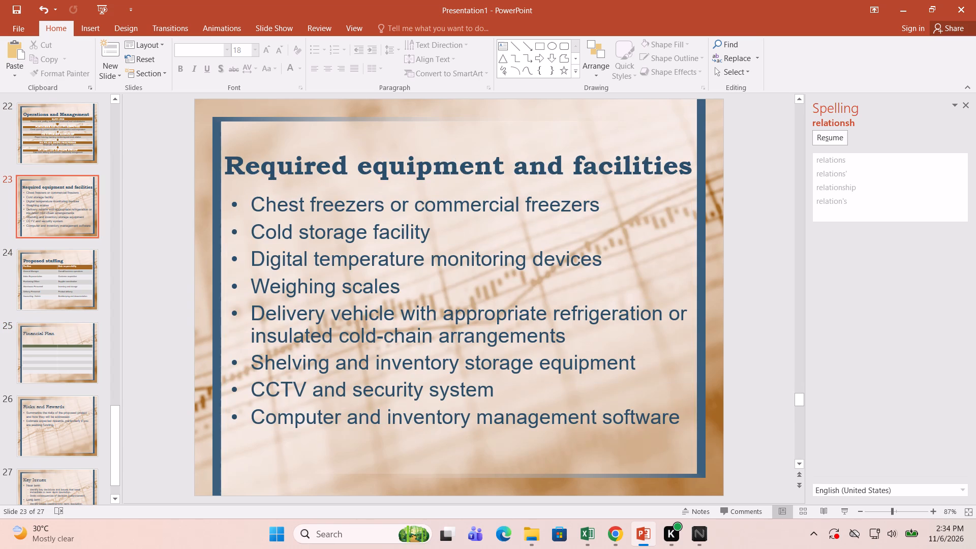
scroll(388, 272, "down", 2)
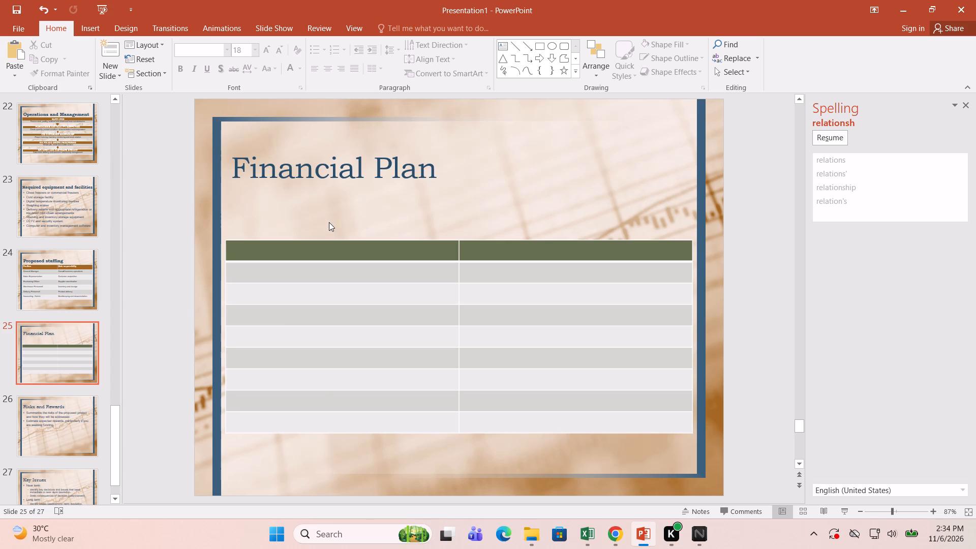
Fill both header cells of the "Financial Plan" table with the brown-orange theme colour used in the "Proposed staffing" table header.
left_click(371, 248)
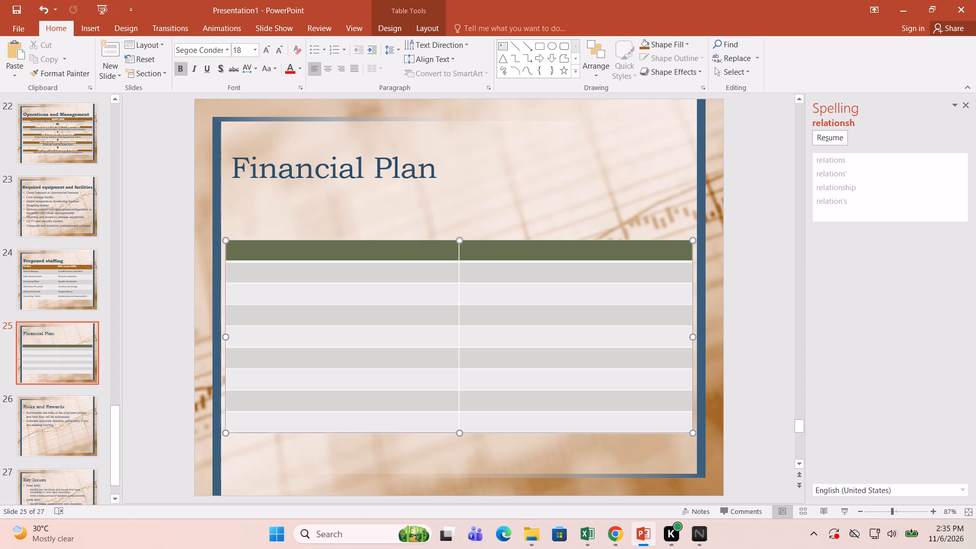
left_click(368, 252)
right_click(368, 252)
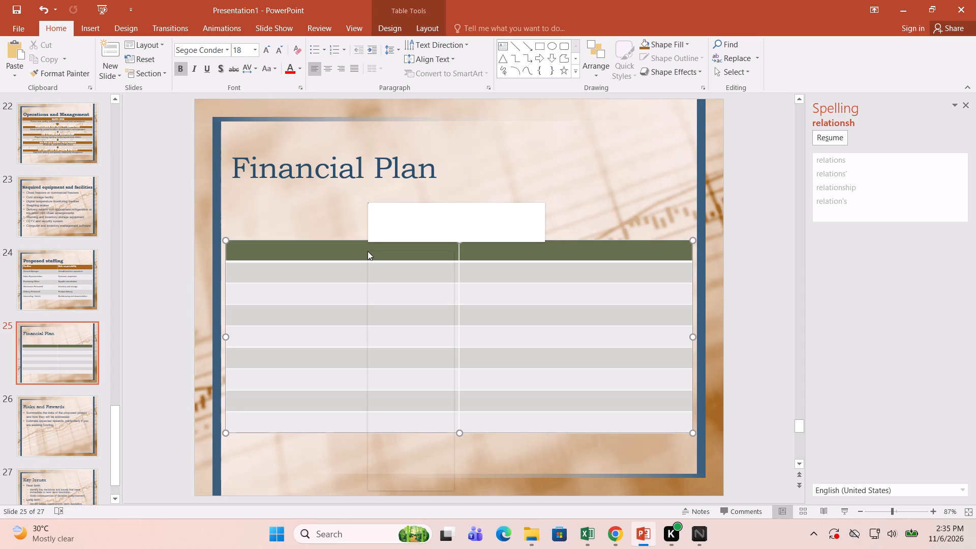
left_click(336, 251)
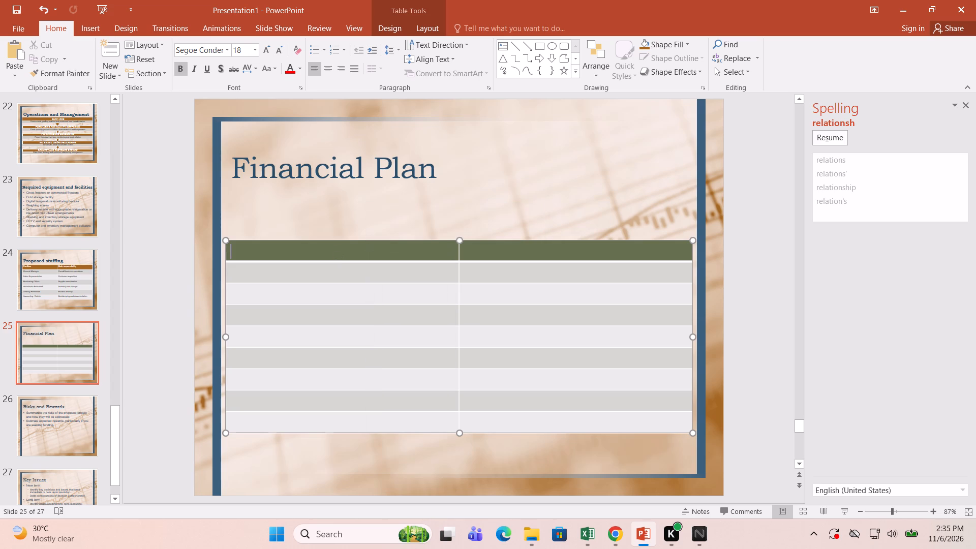
double_click(336, 251)
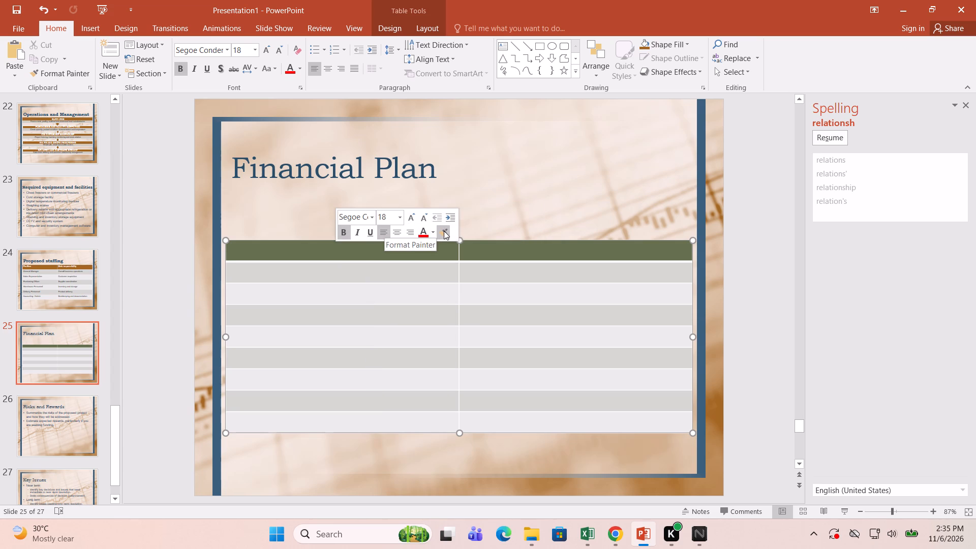
right_click(303, 255)
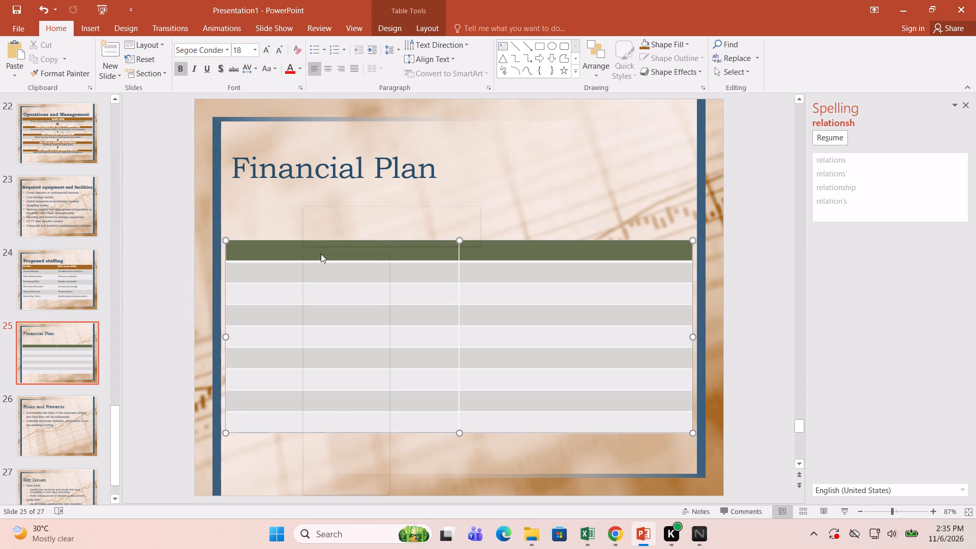
left_click(408, 234)
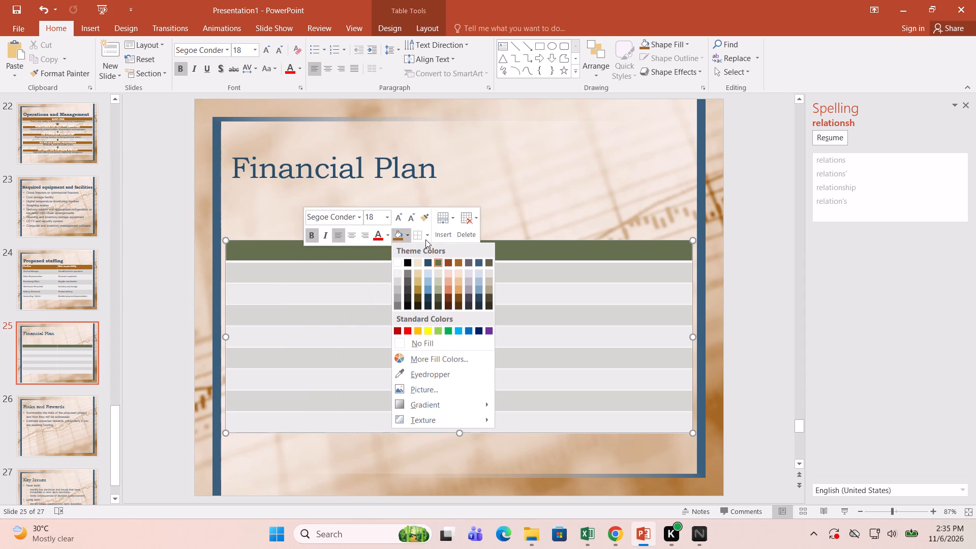
left_click(456, 263)
left_click(514, 245)
right_click(514, 245)
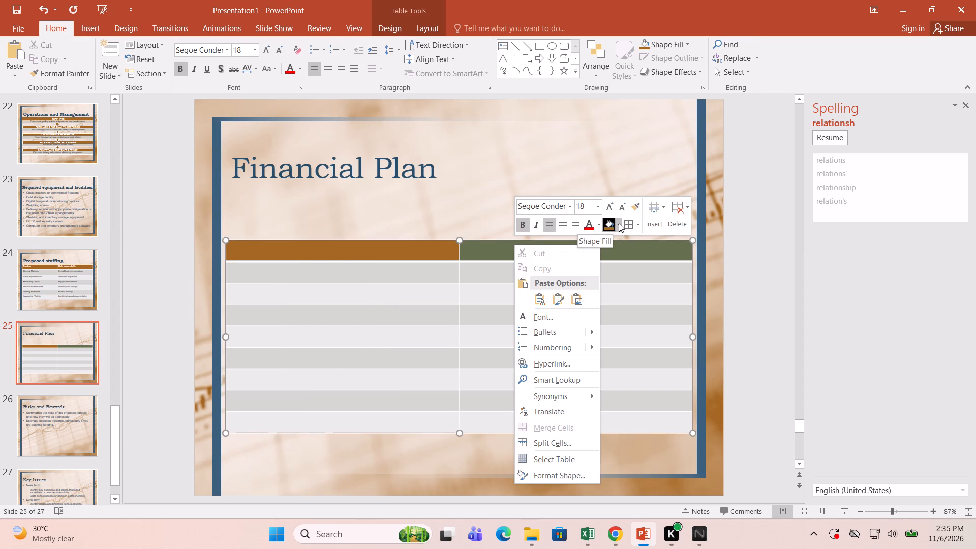
left_click(608, 223)
left_click(486, 300)
left_click(435, 257)
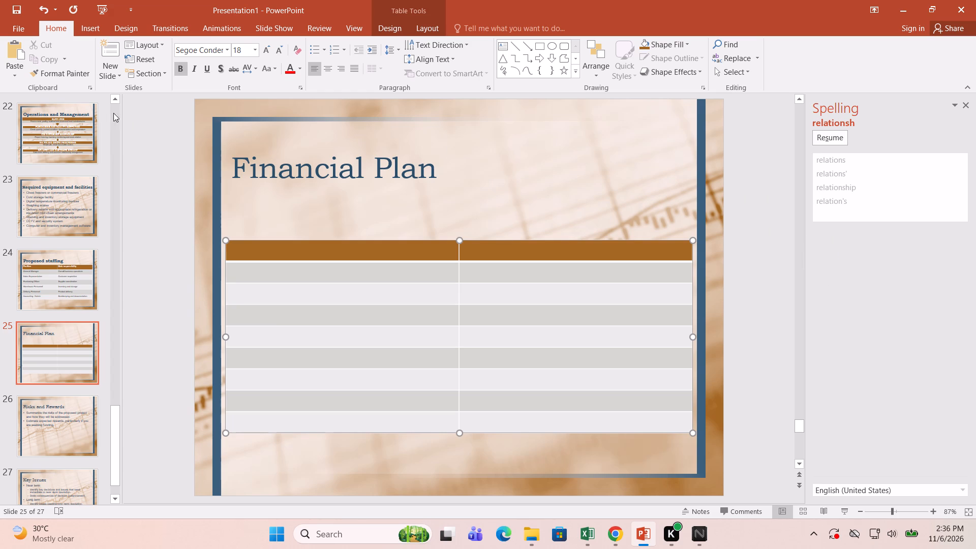
Save the presentation in the Documents folder as a PowerPoint Presentation named "frozen product business proposal".
left_click(22, 27)
left_click(38, 144)
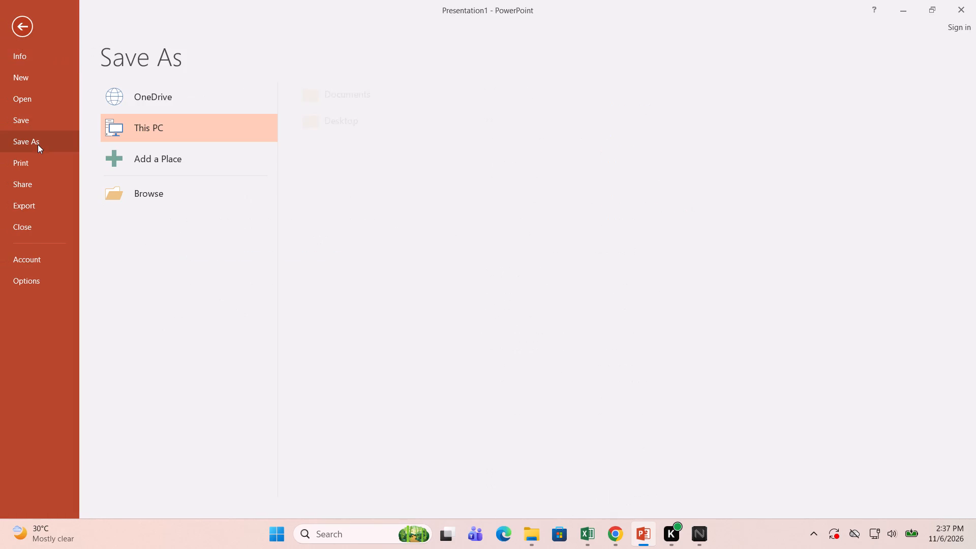
left_click(155, 188)
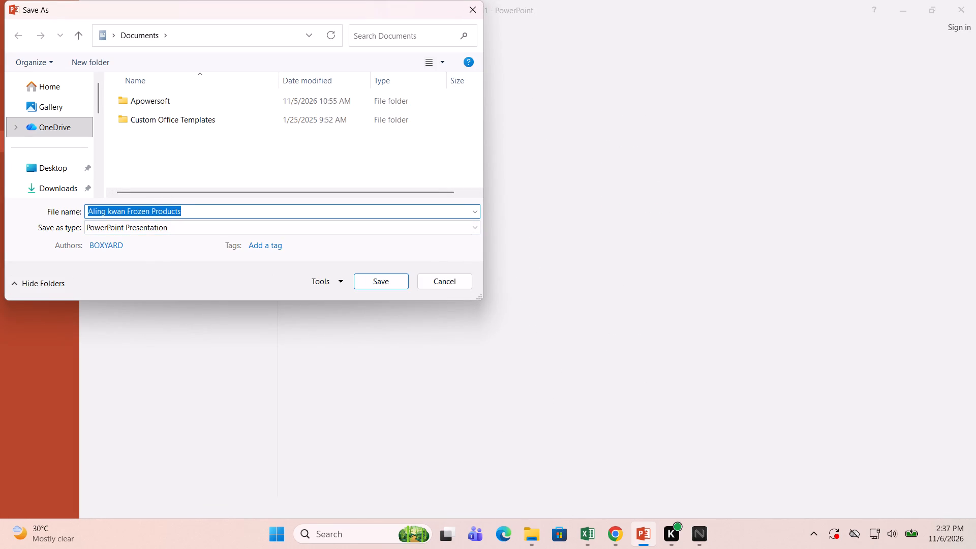
left_click_drag(192, 210, 79, 216)
type("frozen")
key("space")
type("product")
key("space")
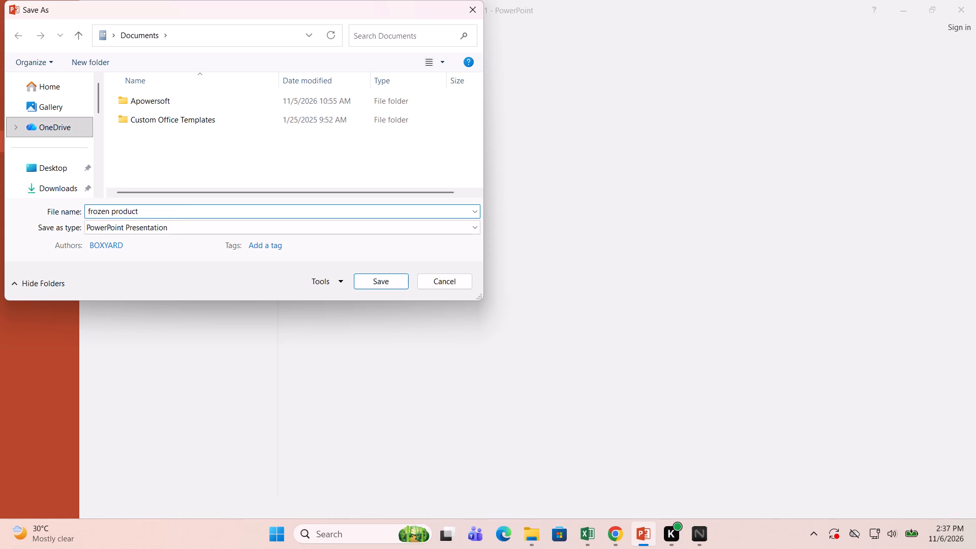
type("business prop")
type("osal")
scroll(62, 167, "down", 2)
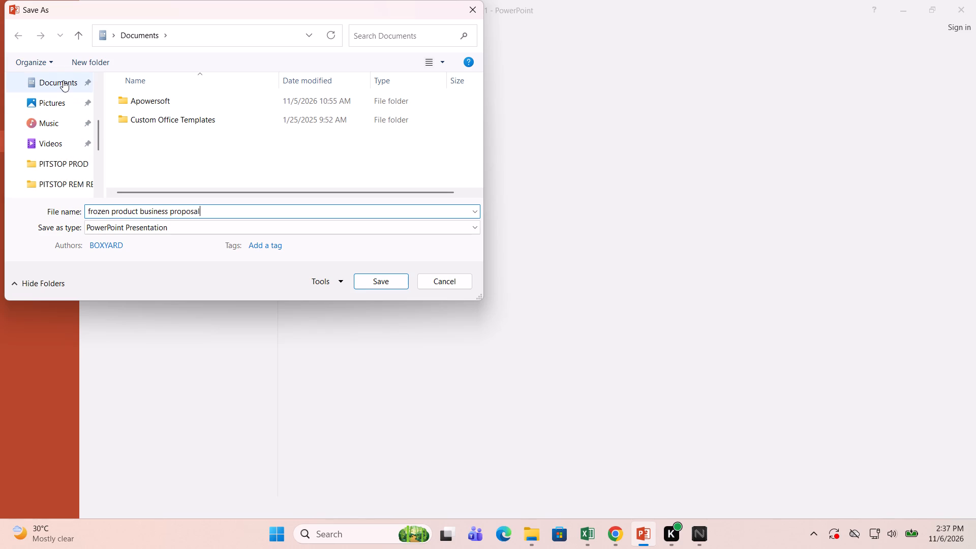
left_click(63, 80)
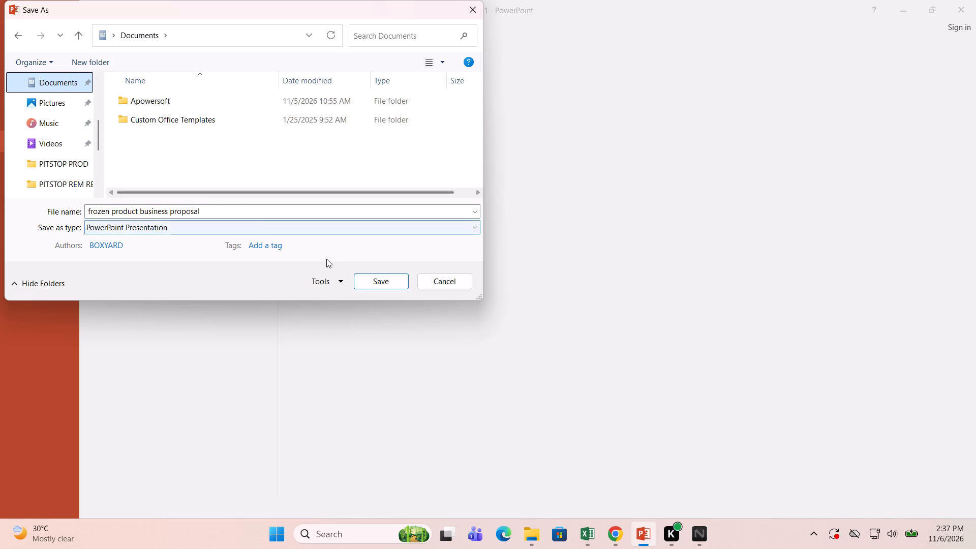
left_click(368, 278)
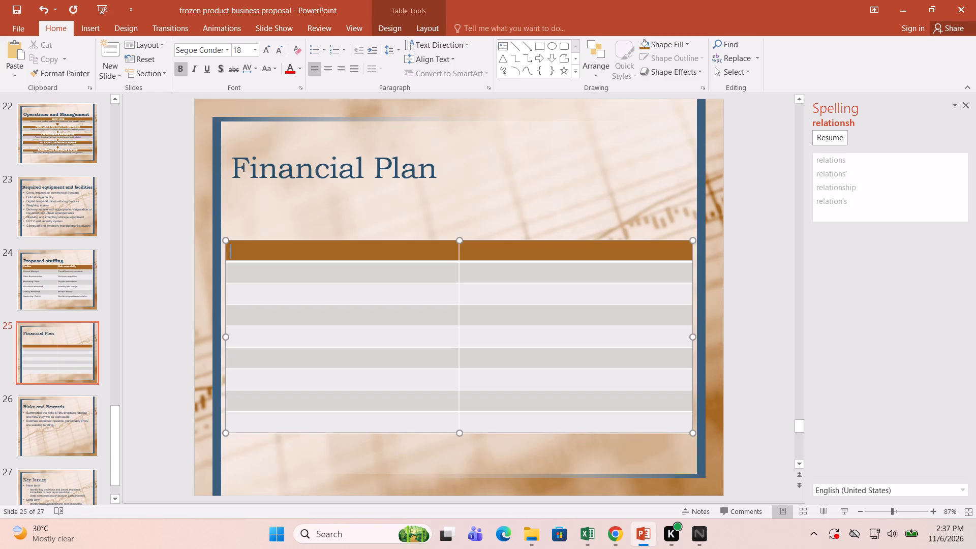
Review the slides backwards from "Proposed staffing" through "Competition" to "Vision".
scroll(174, 337, "up", 1)
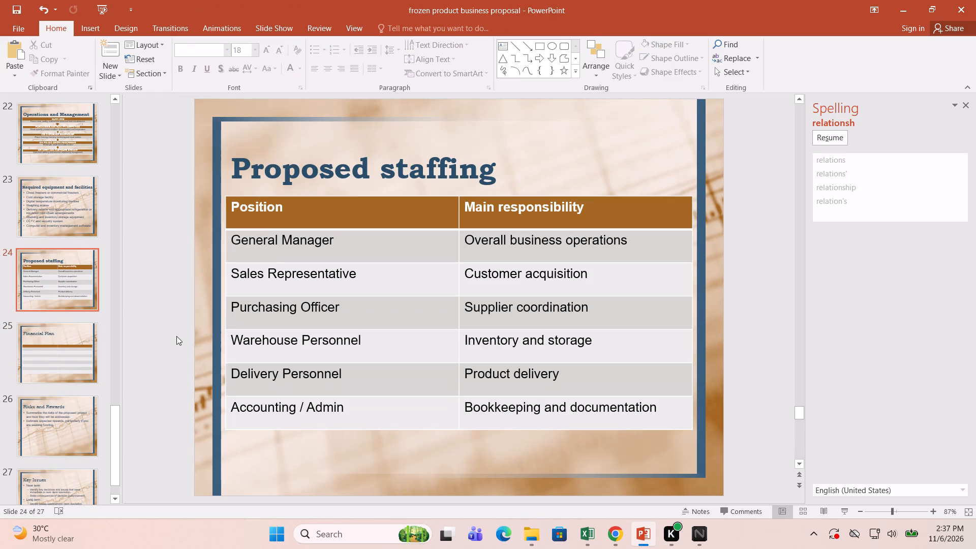
scroll(566, 380, "up", 1)
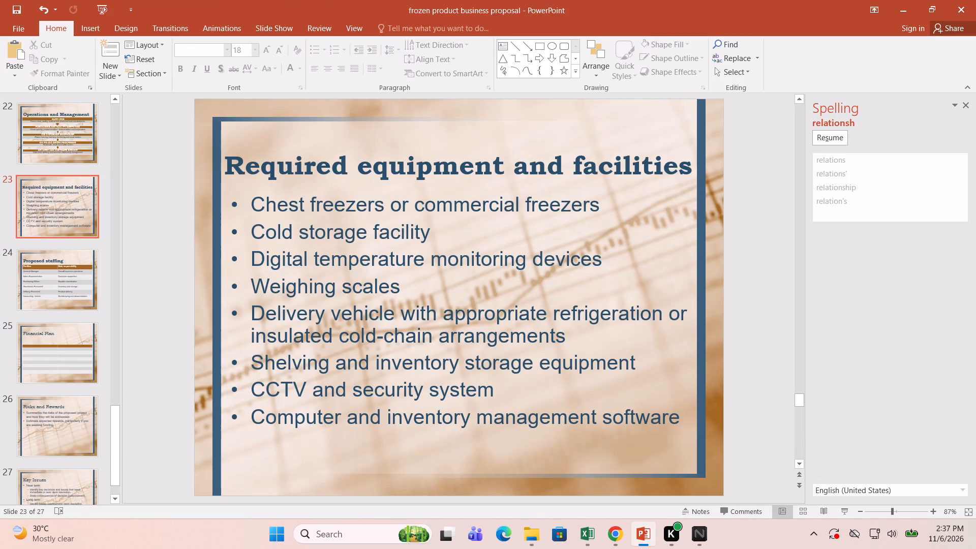
scroll(562, 378, "up", 4)
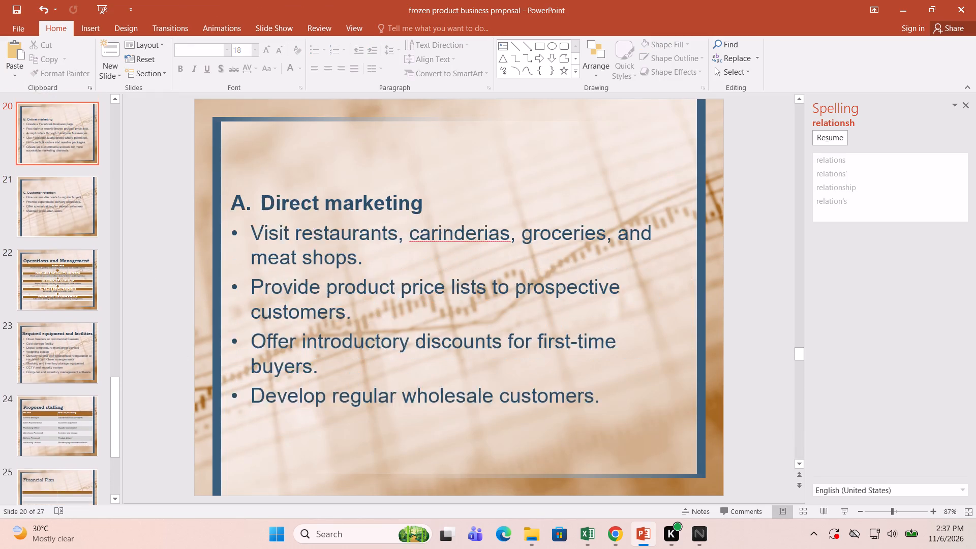
scroll(562, 378, "up", 8)
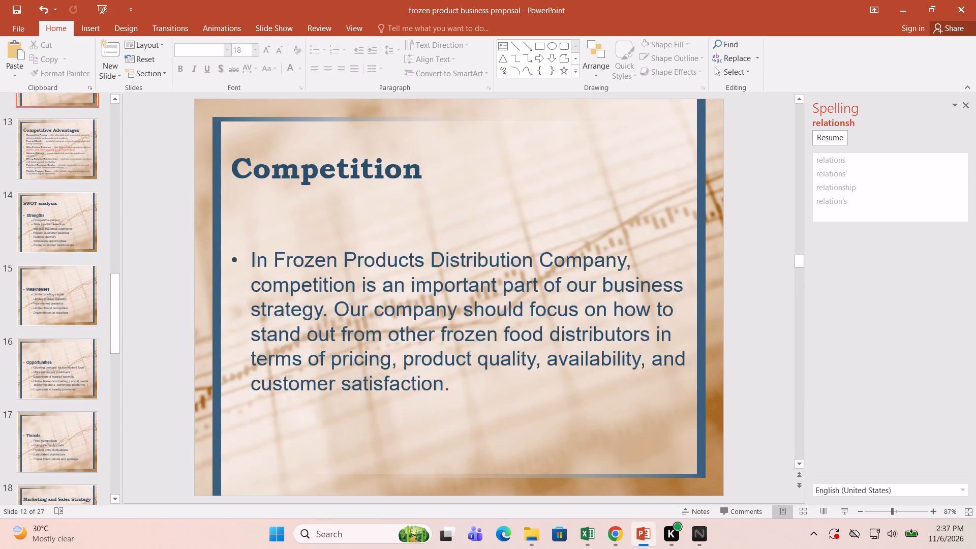
scroll(562, 378, "up", 6)
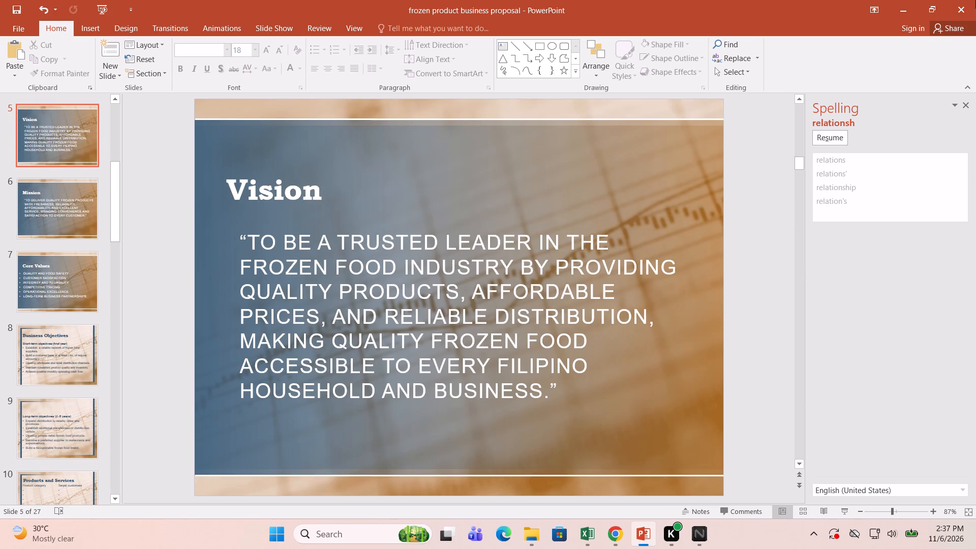
Close the saved presentation.
left_click(968, 10)
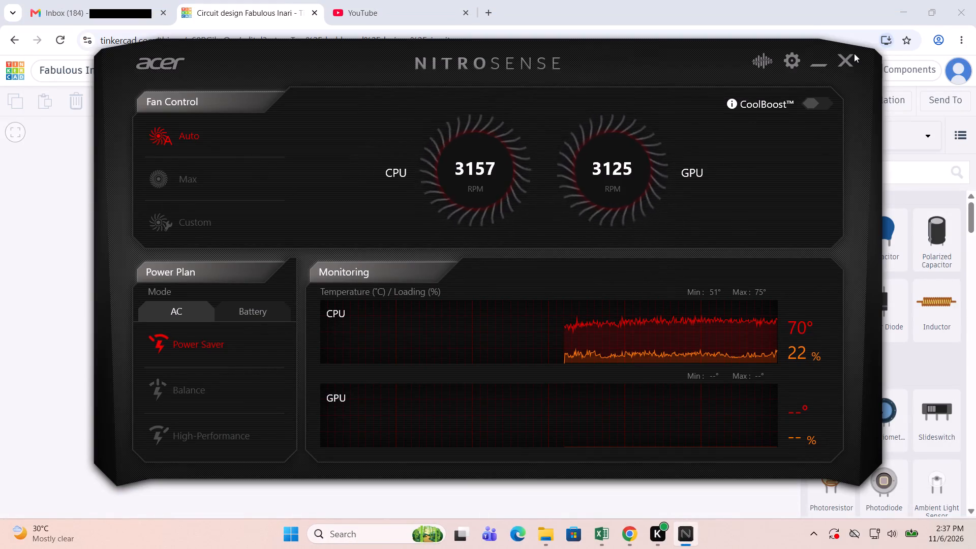
Close the NitroSense window.
left_click(855, 53)
left_click(847, 61)
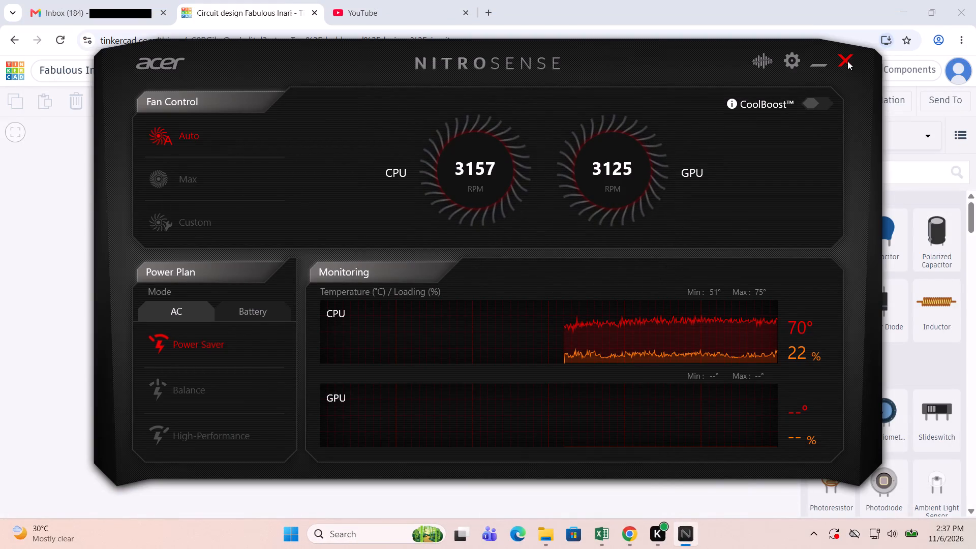